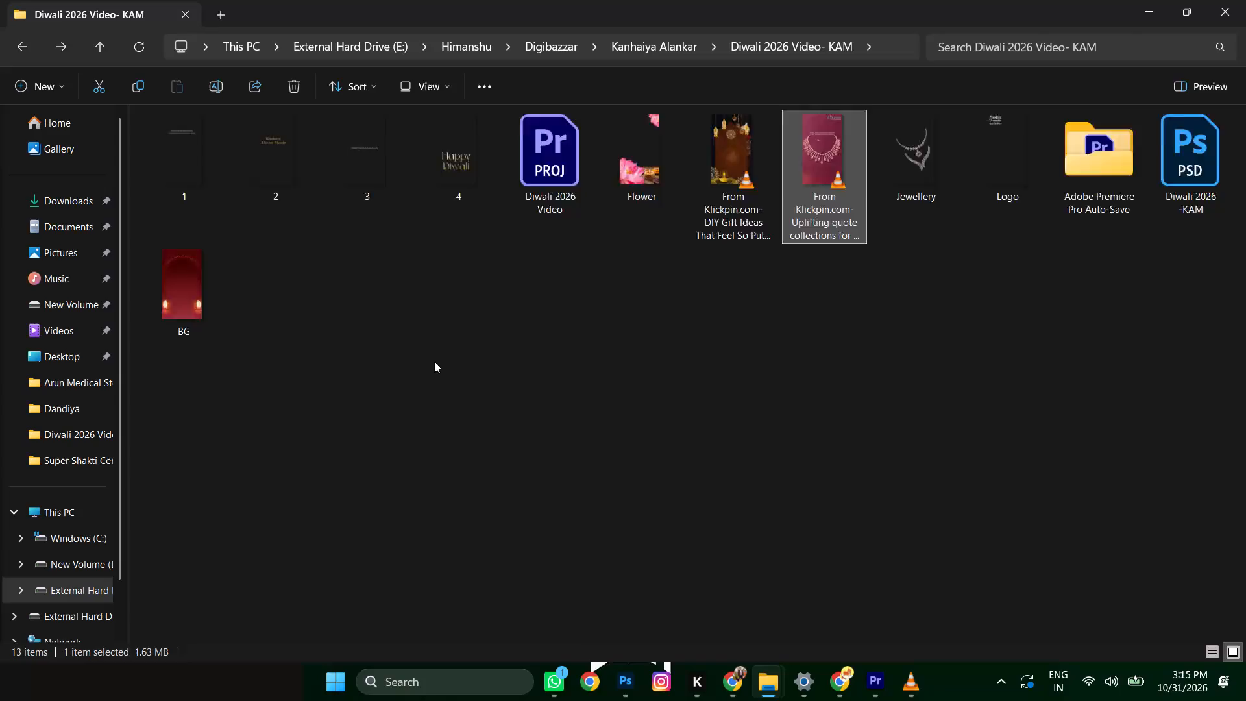
Open the Photoshop file "Navratri News Paper Ad- 20cm (w) x 12cm ( h)- KAM" from the Kanhaiya Alankar folder.
scroll(666, 385, "down", 3)
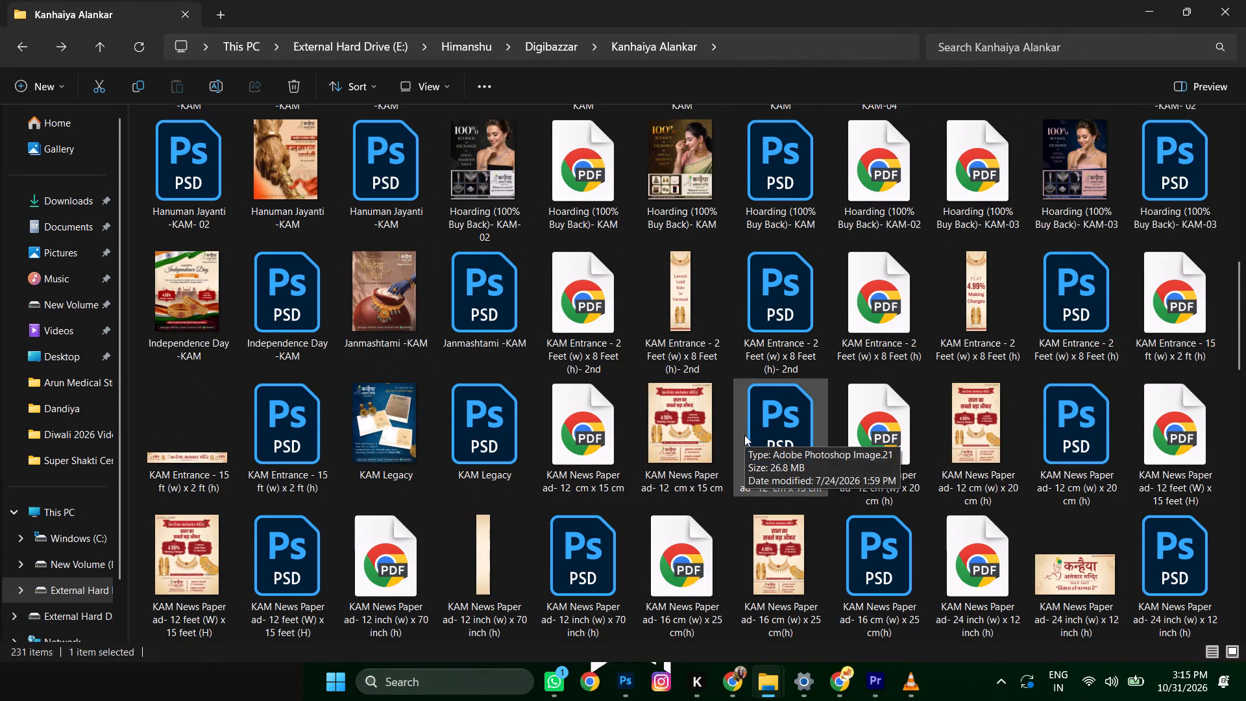
scroll(726, 485, "down", 2)
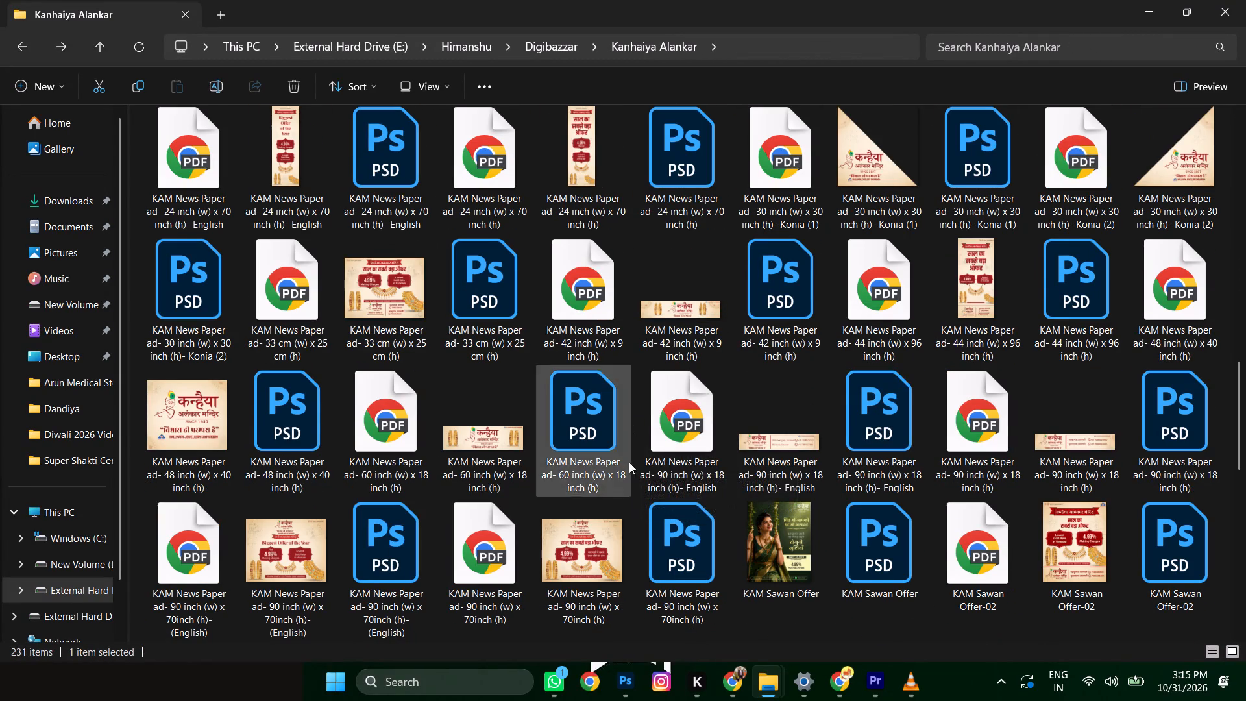
scroll(661, 473, "down", 2)
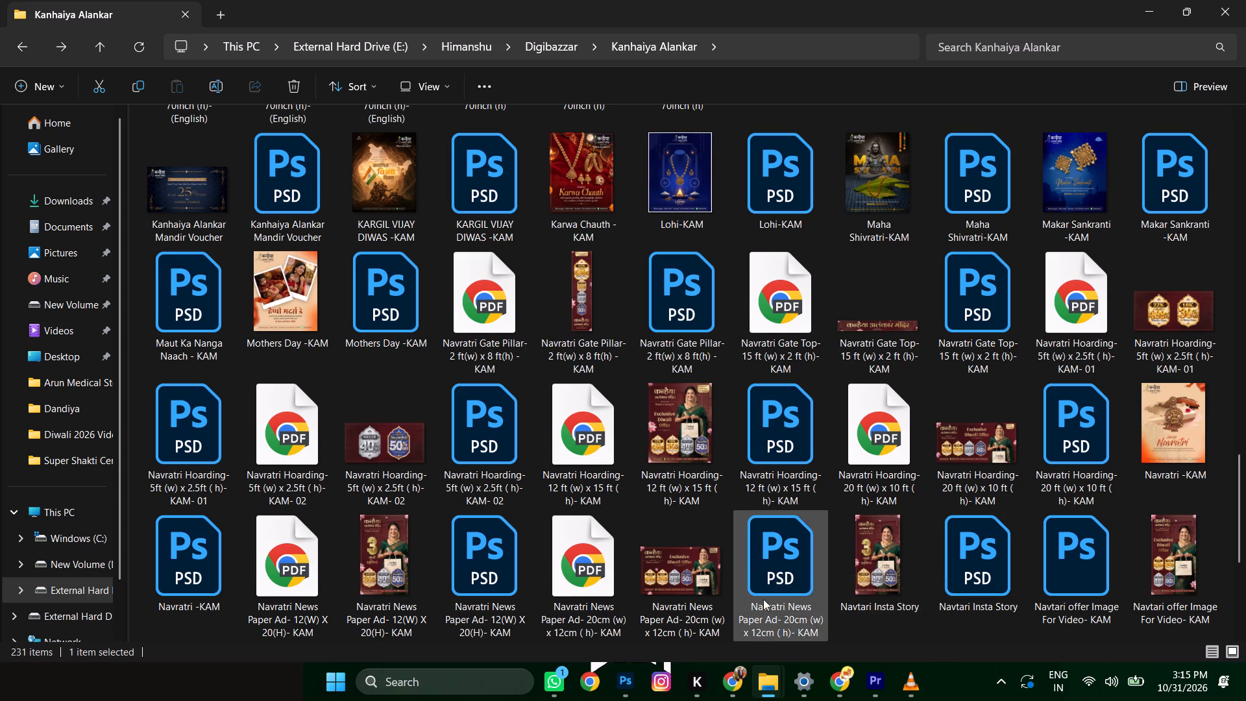
left_click(799, 548)
left_click(785, 616)
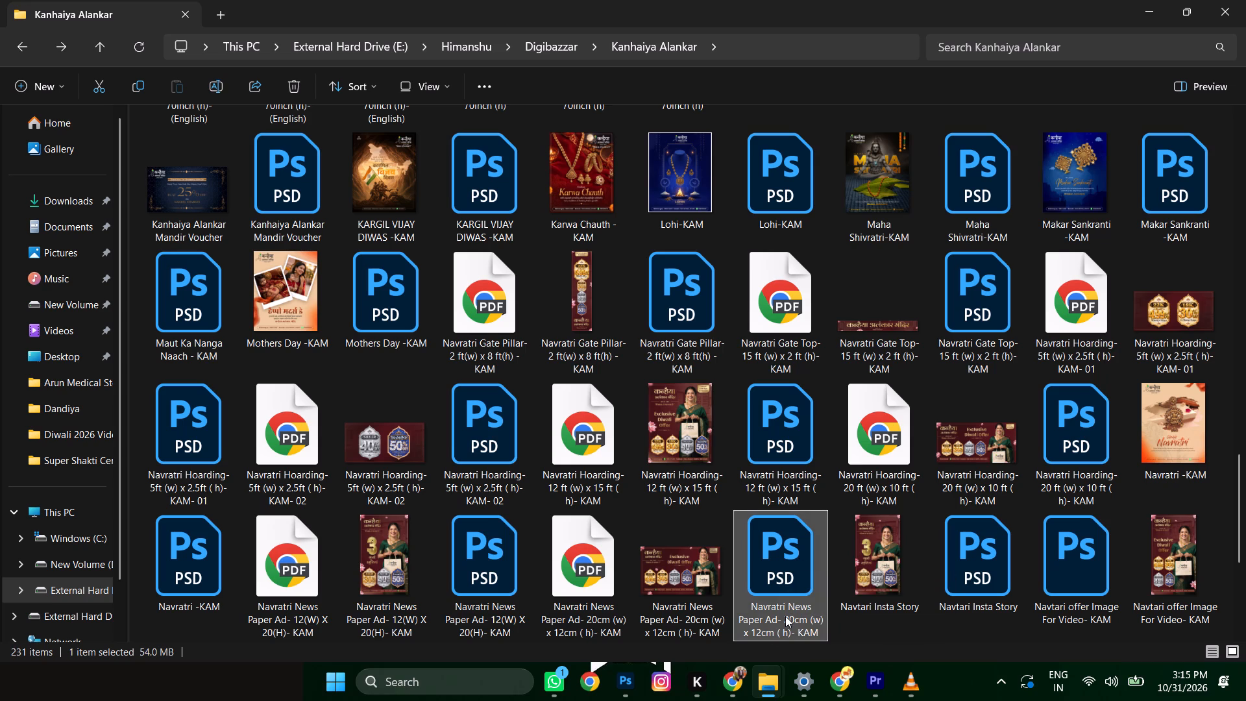
left_click(786, 551)
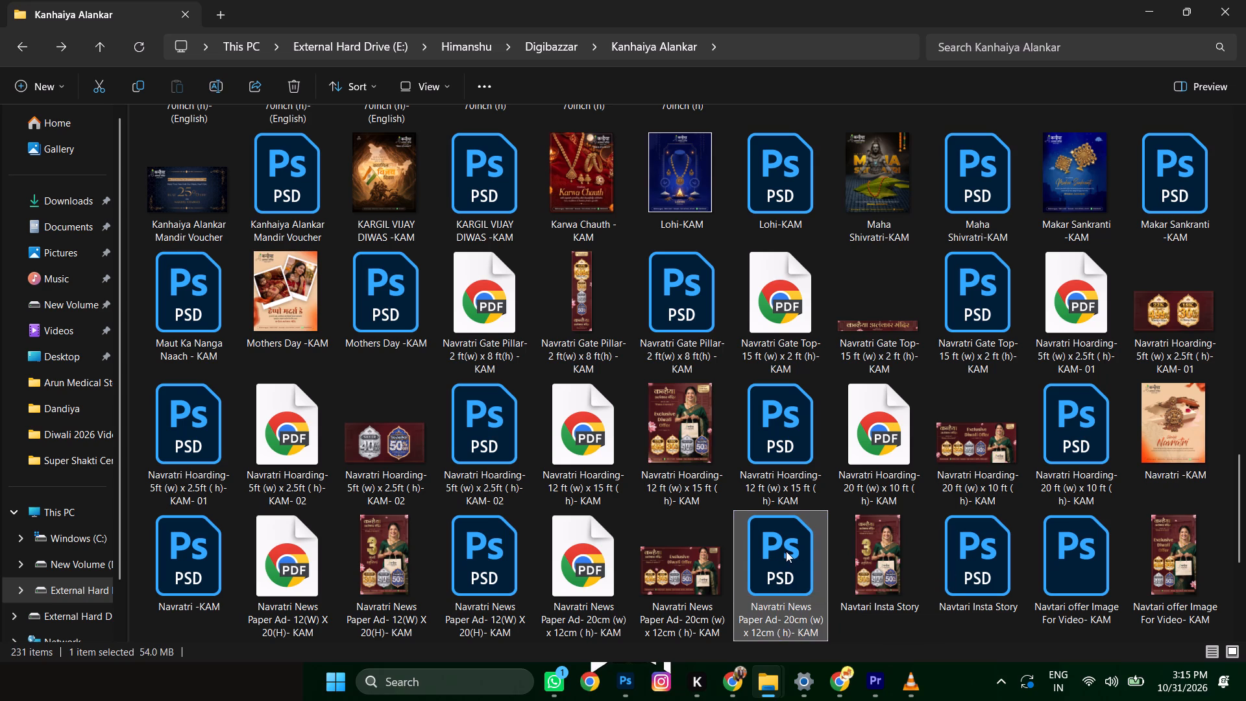
double_click(786, 551)
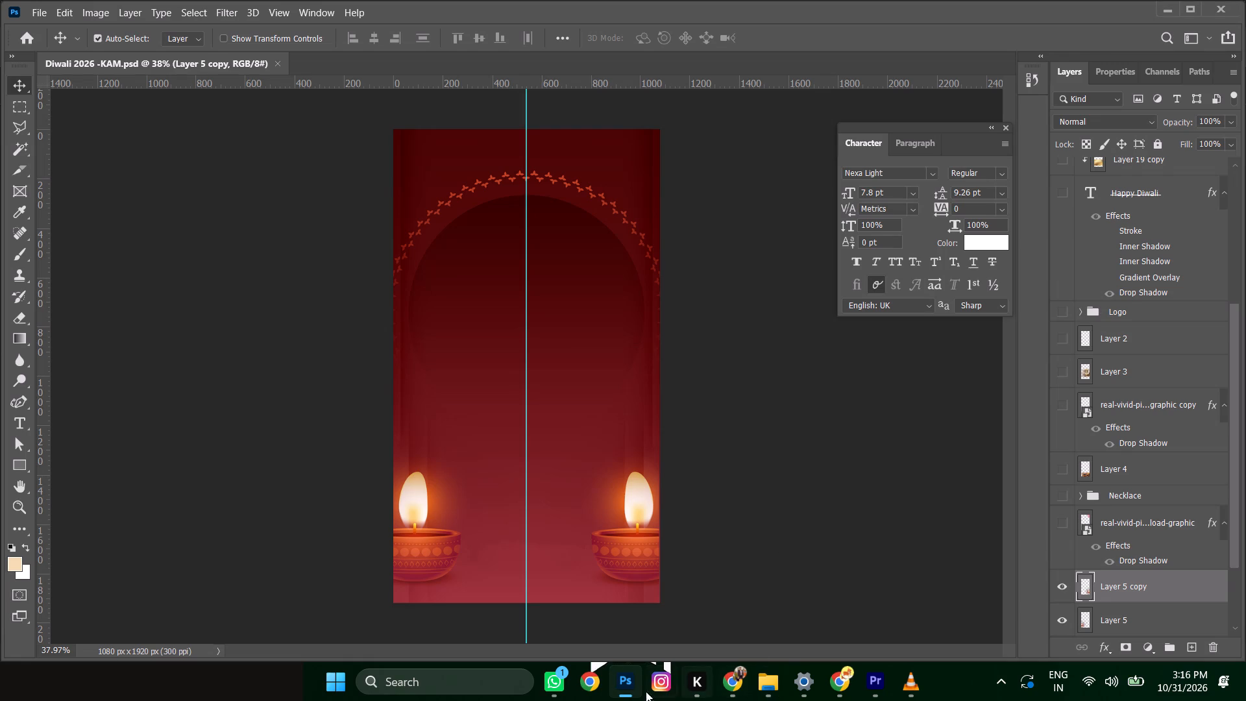
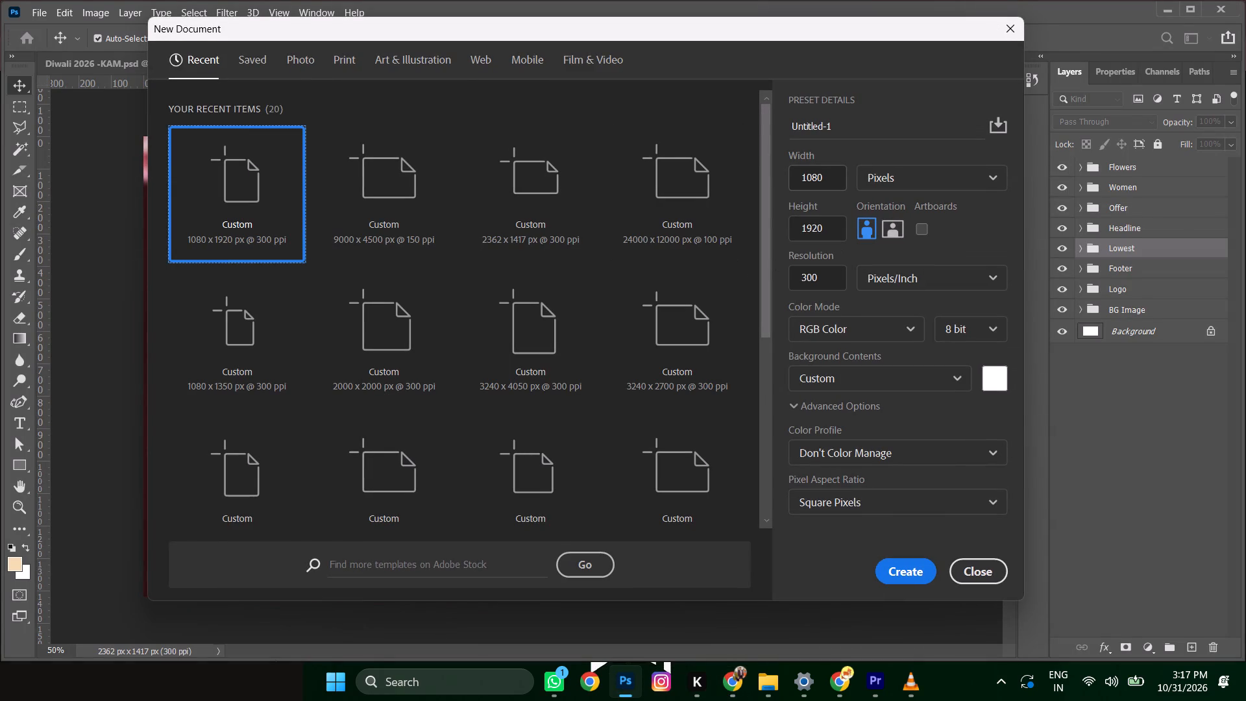
left_click_drag(831, 177, 692, 203)
type("3398")
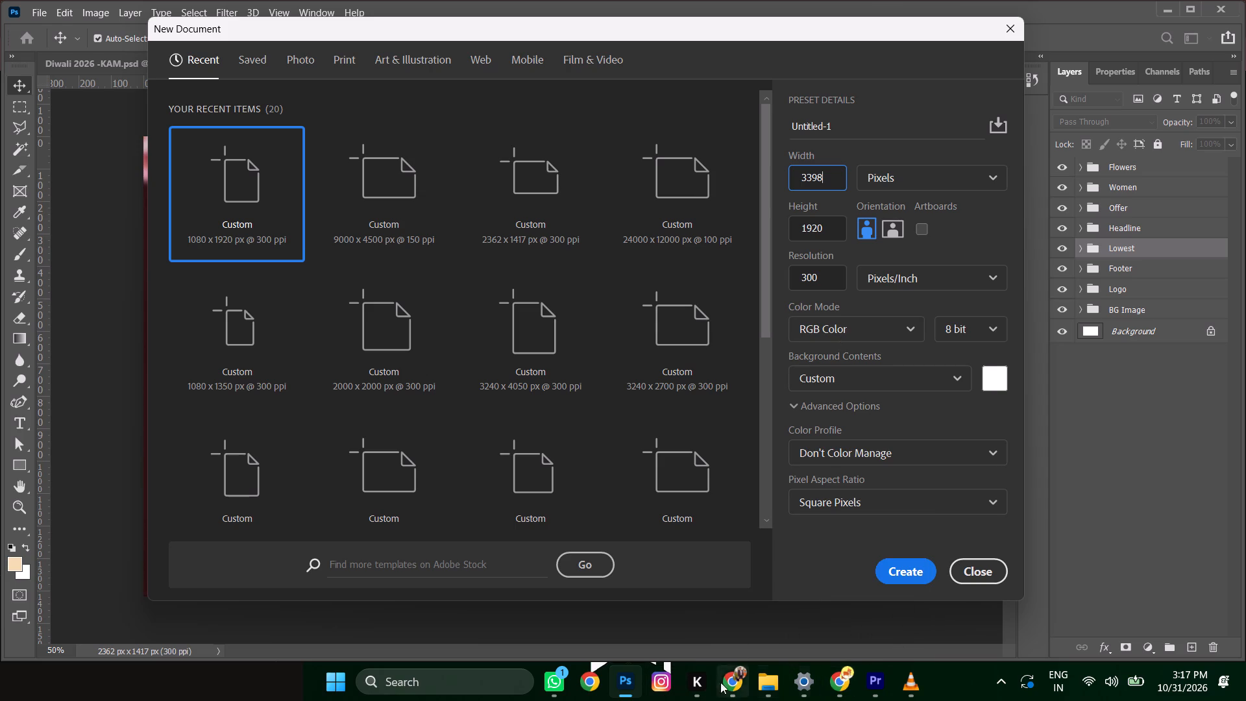
left_click(737, 676)
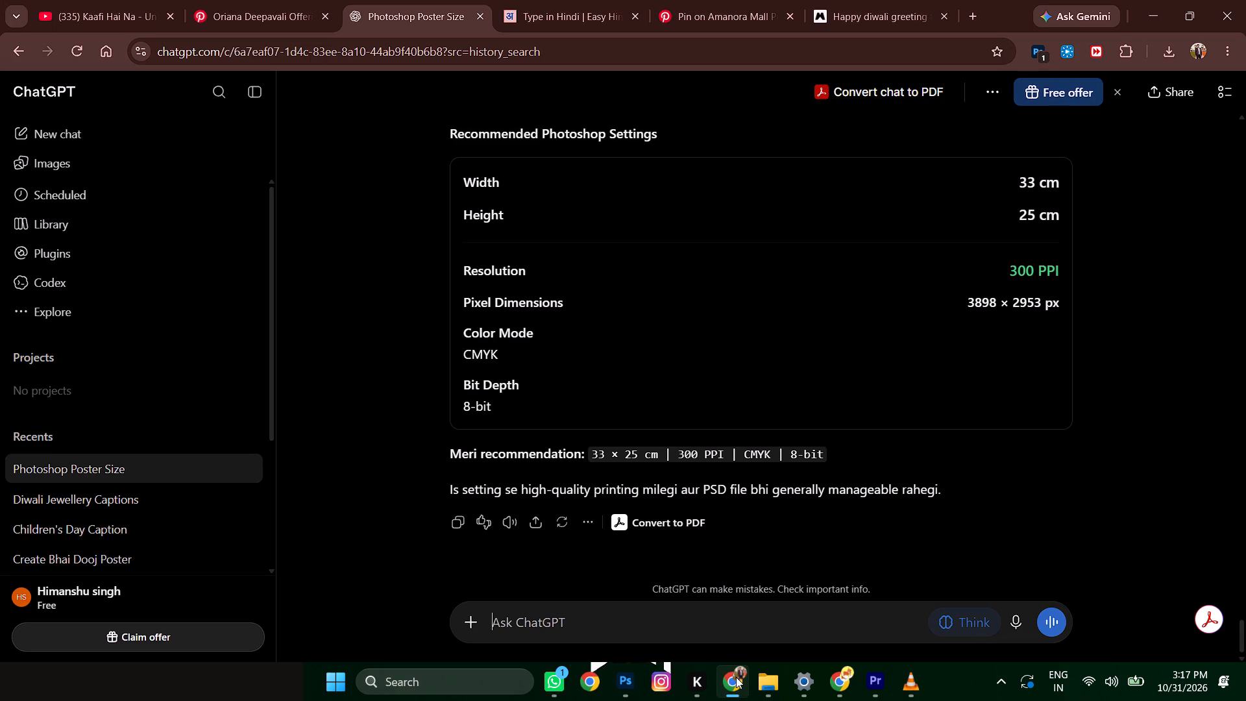
left_click(736, 677)
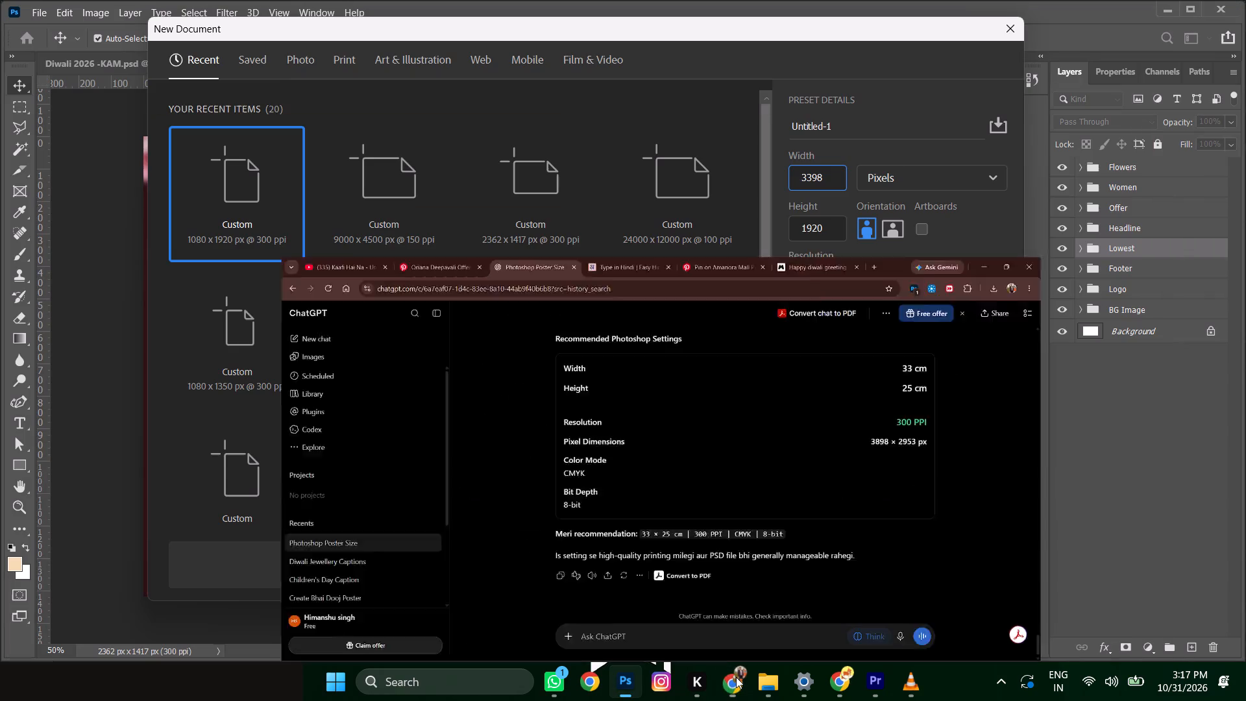
left_click(736, 677)
left_click(736, 677)
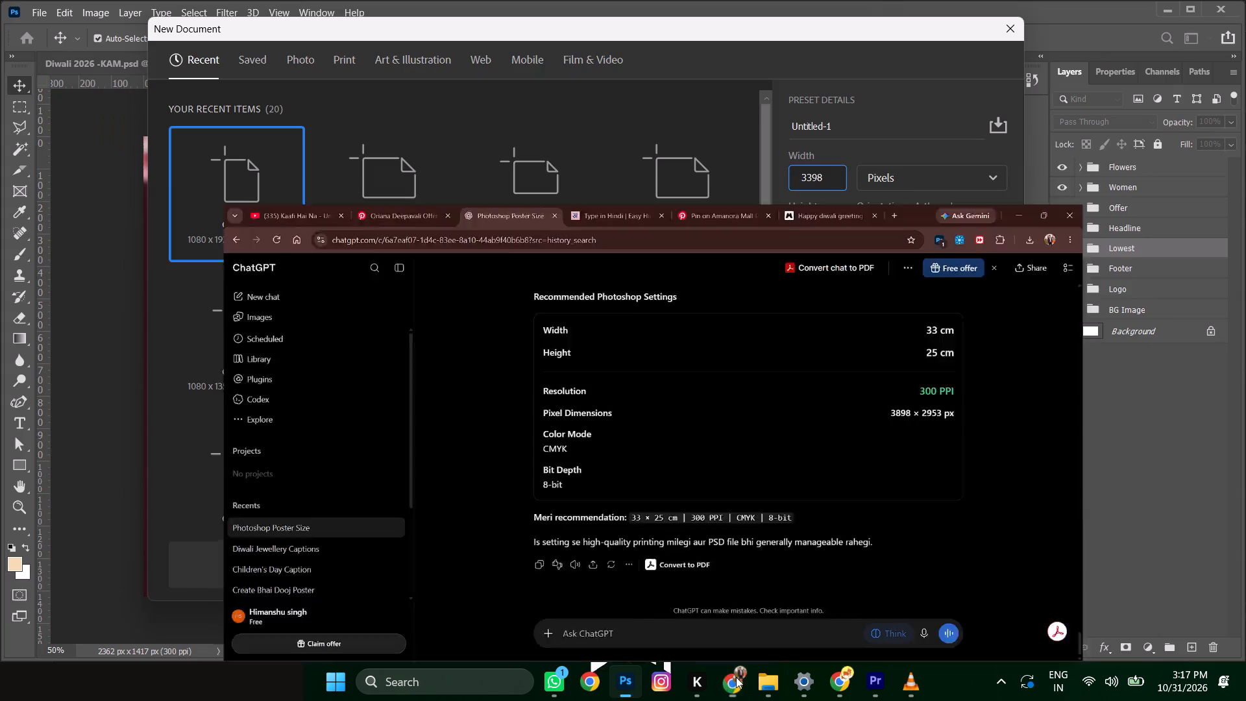
left_click_drag(825, 227, 655, 238)
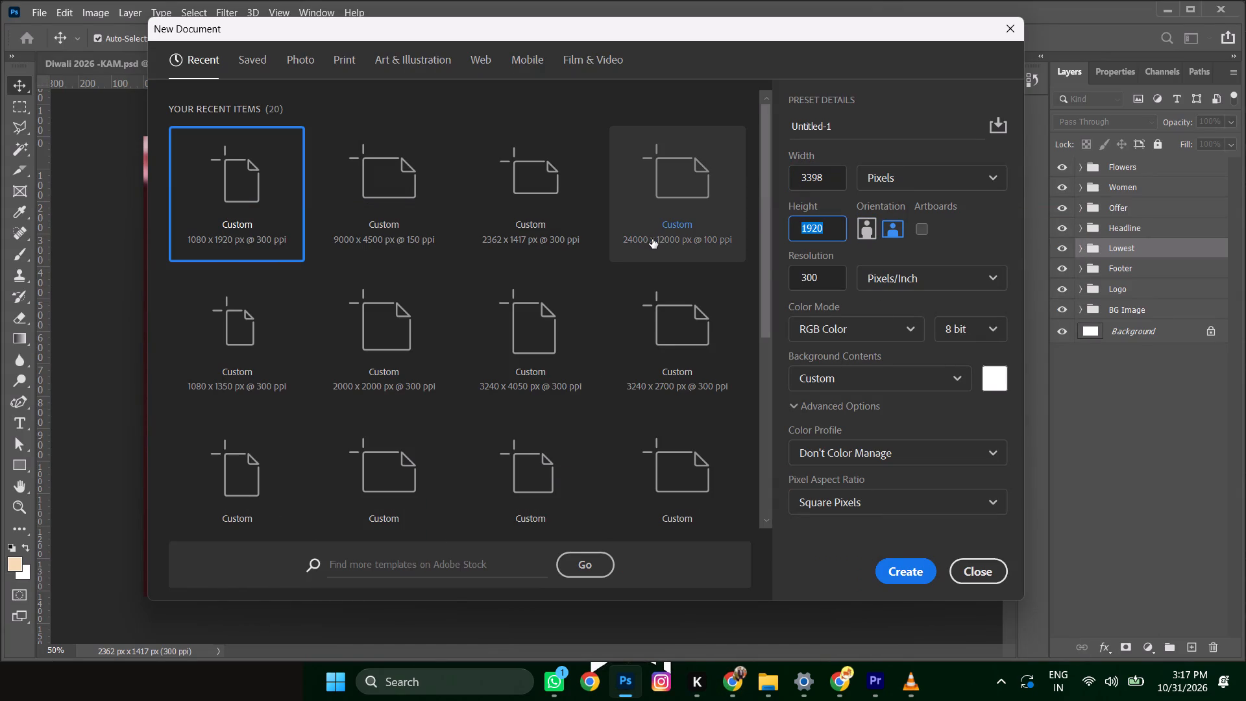
type("29")
type("53")
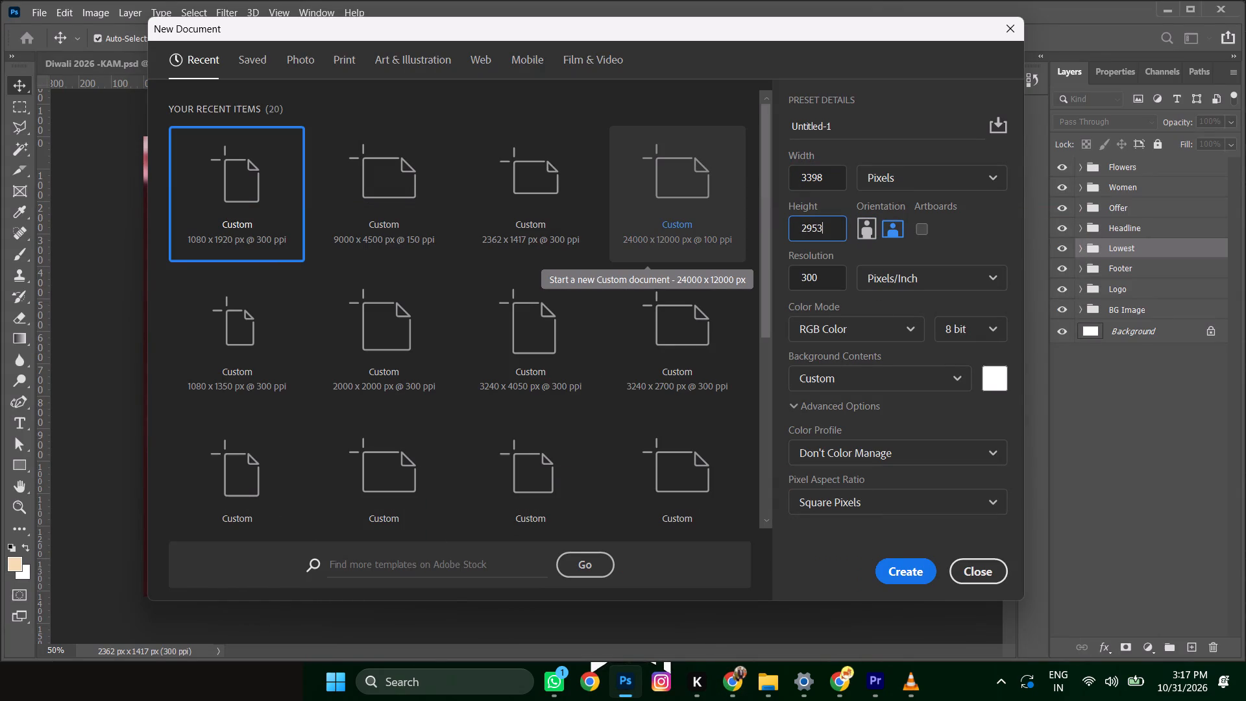
left_click(892, 224)
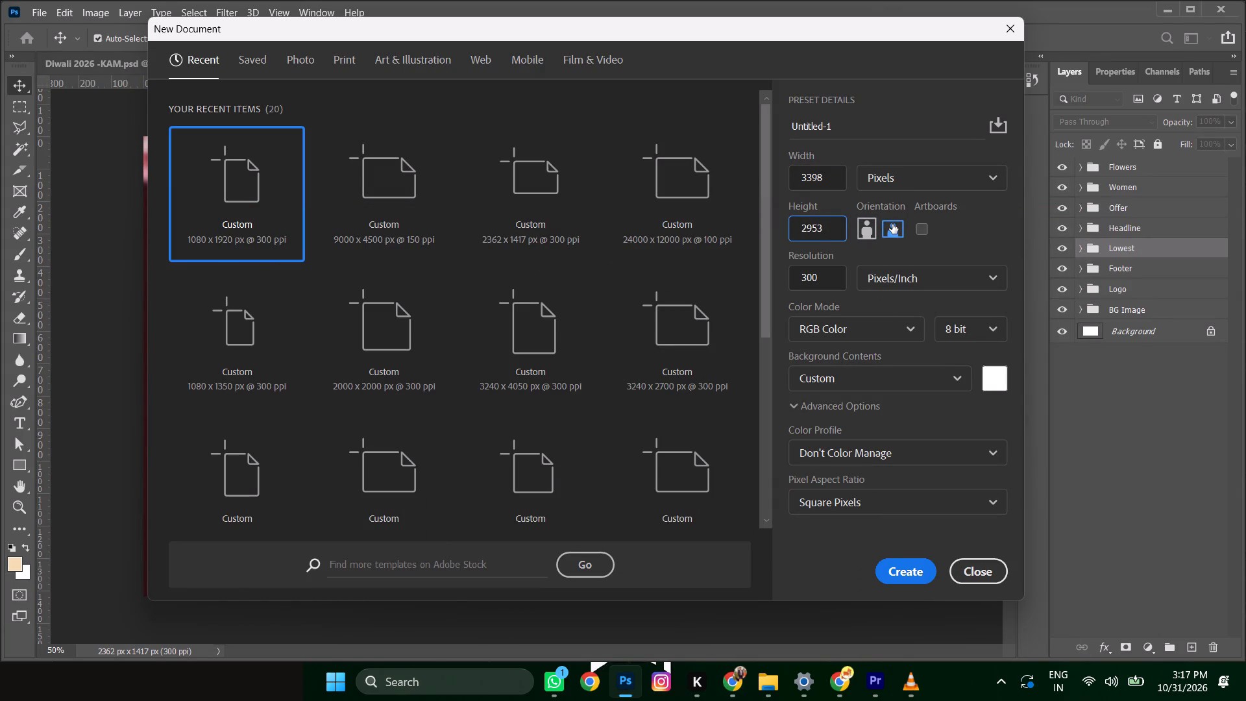
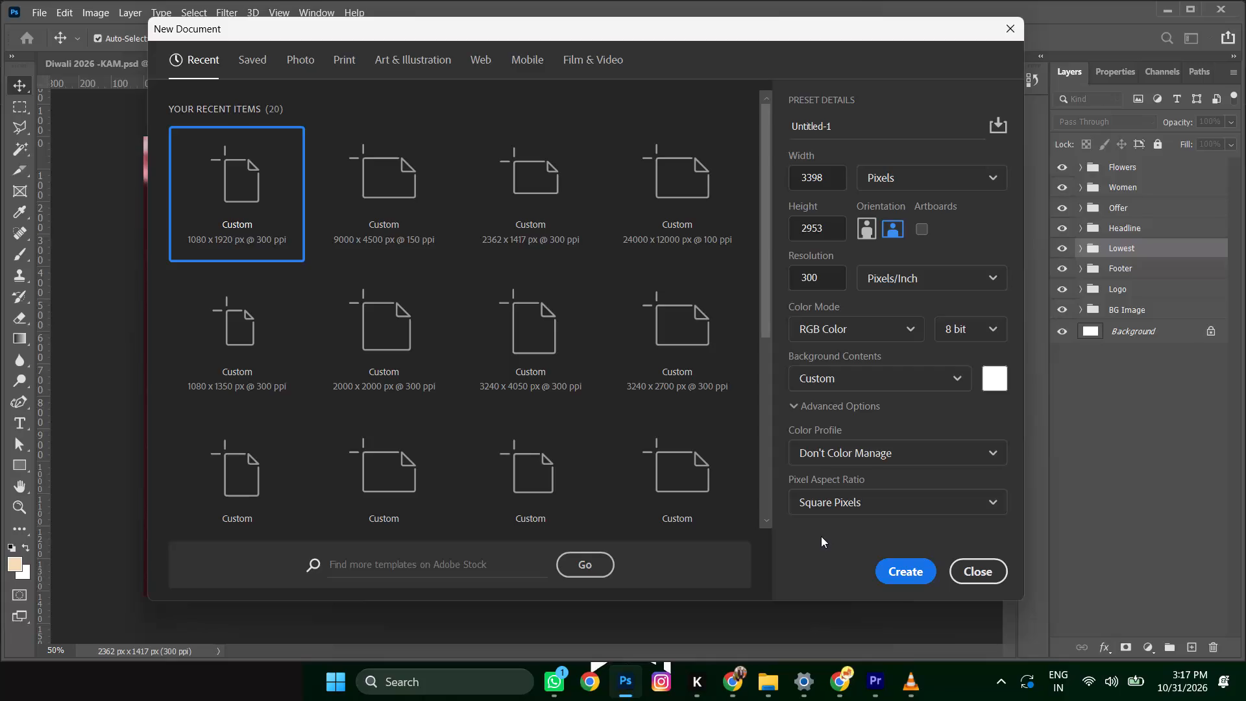
Set the new document's color mode to CMYK Color and create it.
left_click(876, 326)
left_click(834, 452)
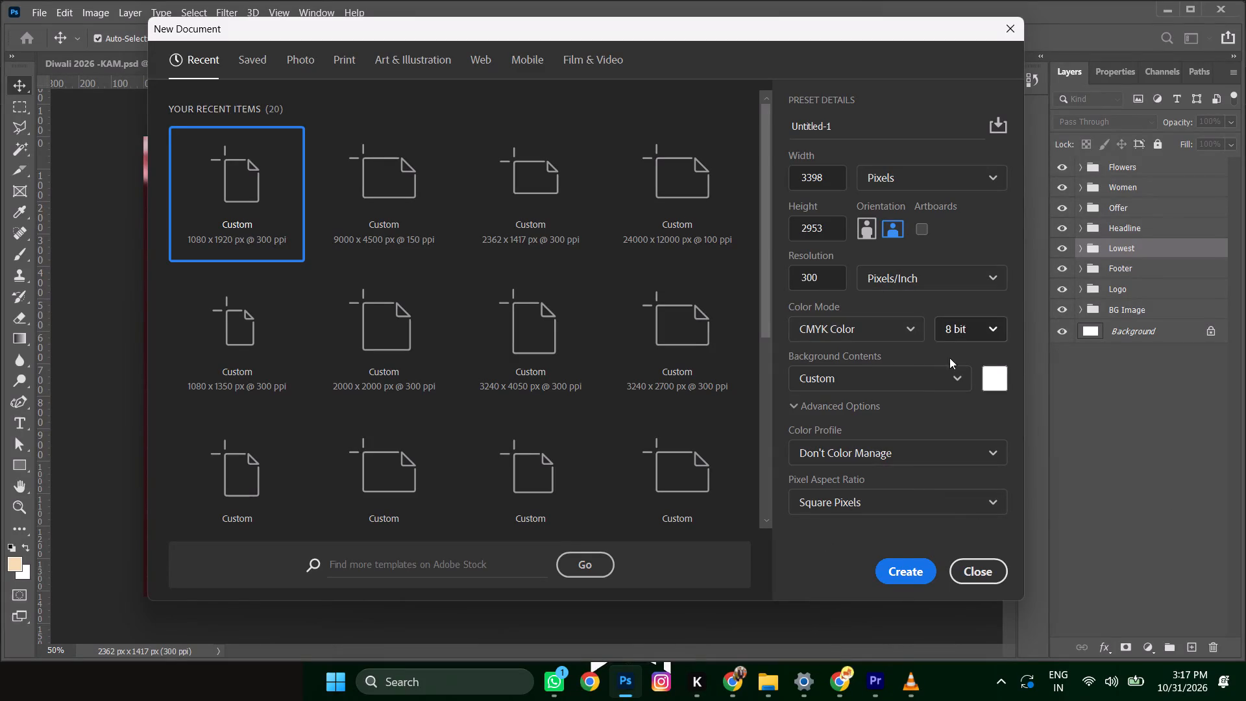
left_click(913, 574)
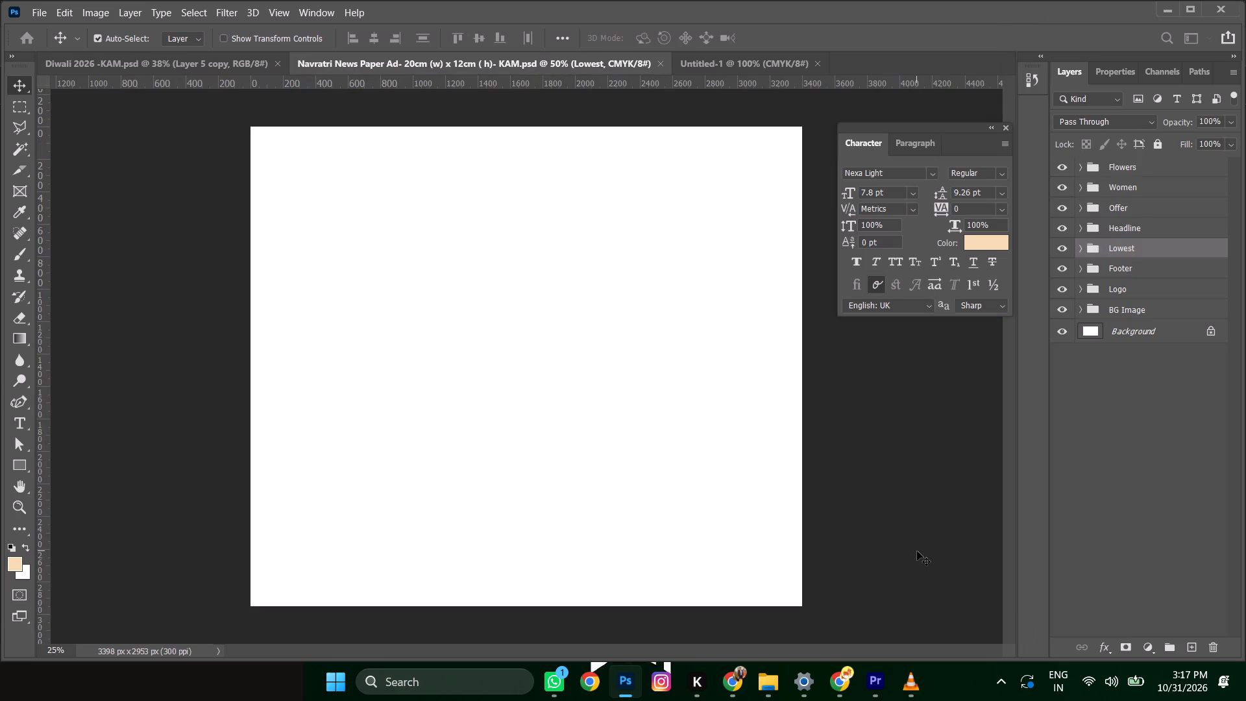
Copy the BG Image group from the 20 × 12 cm Navratri ad onto the new document's canvas.
left_click(582, 62)
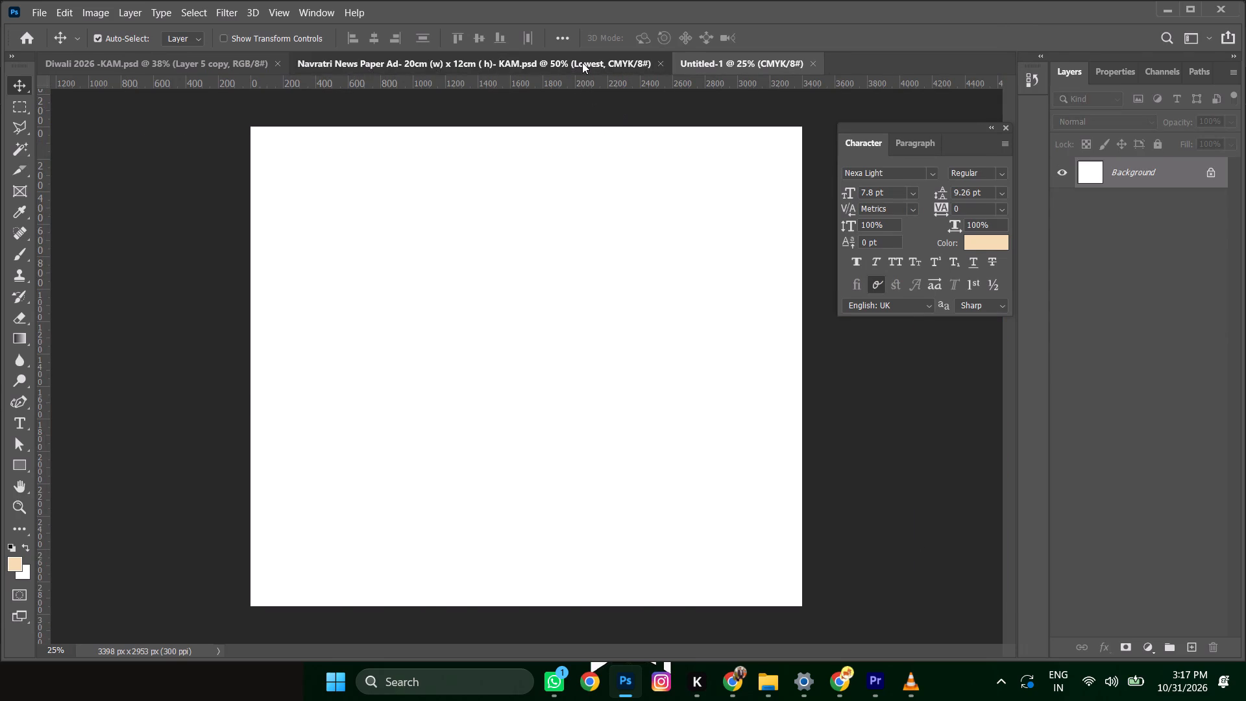
left_click(1111, 306)
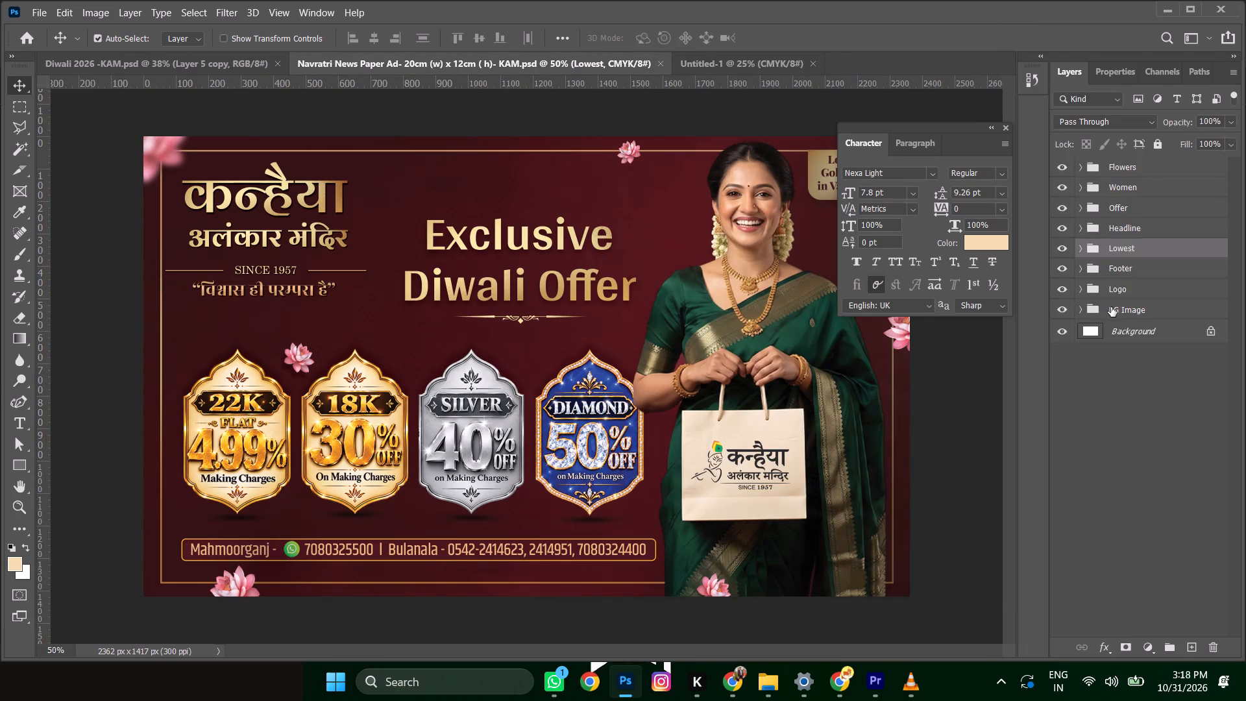
left_click_drag(1119, 306, 739, 60)
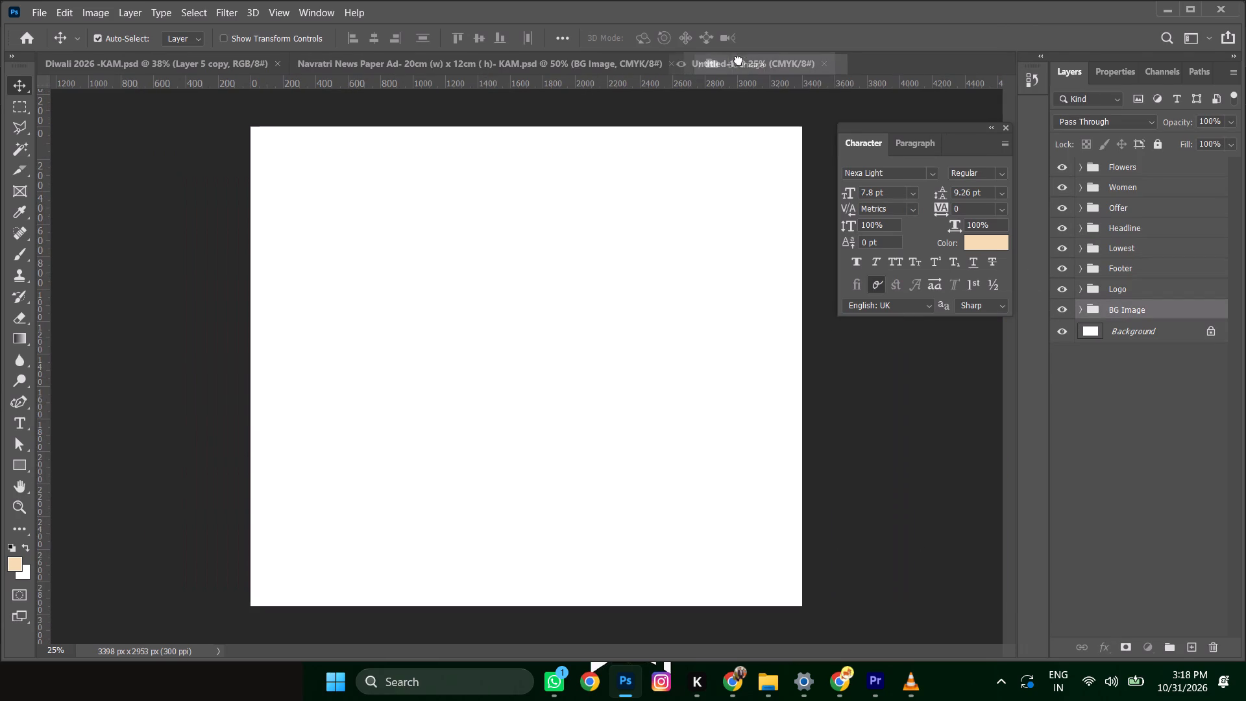
left_click_drag(739, 60, 543, 337)
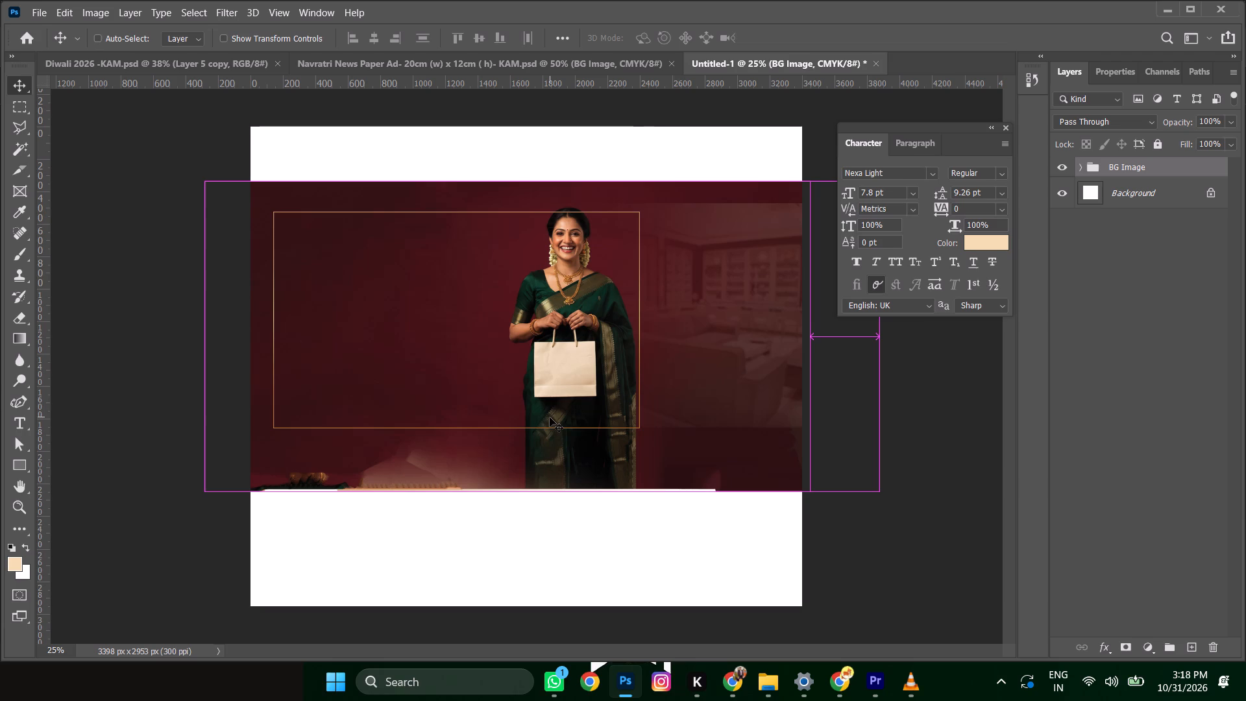
Copy the 20 × 12 cm Navratri ad's file name for reuse, without saving that document.
left_click(611, 62)
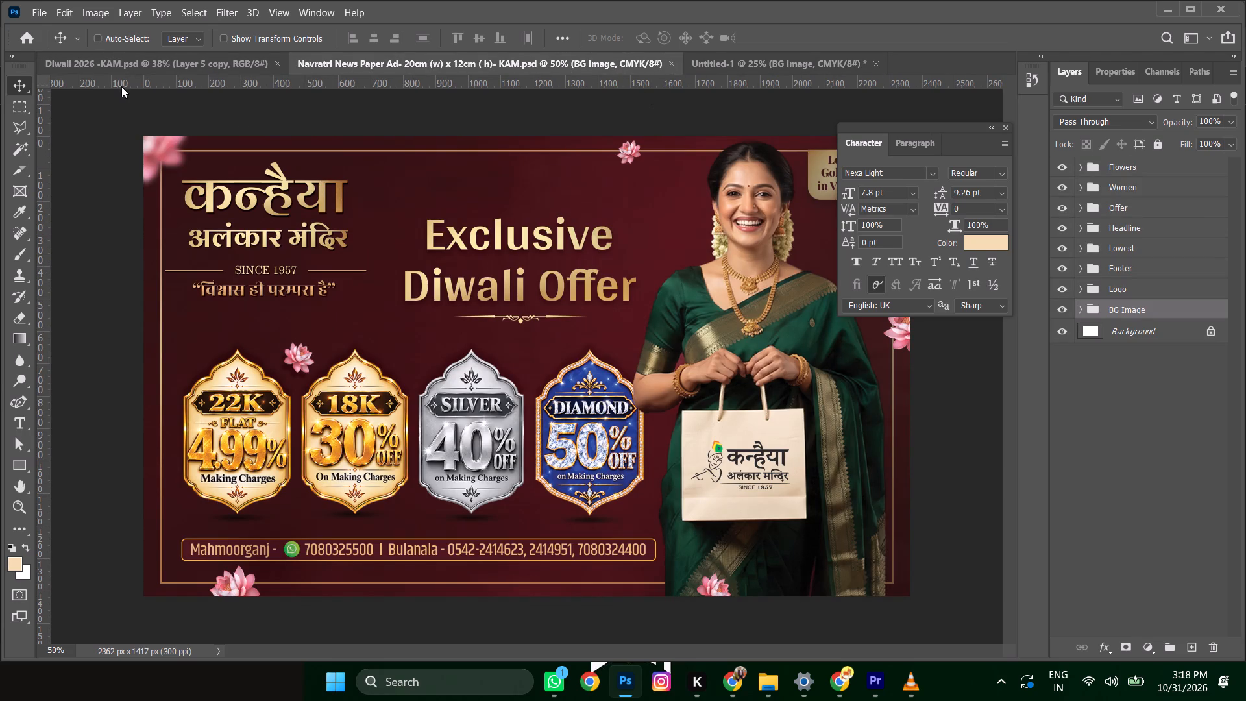
key("ctrl+shift+s")
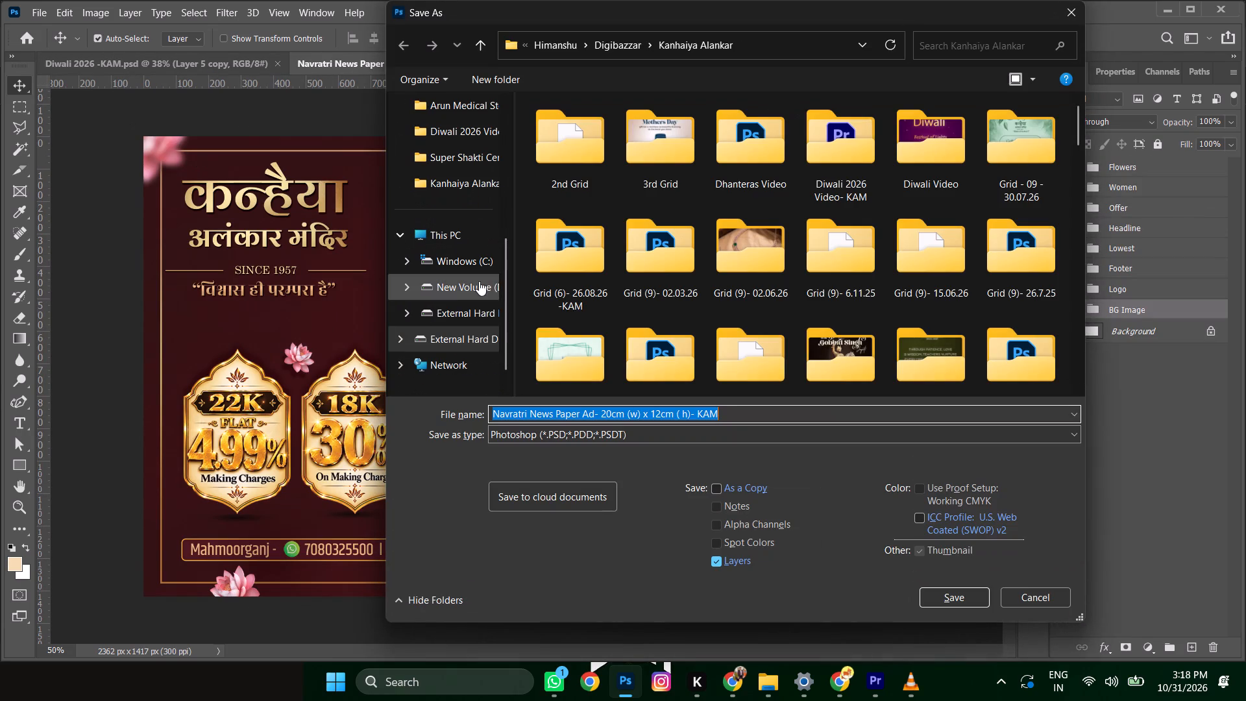
key("ctrl+c")
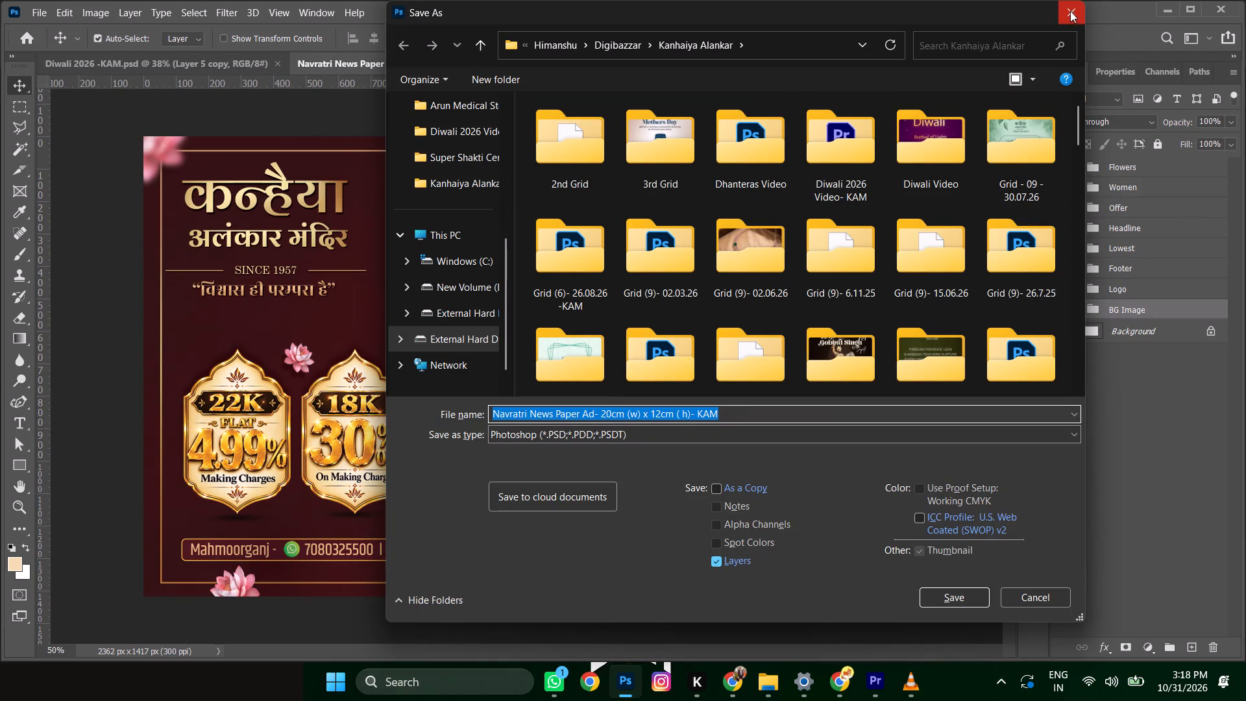
left_click(1070, 6)
Save the new document as "Navratri News Paper Ad- 33cm (w) x 25cm ( h)- KAM" in the Diwali 2026 Video- KAM folder.
left_click(728, 58)
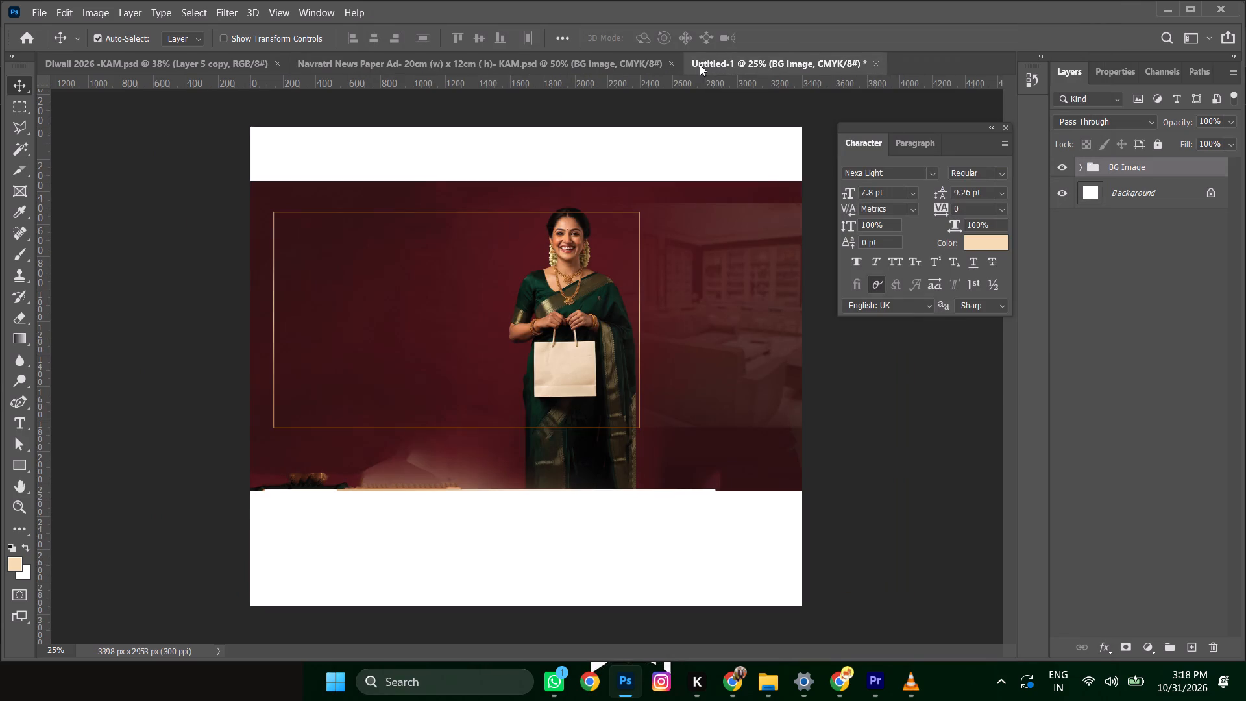
key("ctrl+shift+s")
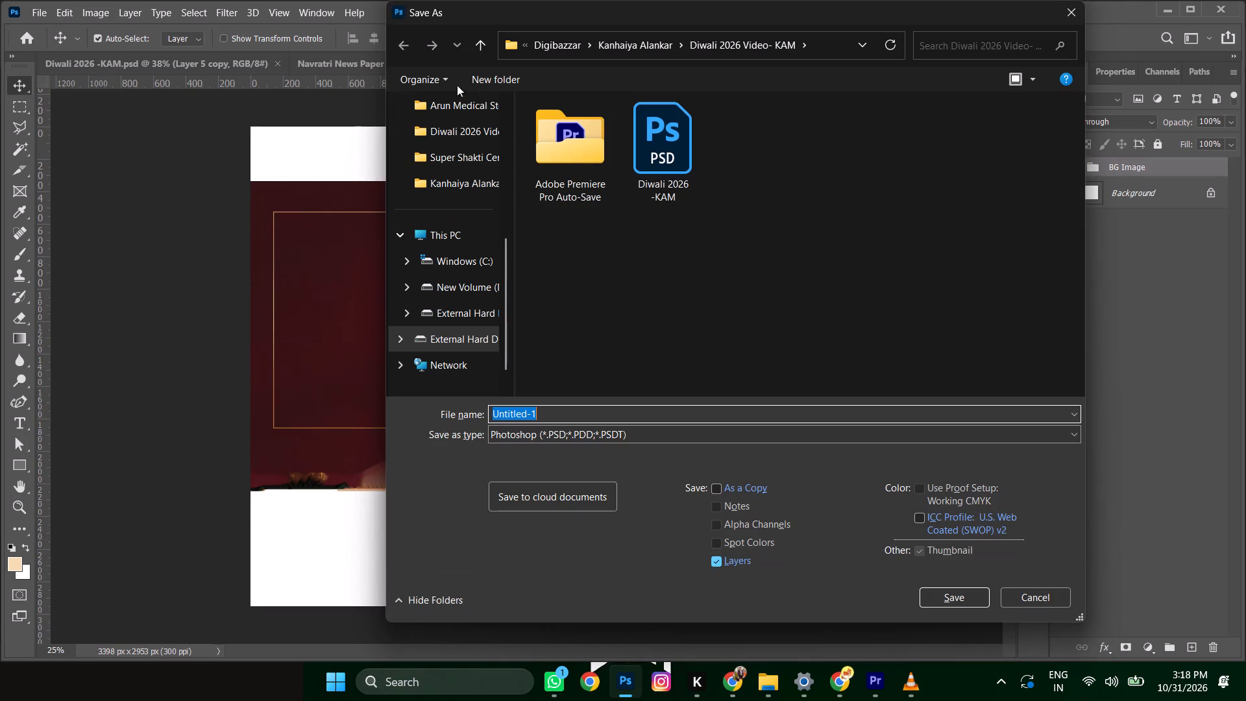
key("ctrl+v")
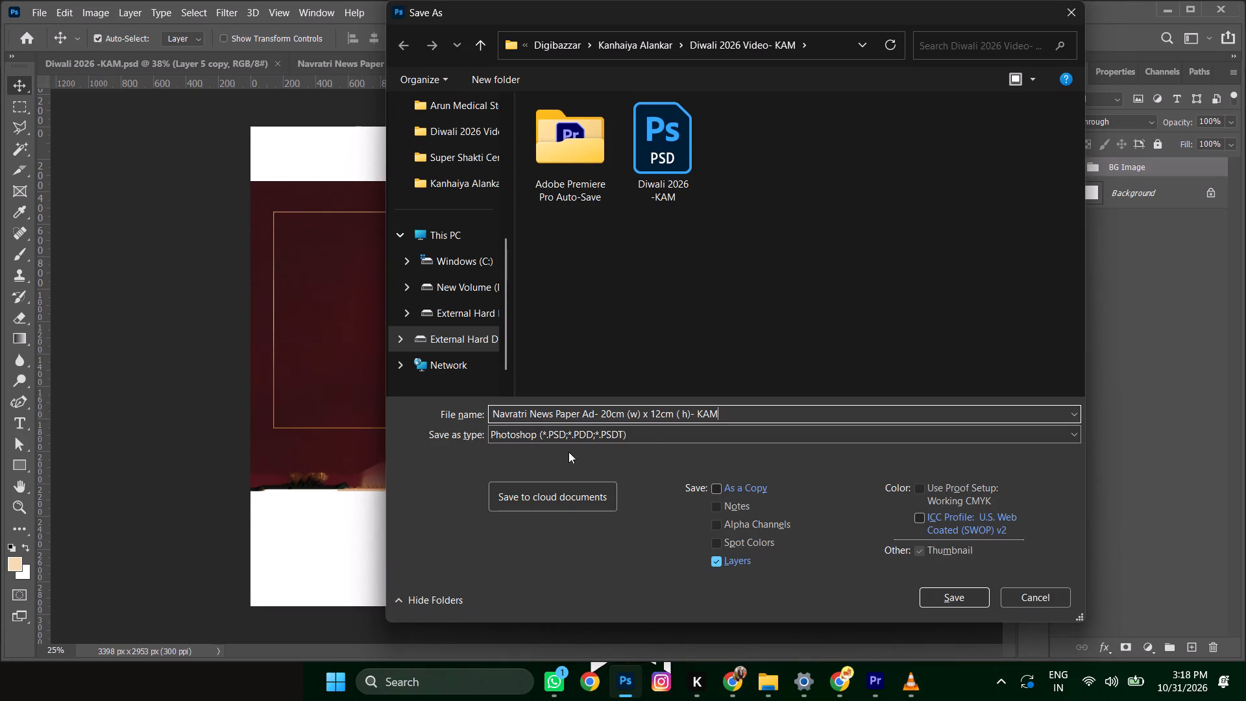
left_click(610, 414)
key("BackSpace")
key("BackSpace")
type("33")
key("Right")
key("Right")
key("Right")
key("Right")
key("Right")
key("Right")
key("Right")
key("Right")
key("Right")
key("Right")
key("Right")
key("BackSpace")
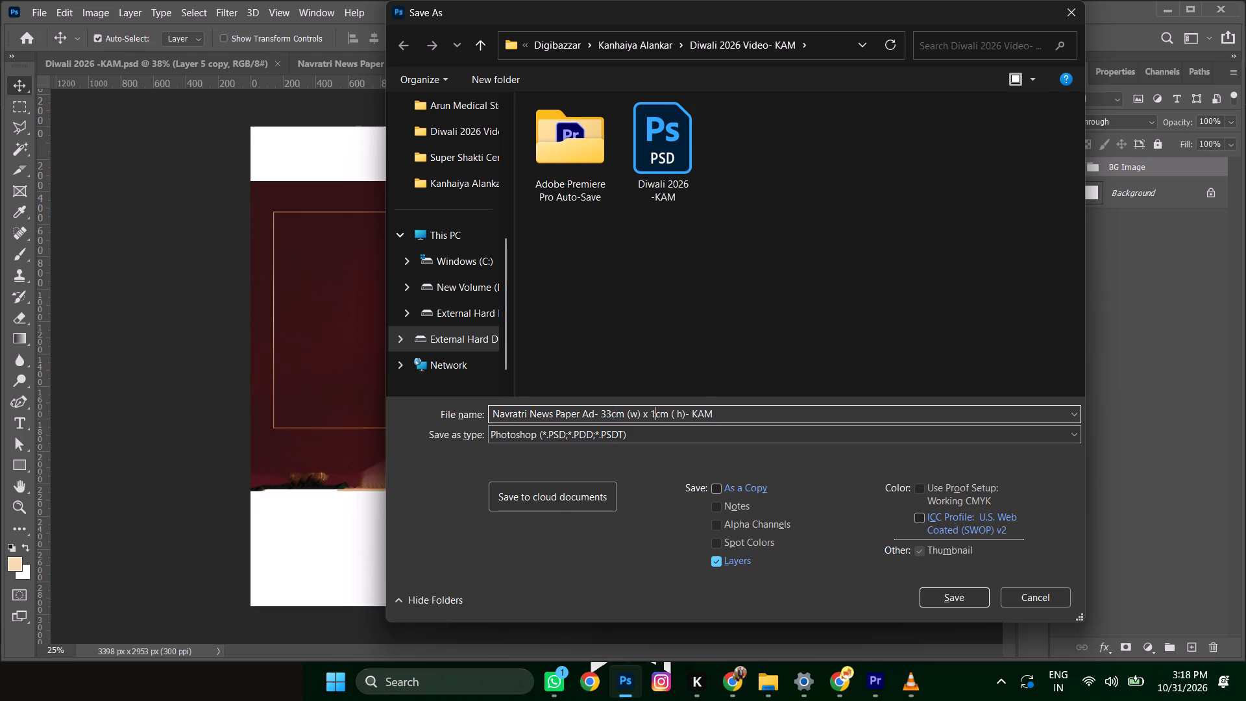
key("BackSpace")
type("25")
left_click(959, 596)
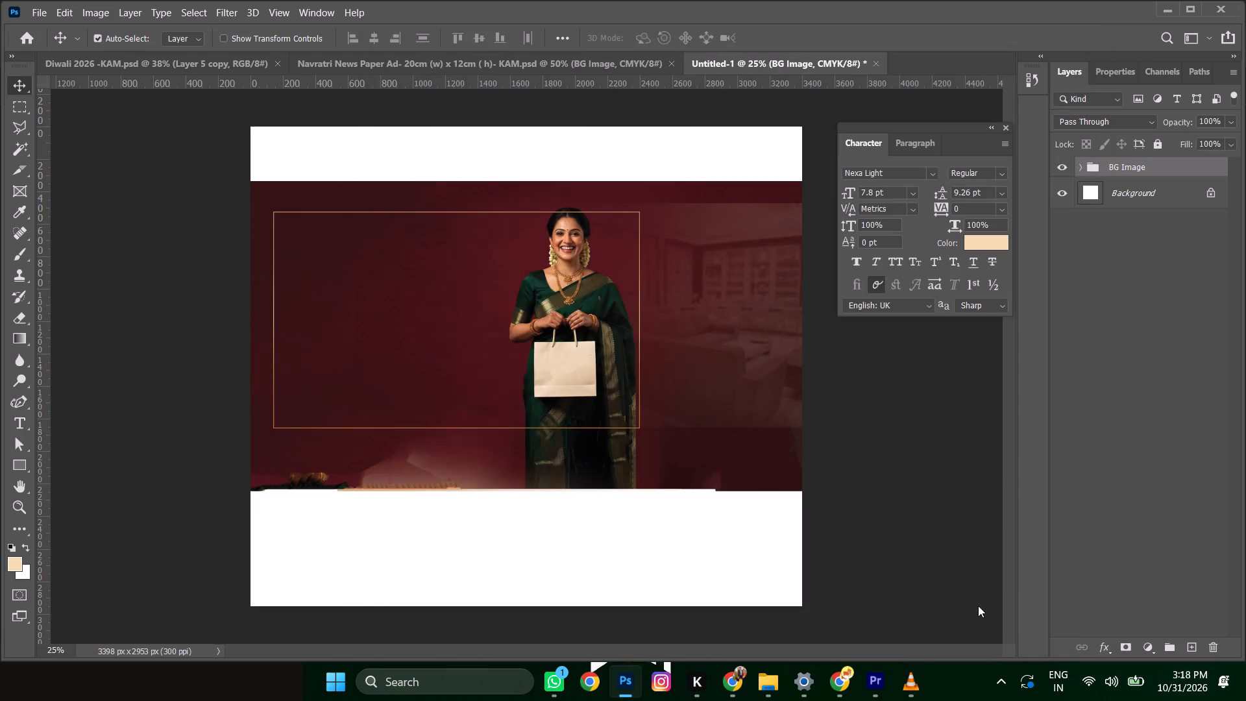
Scale the BG Image group proportionally to about 168.5% and shift it about 1070 px right and 410 px down.
left_click(695, 297)
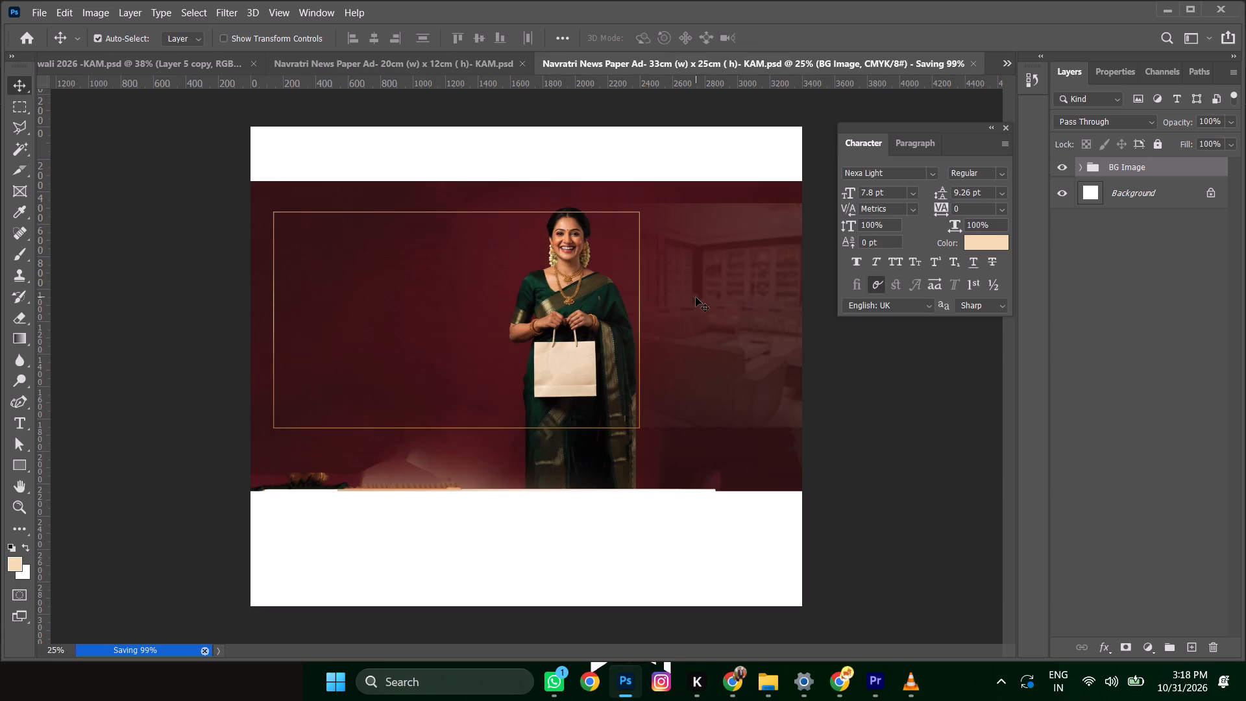
key("ctrl+t")
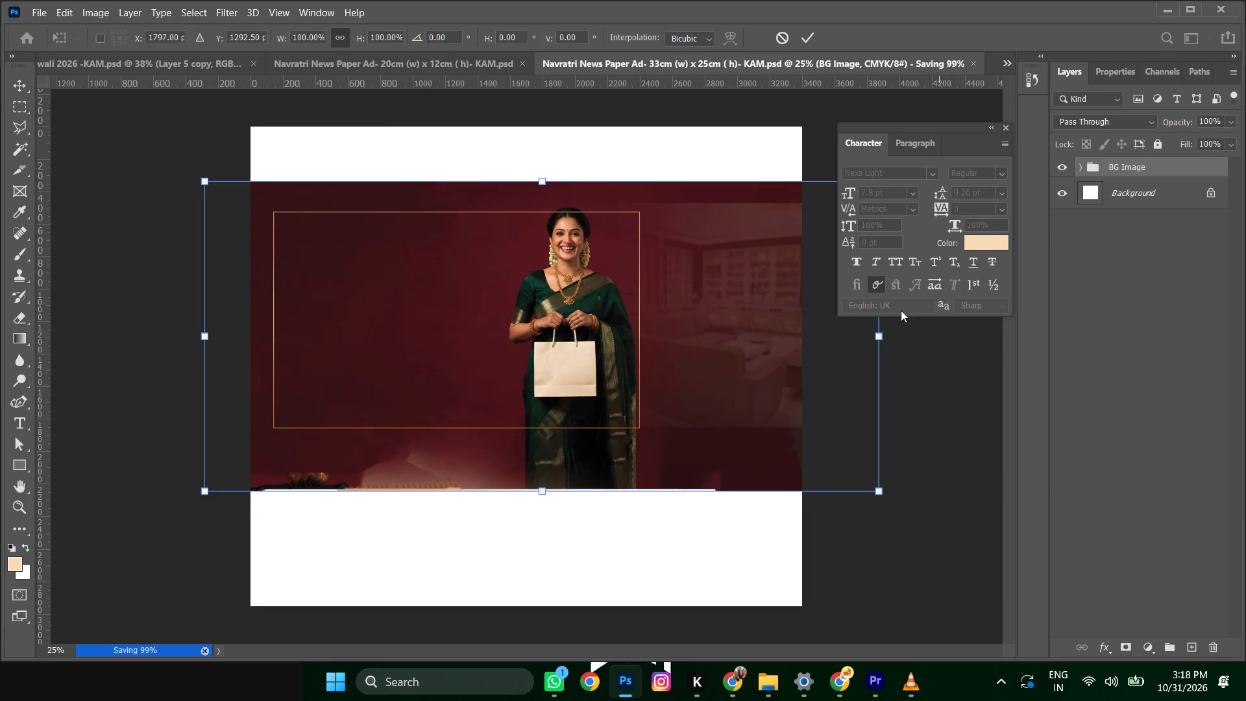
left_click_drag(877, 336, 1108, 348)
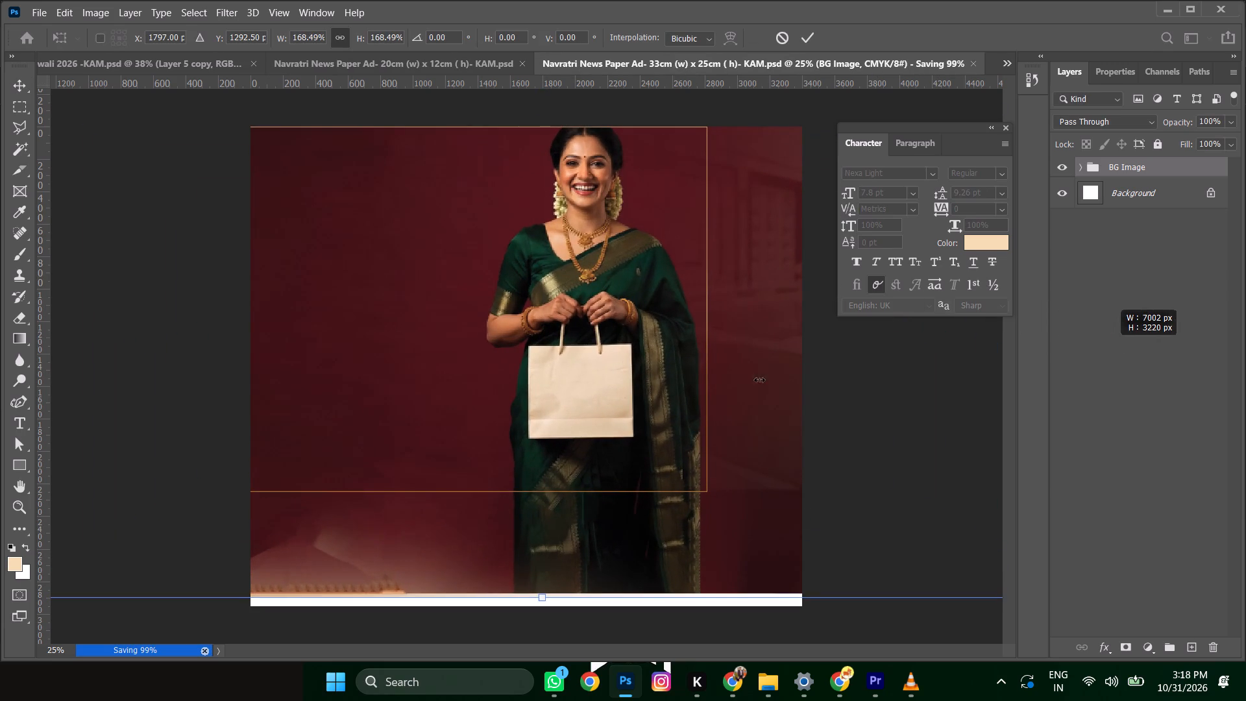
left_click_drag(452, 332, 626, 400)
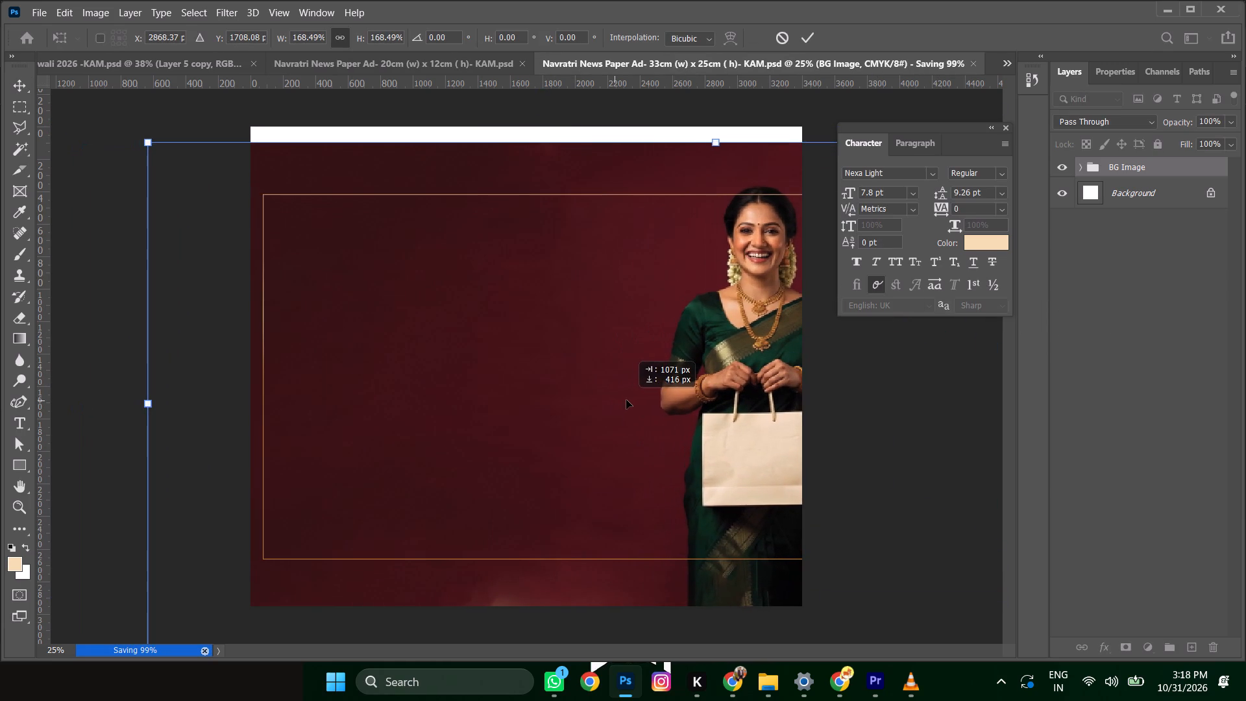
left_click_drag(626, 400, 626, 399)
key("Return")
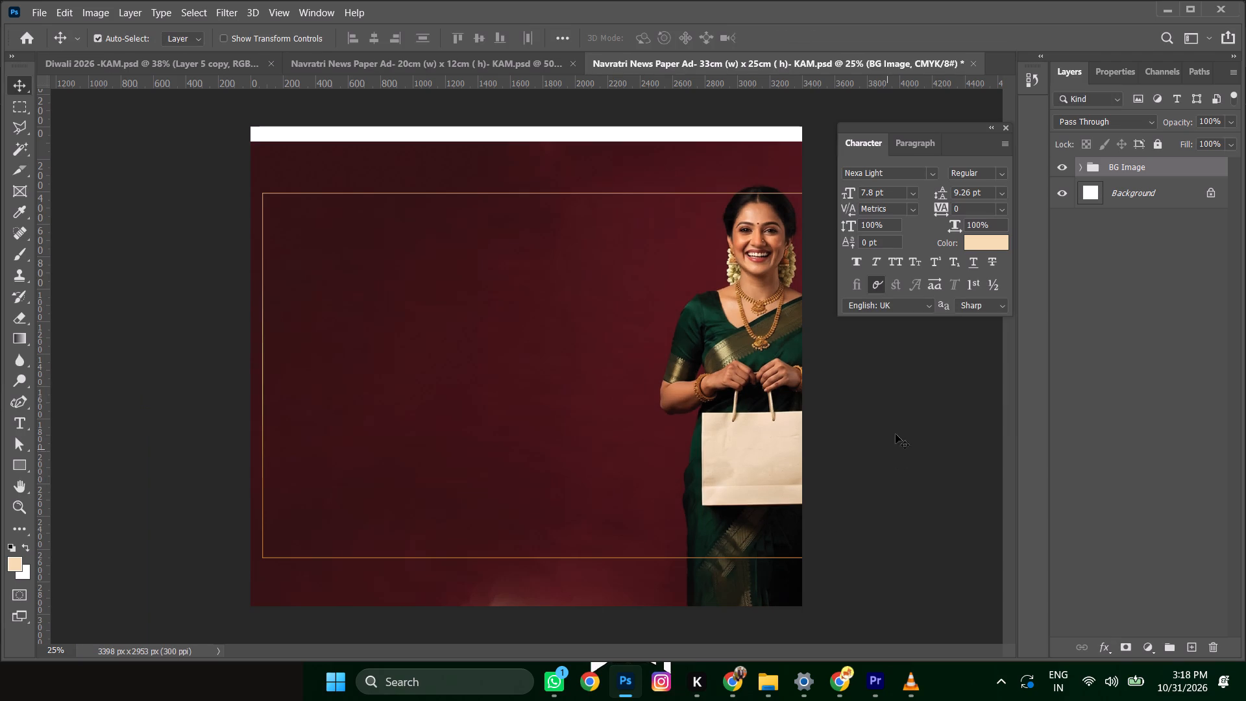
left_click_drag(907, 408, 907, 402)
Move the background image with the woman about 500 px left so her whole figure fits on the canvas.
left_click_drag(744, 363, 666, 363)
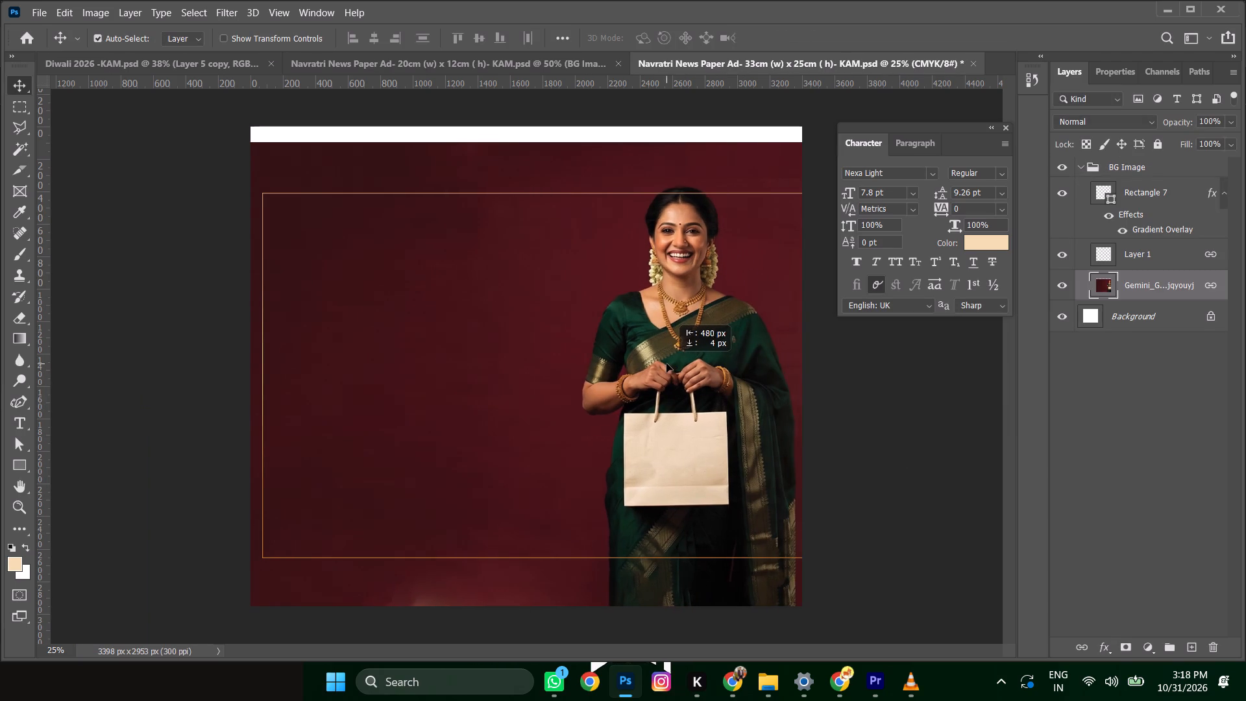
left_click_drag(666, 363, 662, 366)
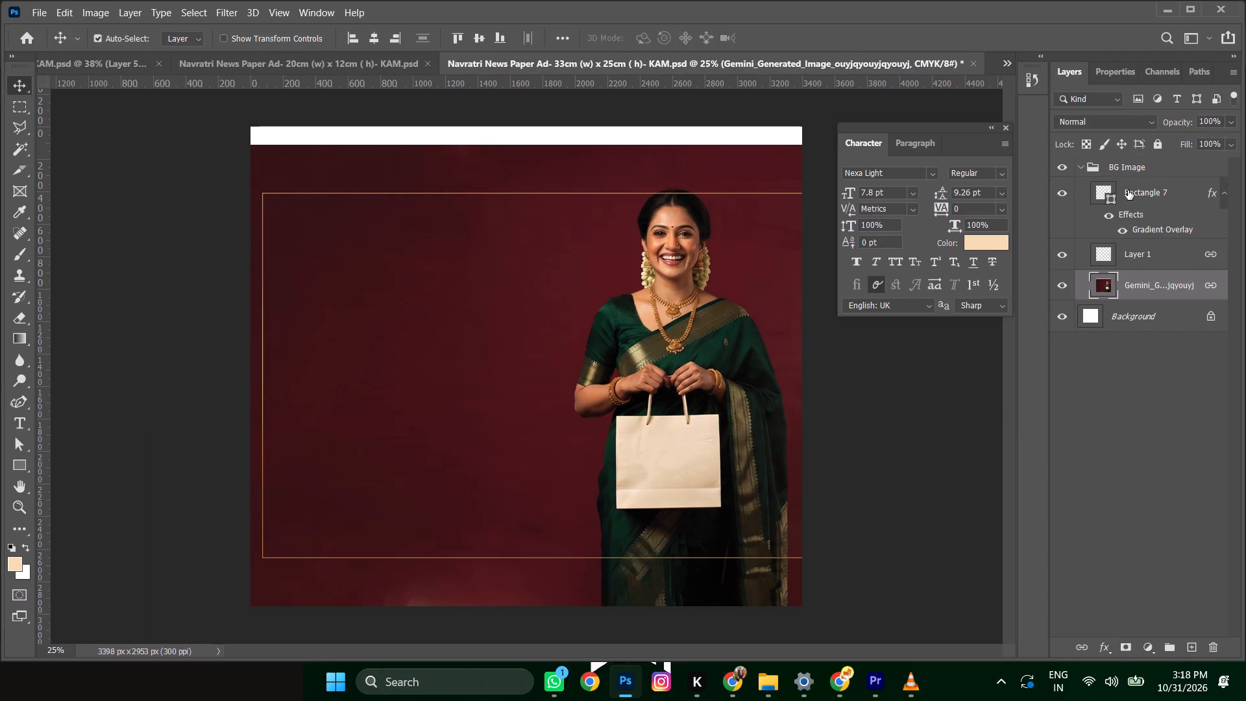
Transform the Rectangle 7 gold frame, pulling its right edge inside the canvas to about 86.25% width without skew.
left_click(1128, 190)
key("ctrl+r")
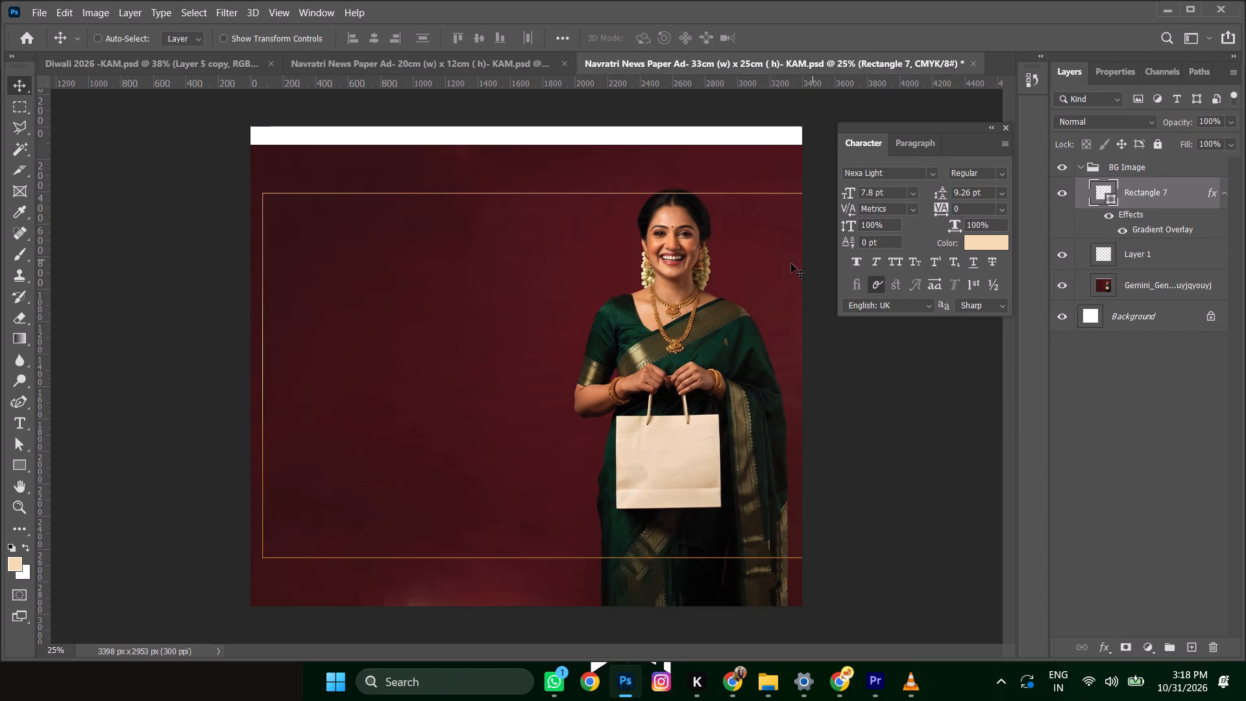
key("ctrl+r")
key("ctrl+t")
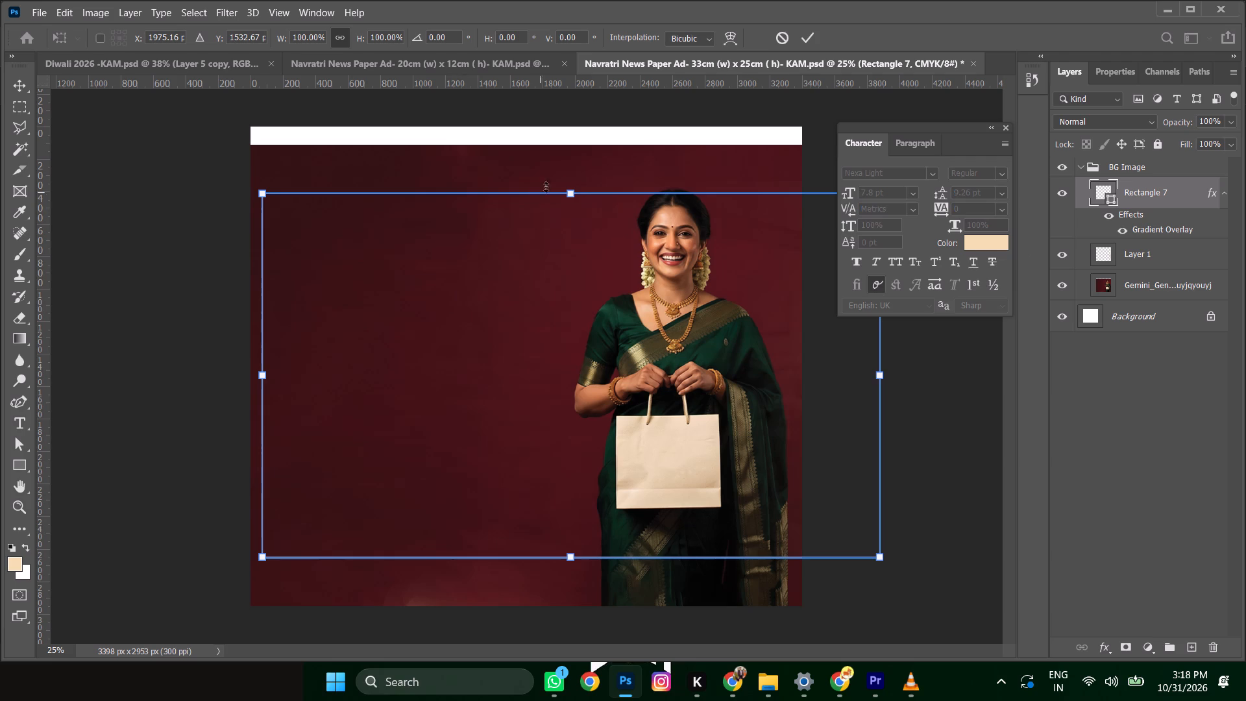
left_click_drag(882, 376, 801, 373, "ctrl")
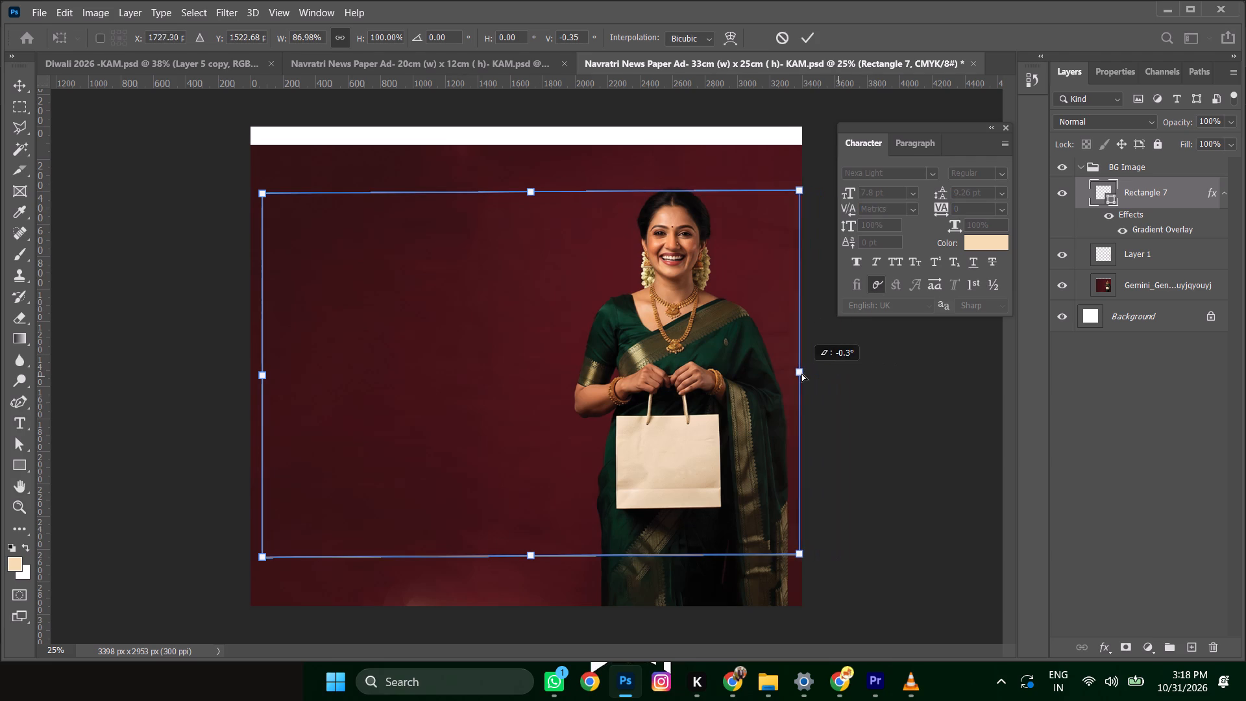
left_click_drag(801, 373, 796, 378, "ctrl")
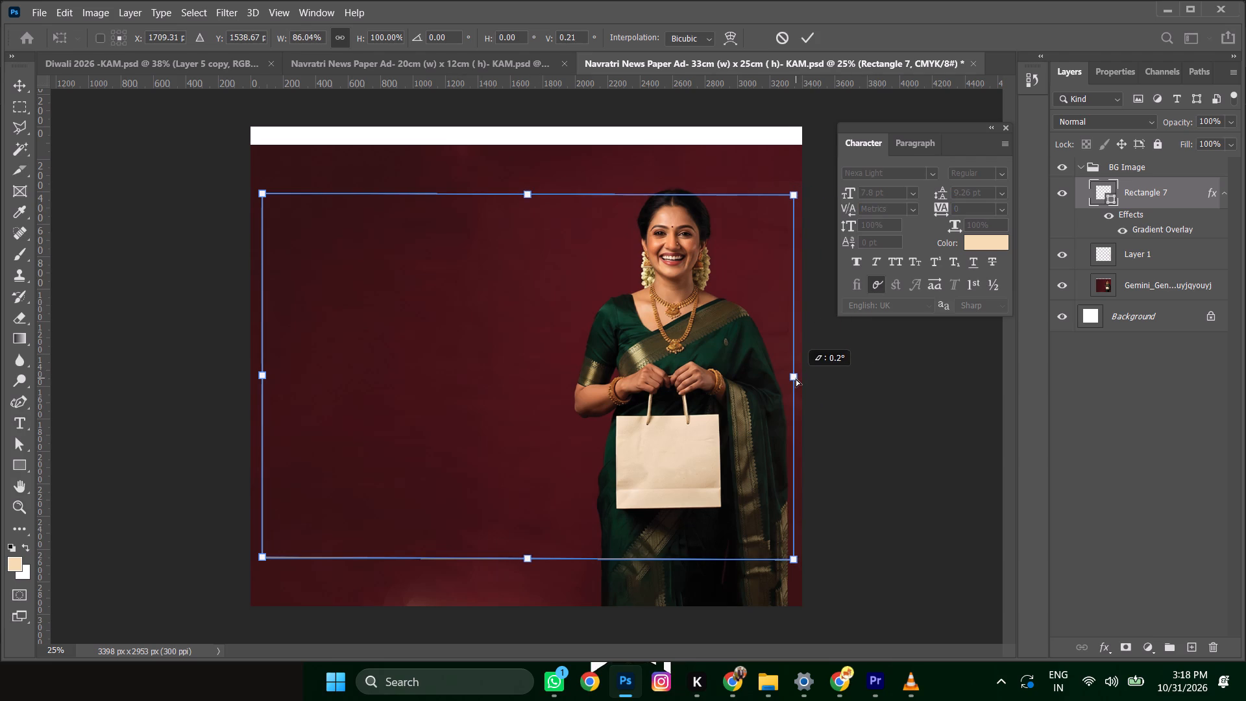
left_click_drag(796, 378, 796, 376, "ctrl")
right_click(796, 376, "ctrl")
left_click(795, 374, "ctrl")
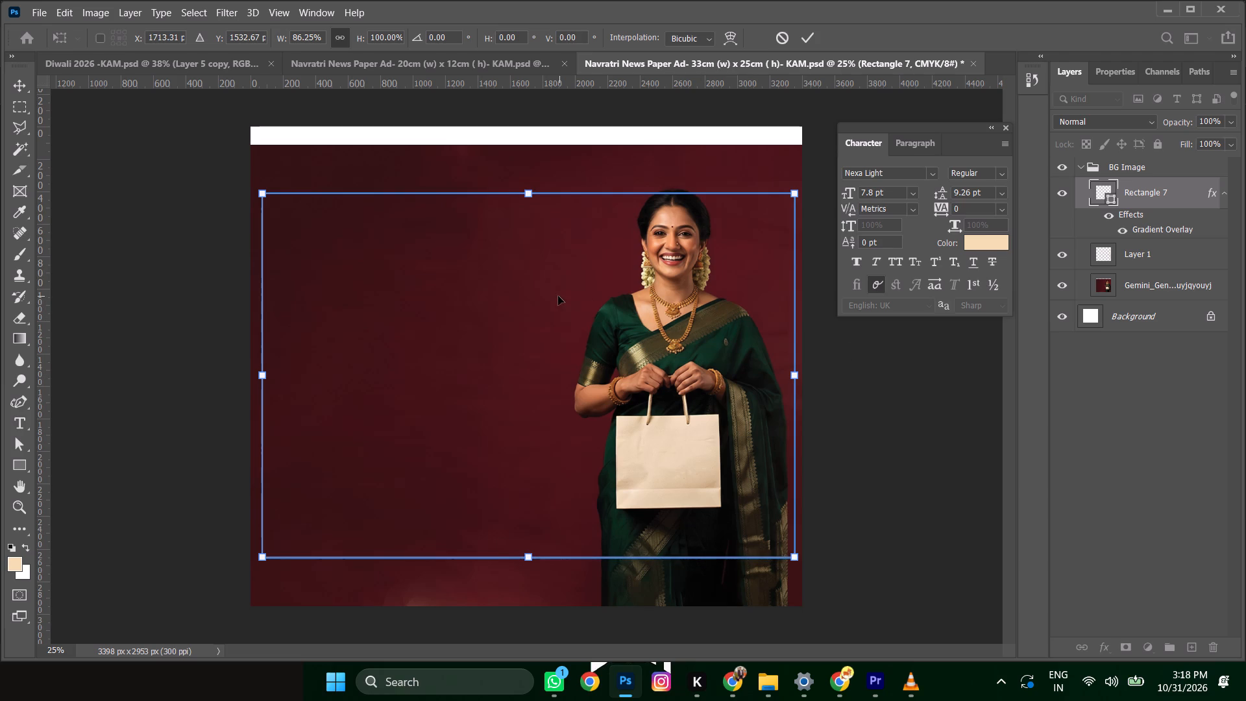
Stretch the Rectangle 7 frame's top and bottom edges close to the canvas edges, to about 126% height, keeping it unskewed.
left_click_drag(528, 193, 527, 139, "ctrl")
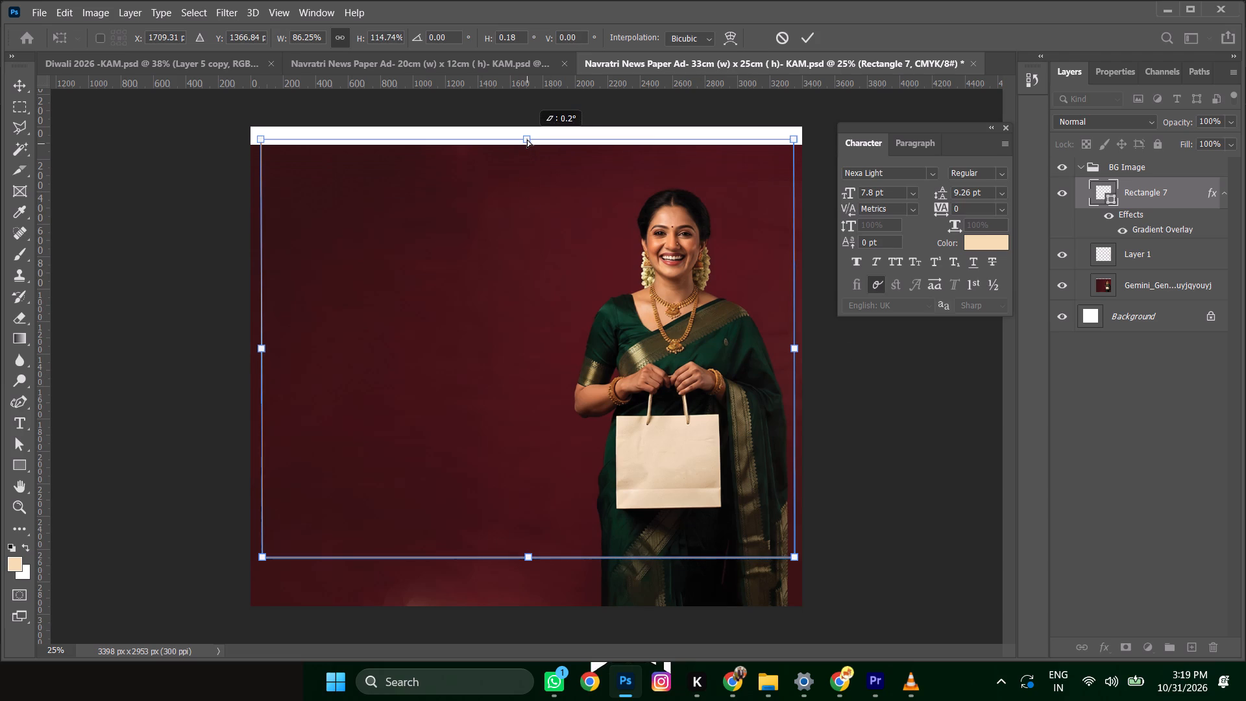
left_click_drag(527, 139, 528, 140, "ctrl")
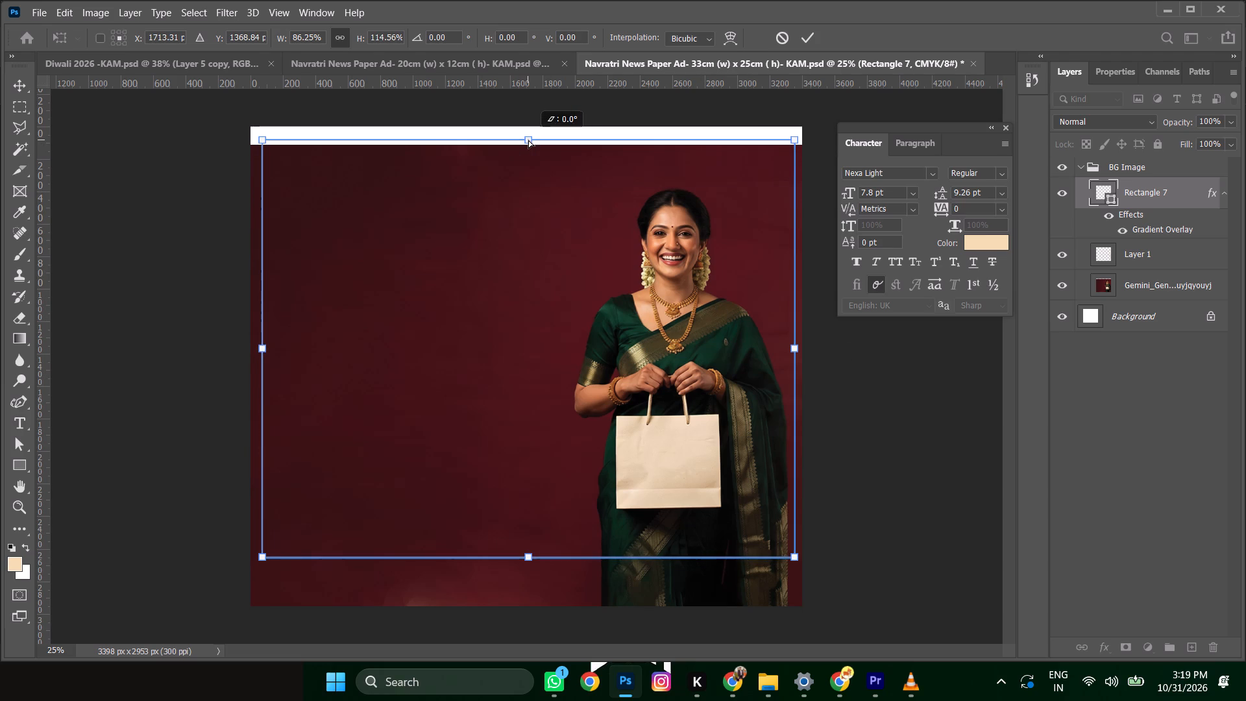
left_click_drag(528, 140, 530, 140, "ctrl")
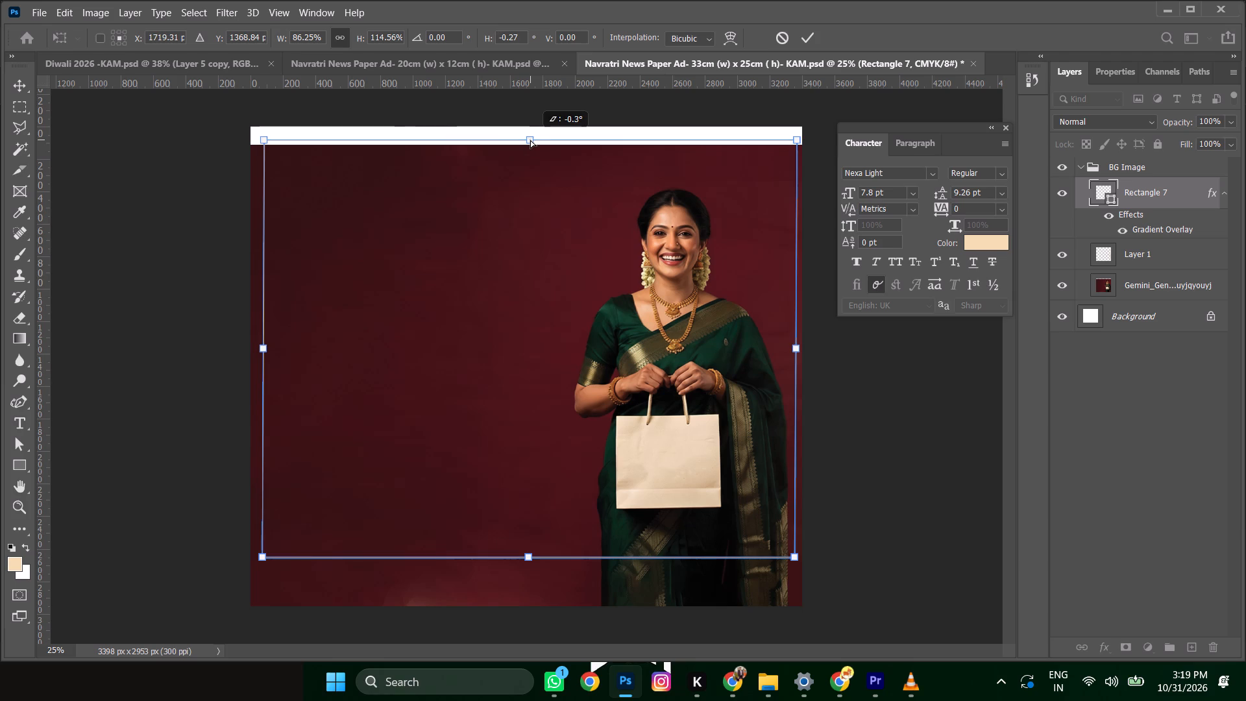
left_click_drag(530, 140, 529, 138, "ctrl")
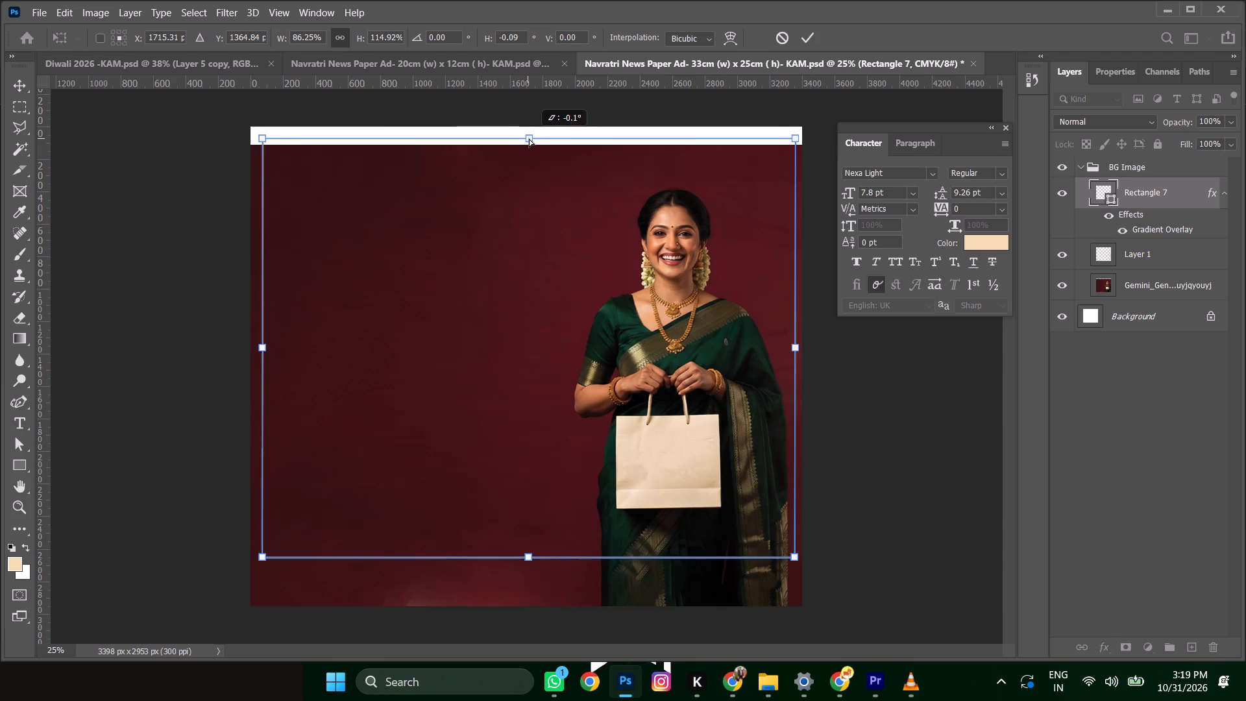
left_click_drag(529, 138, 528, 138, "ctrl")
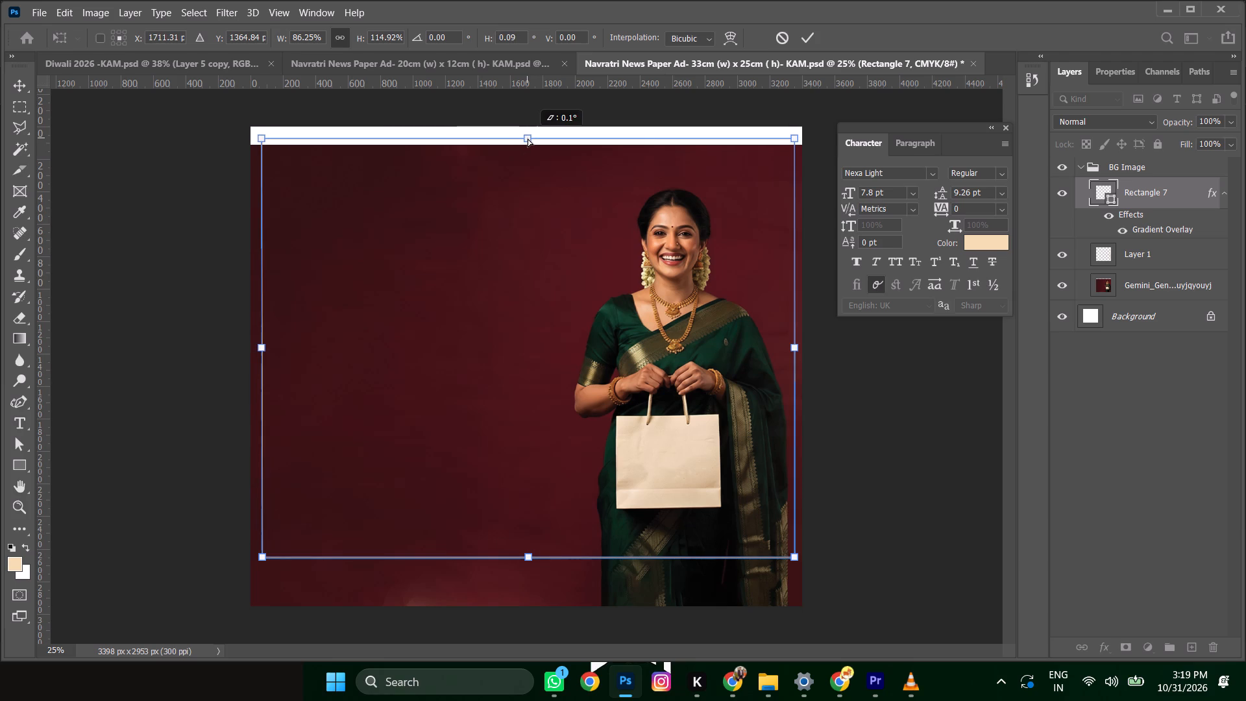
left_click_drag(528, 138, 528, 138, "ctrl")
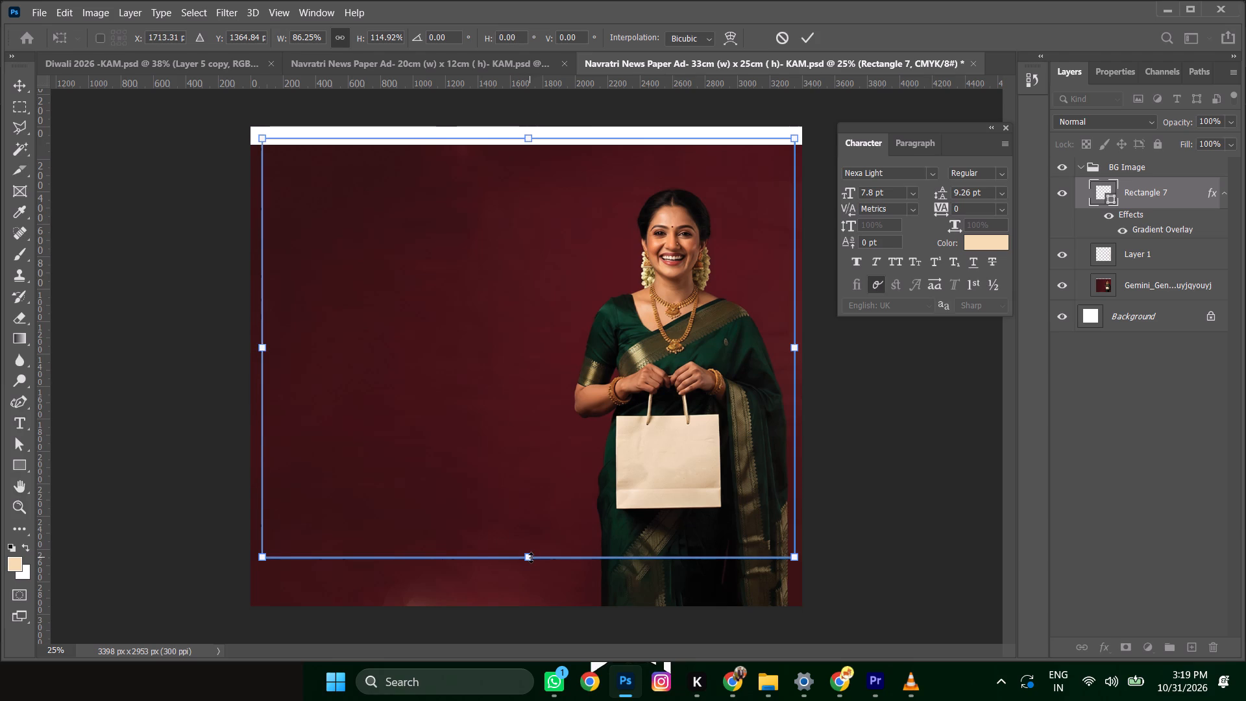
left_click_drag(531, 558, 533, 598, "ctrl")
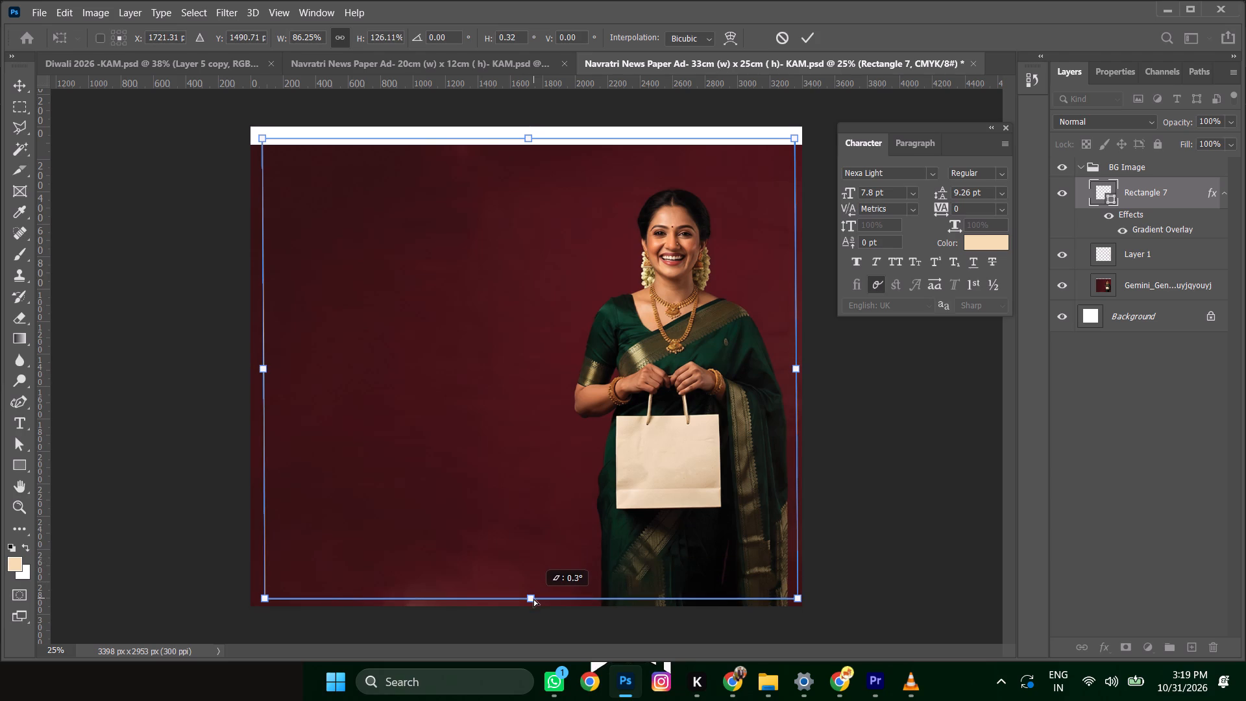
left_click_drag(533, 598, 533, 598, "ctrl")
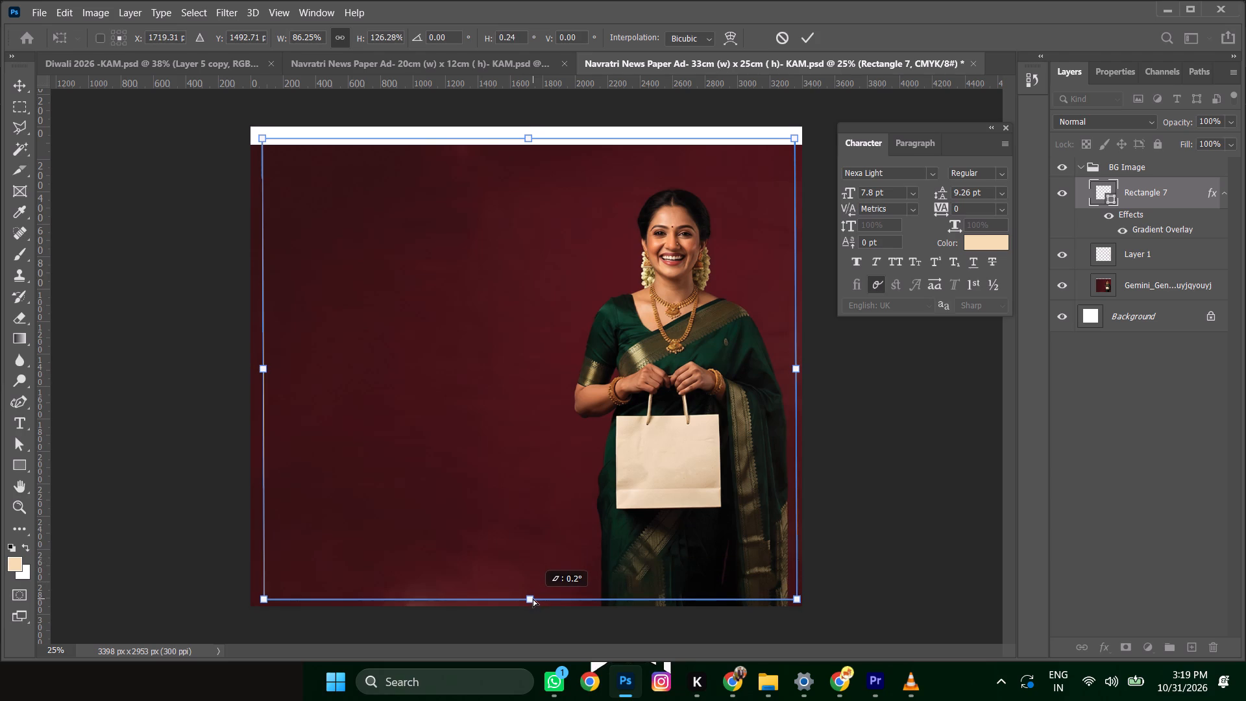
left_click_drag(533, 598, 530, 598, "ctrl")
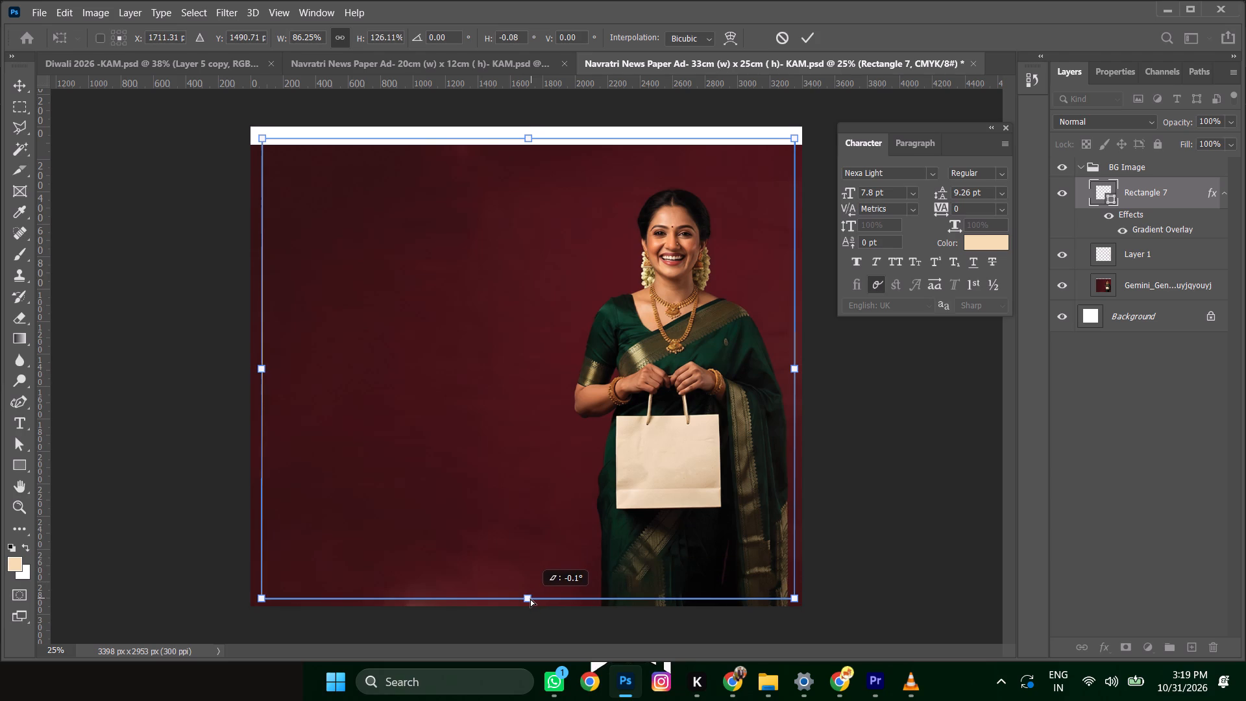
left_click_drag(530, 598, 531, 598, "ctrl")
key("Return")
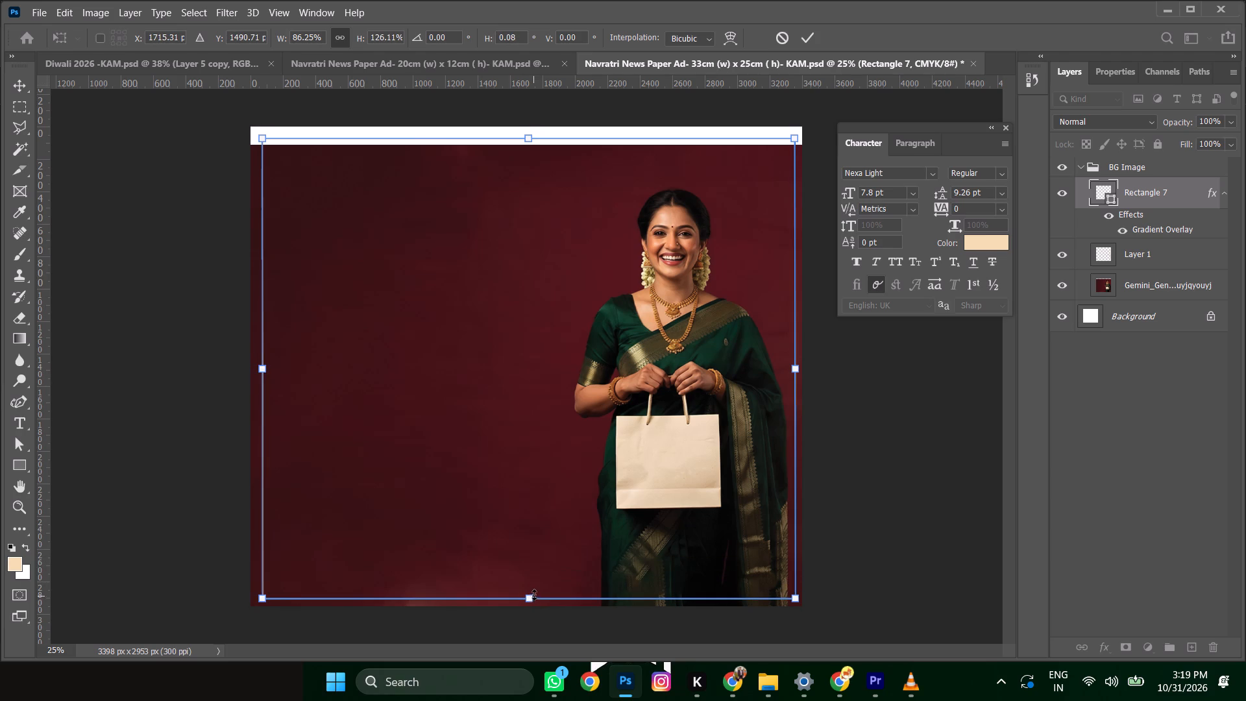
Centre the Rectangle 7 frame horizontally on the canvas.
key("ctrl+a")
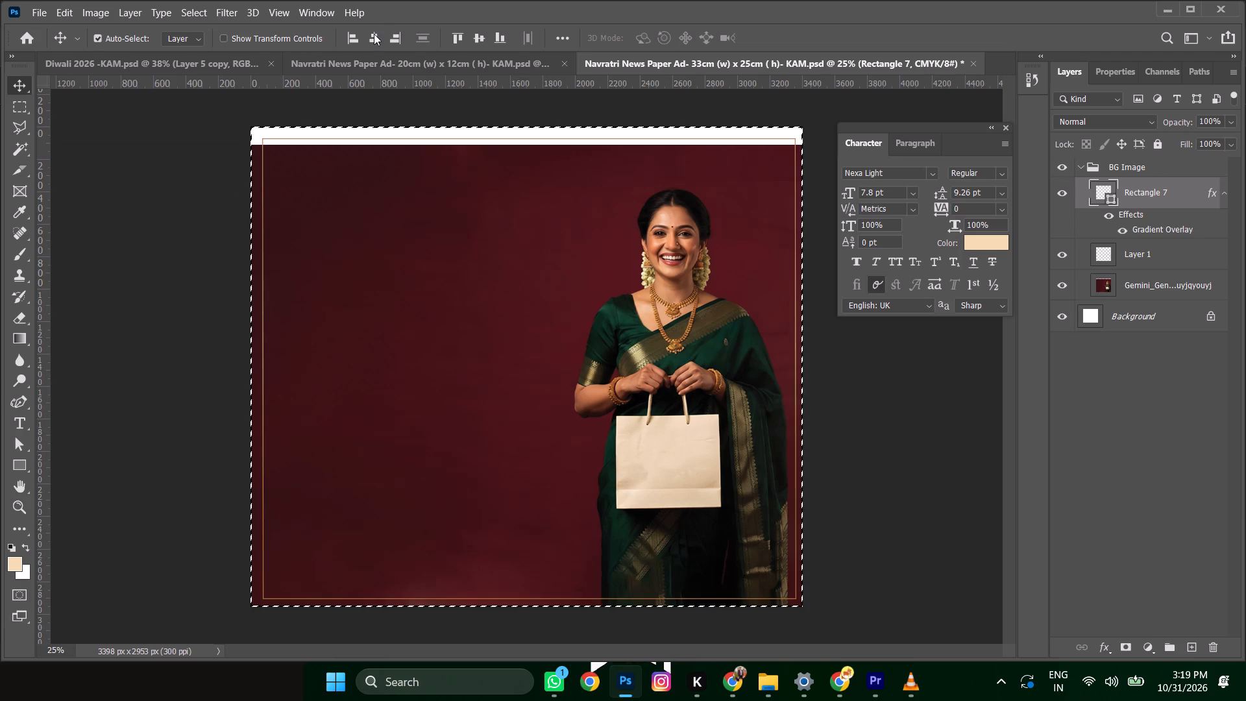
left_click(374, 34)
key("ctrl+d")
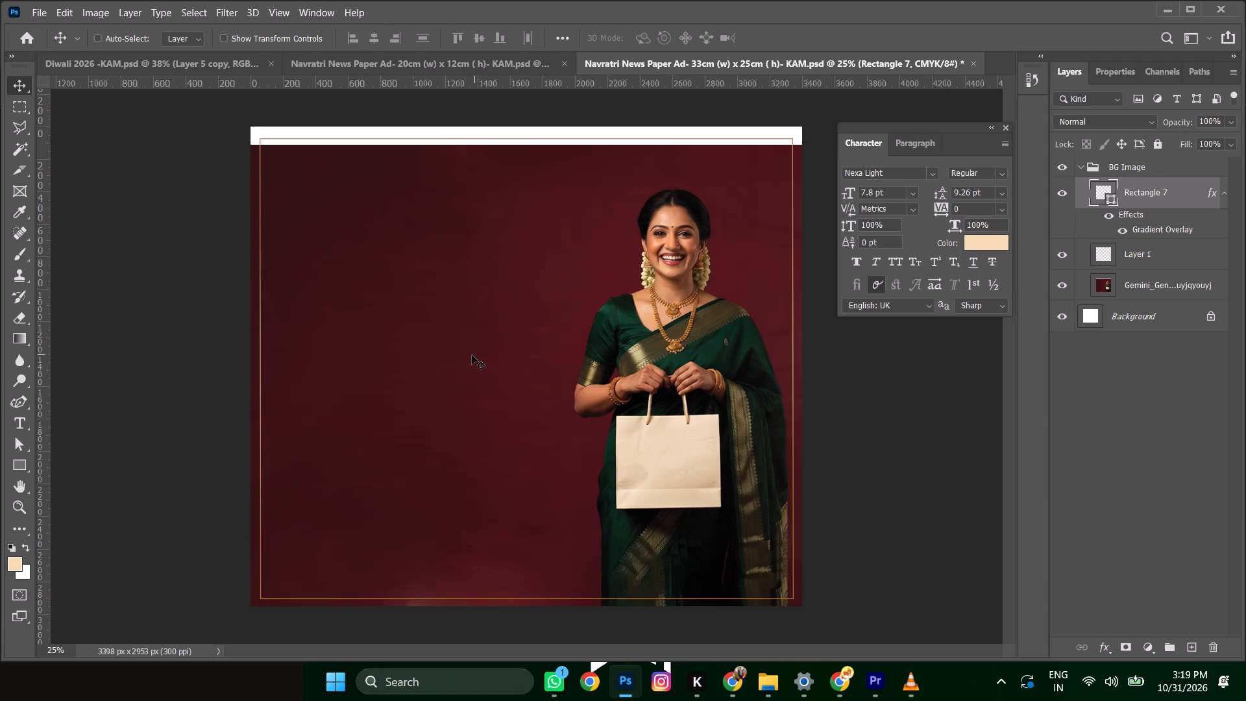
Move the background image up until it covers the white strip along the canvas top, and about 60 px left.
left_click(452, 412)
key("shift+Up")
key("shift+Up")
key("shift+Up")
key("shift+Up")
key("shift+Up")
key("shift+Up")
key("shift+Up")
key("shift+Up")
key("shift+Up")
key("shift+Up")
key("shift+Up")
key("shift+Up")
key("shift+Up")
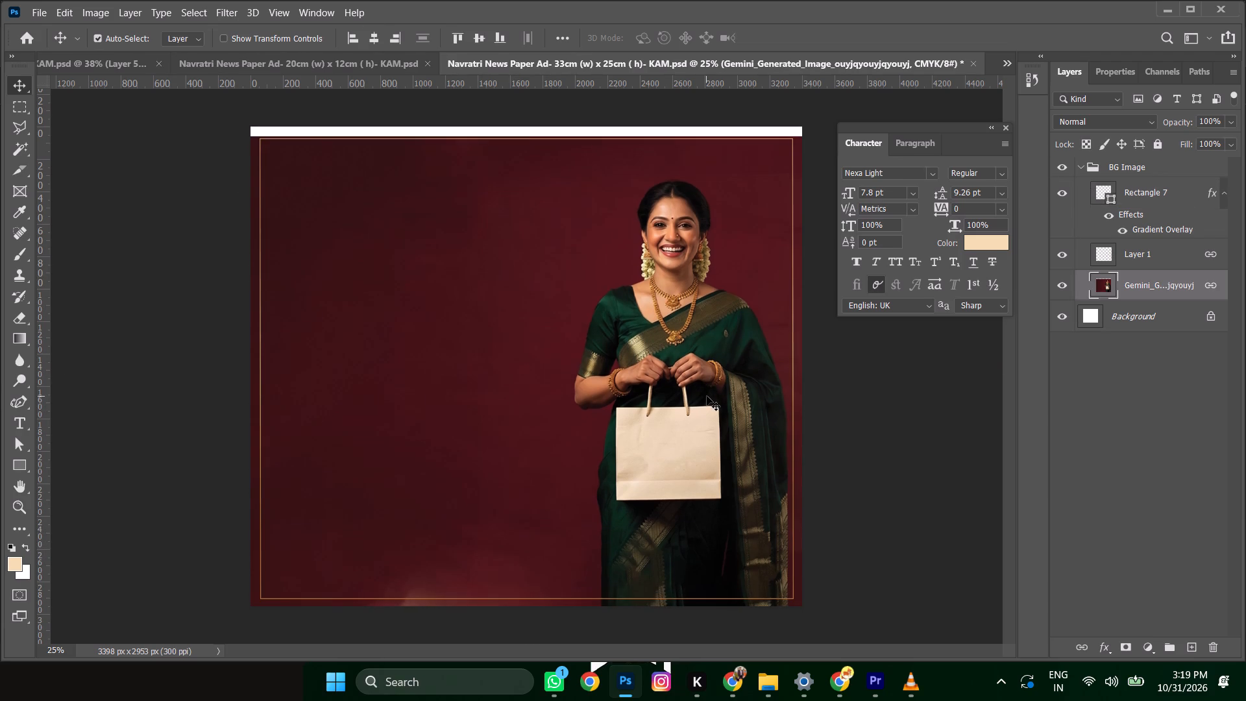
key("shift+Up")
key("shift+Up")
key("shift+Left")
key("shift+Left")
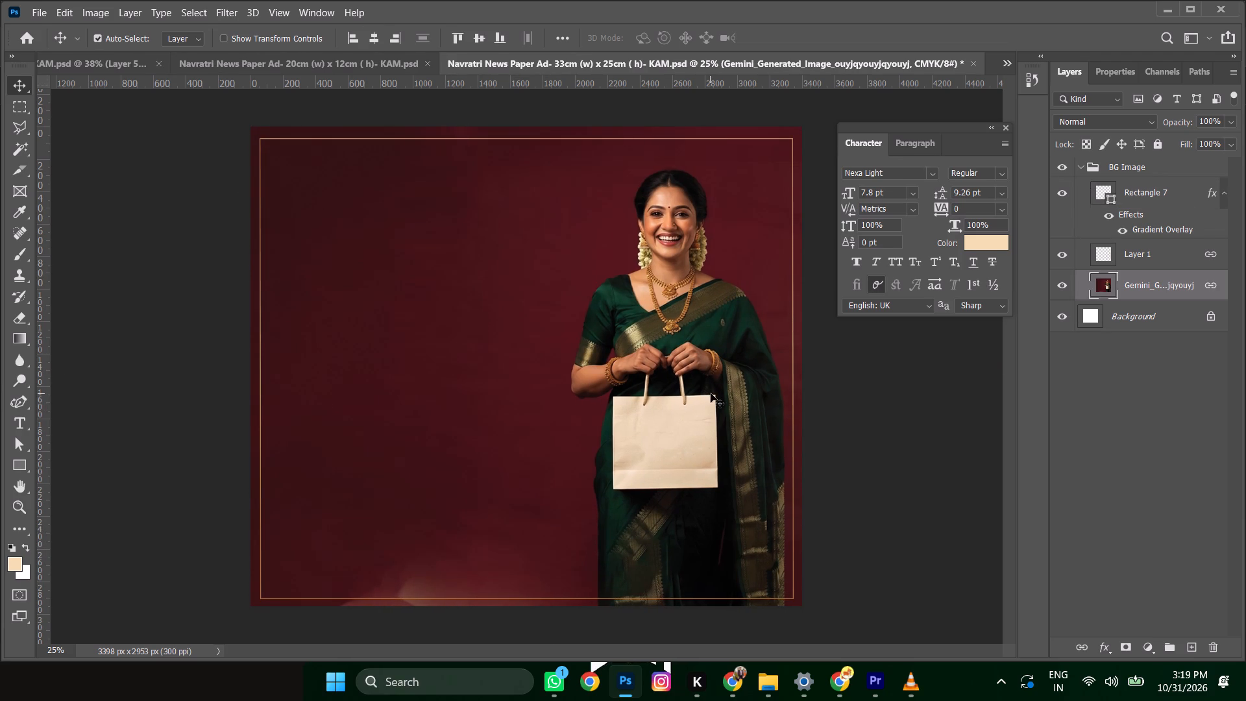
key("shift+Left")
key("shift+Left")
key("shift+Left")
key("shift+Left")
Copy the Women group from the 20 × 12 cm ad into the 33 × 25 cm ad.
left_click(318, 54)
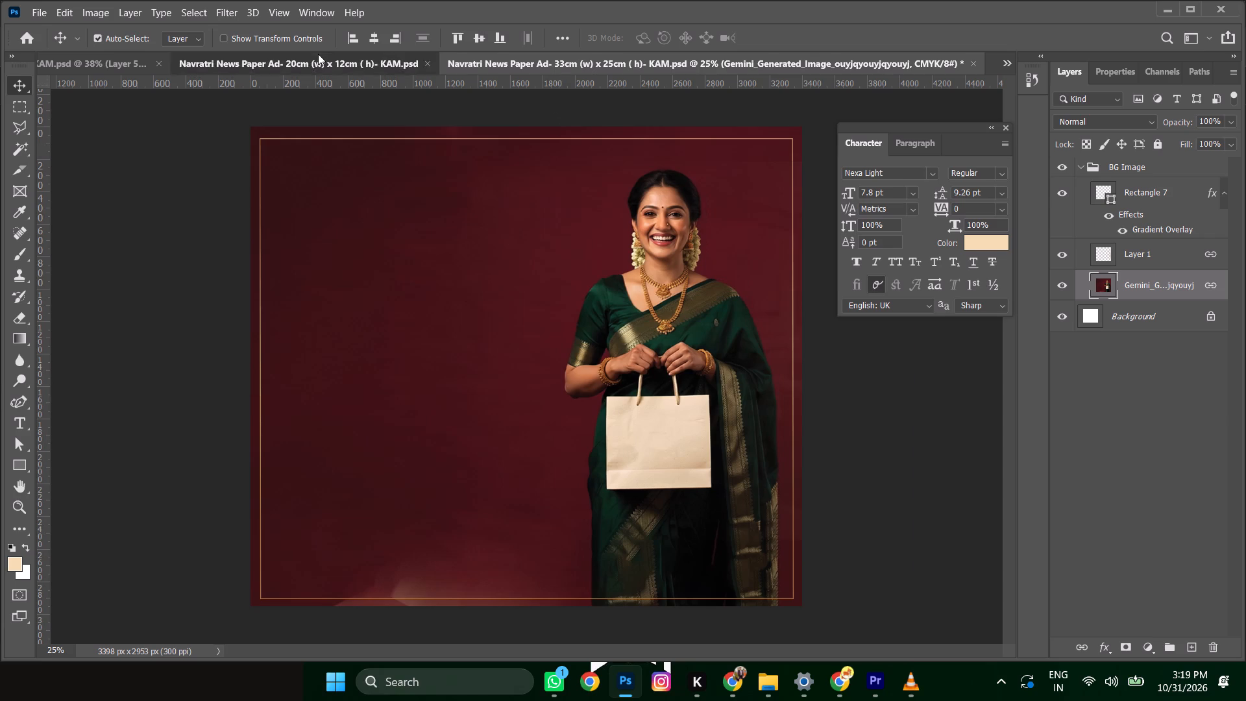
left_click(713, 55)
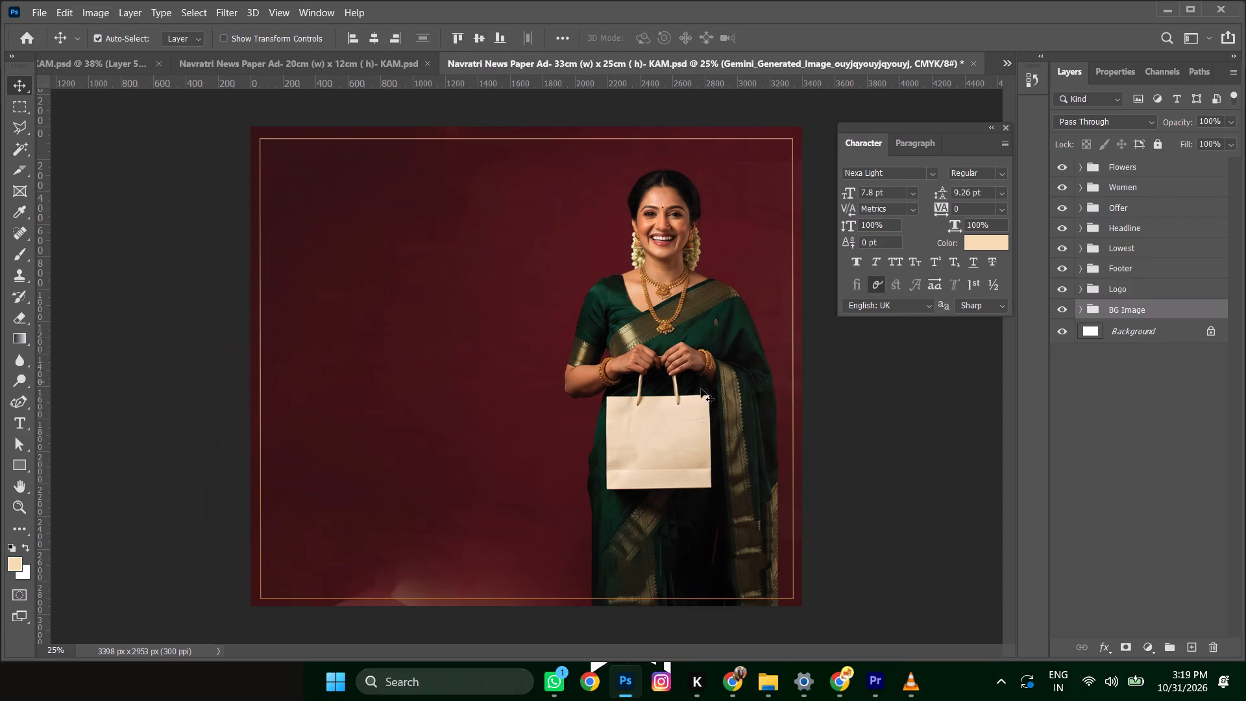
left_click(686, 301)
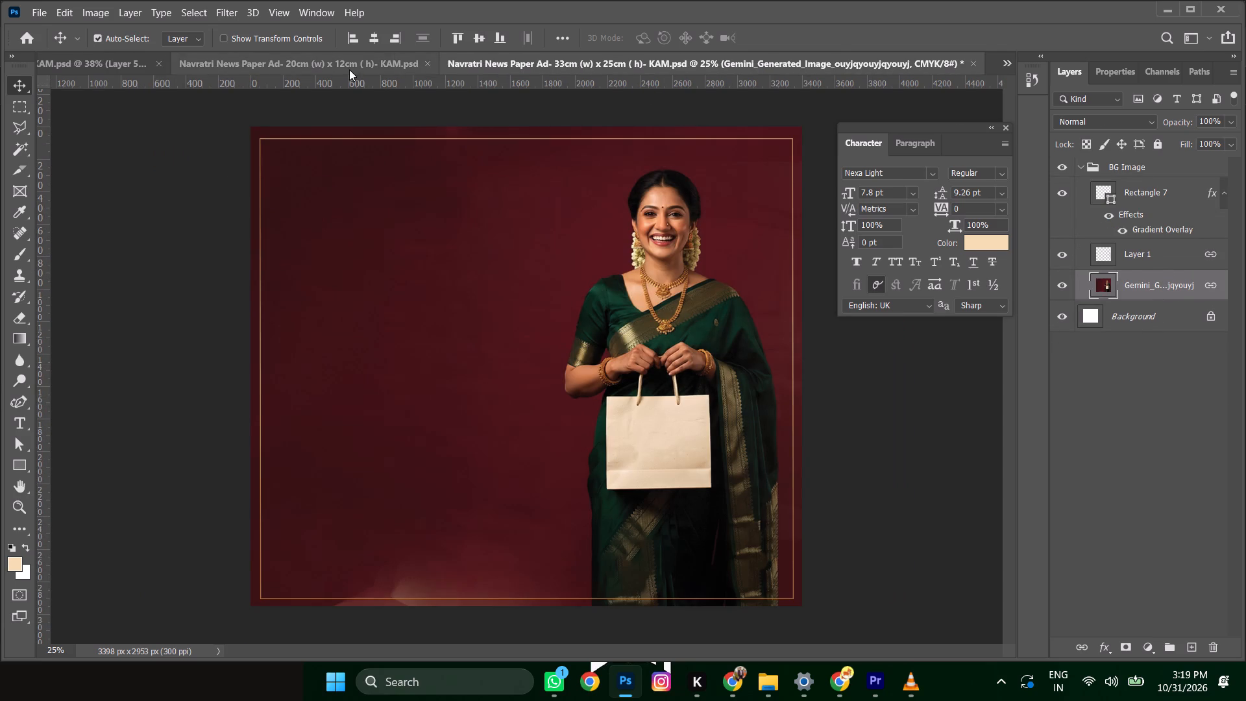
left_click(355, 64)
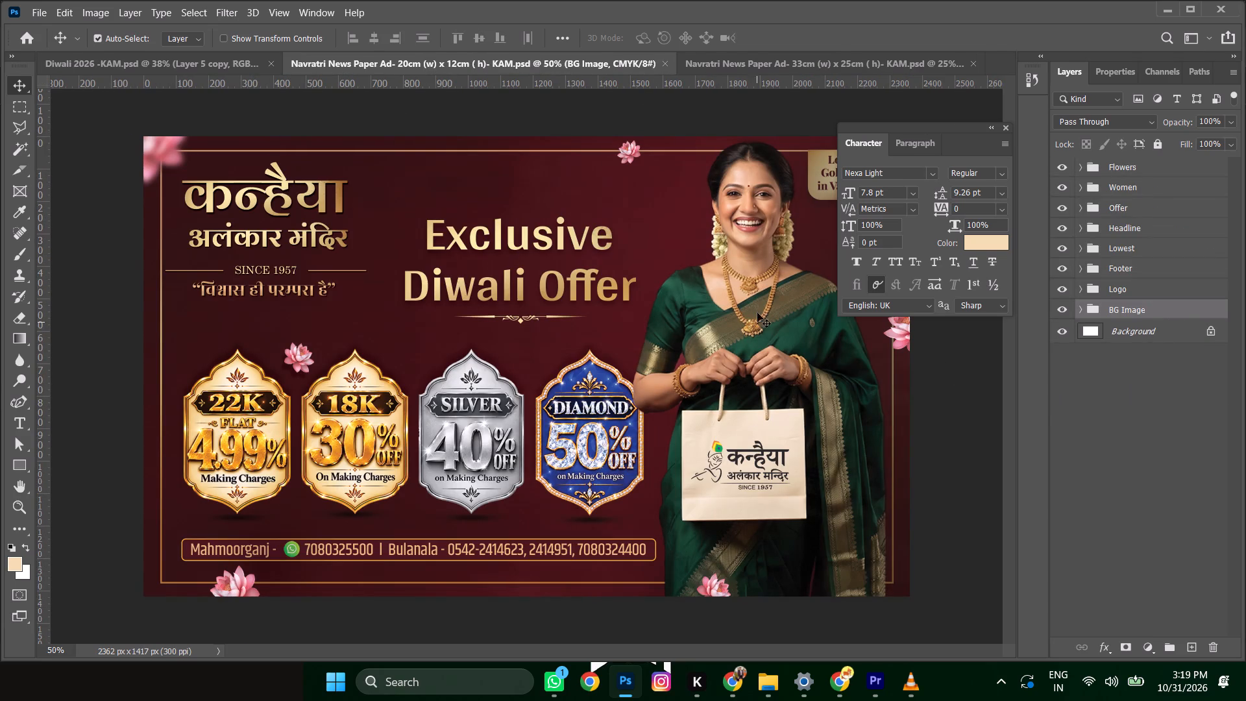
left_click(757, 311)
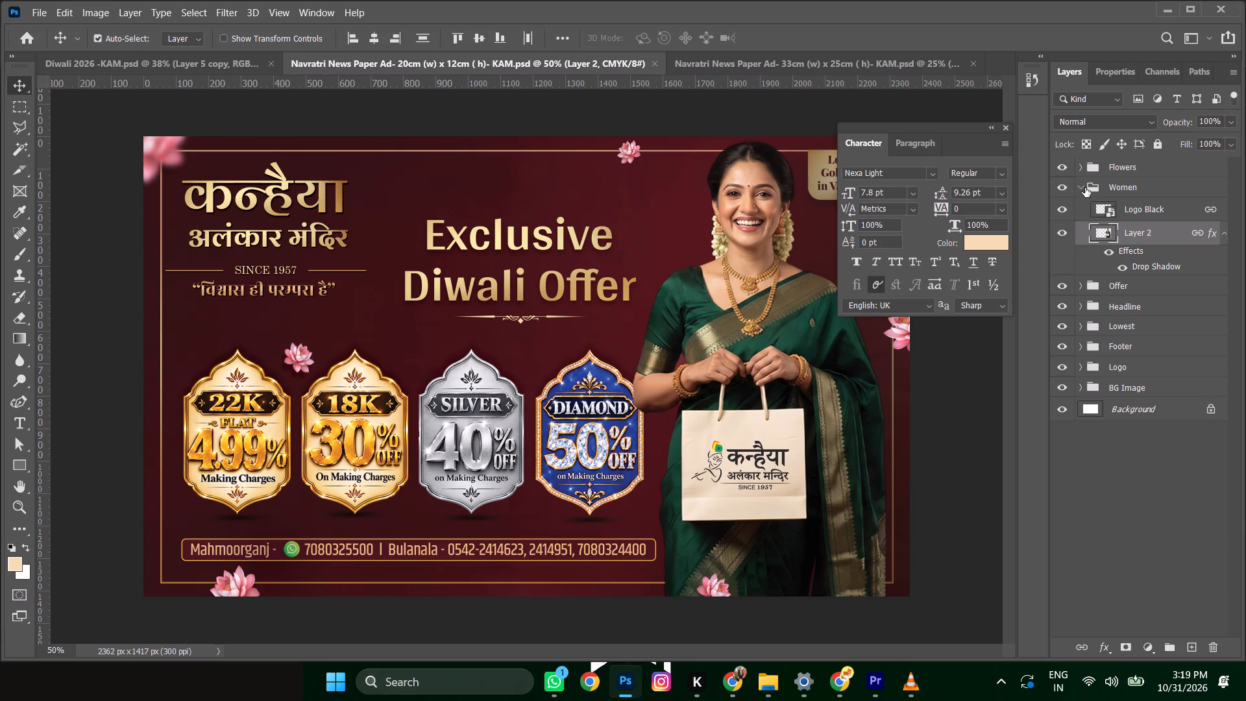
left_click(1084, 188)
left_click_drag(1141, 186, 740, 59)
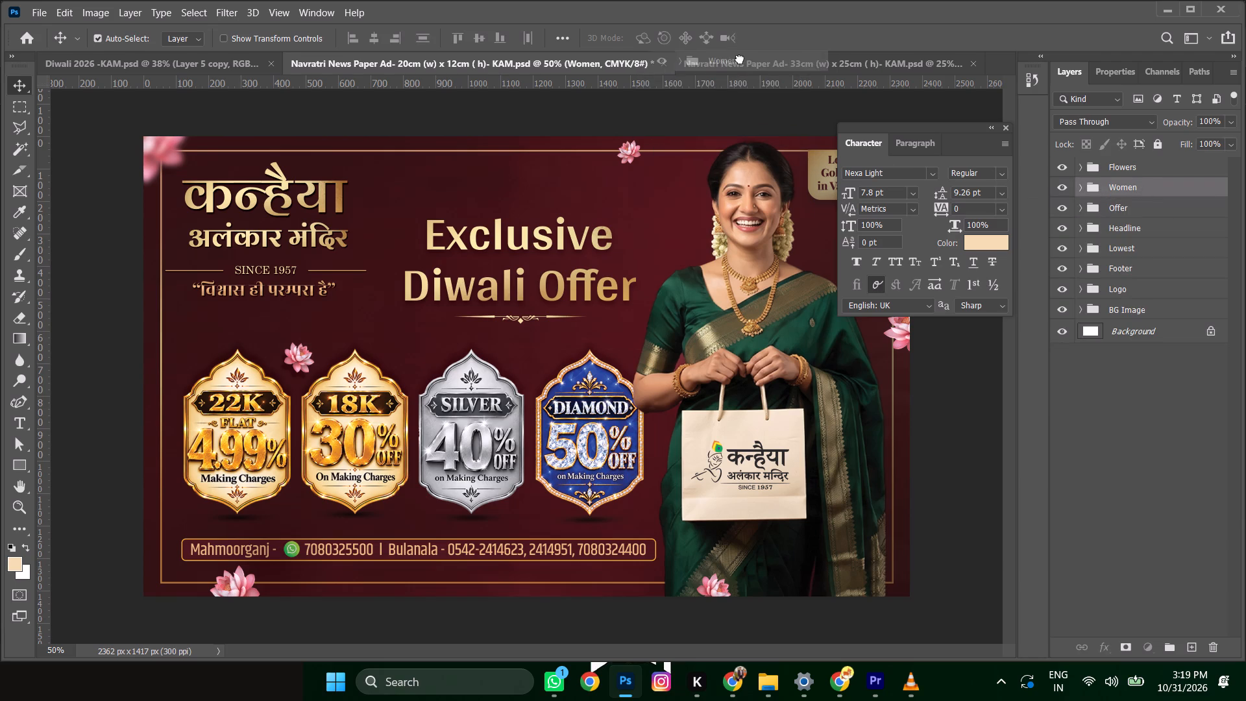
left_click_drag(740, 59, 602, 334)
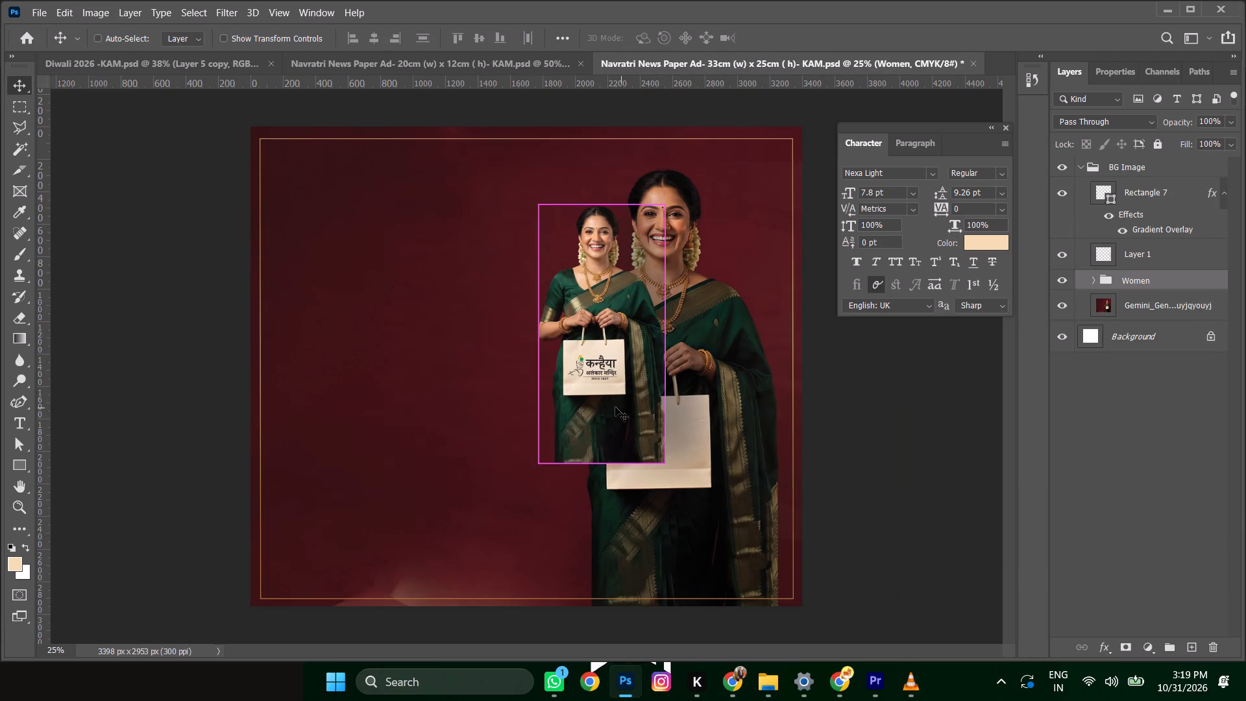
Scale the Women group proportionally to about 164.6% and place it over the woman in the background image.
key("ctrl+t")
left_click_drag(675, 332, 716, 343)
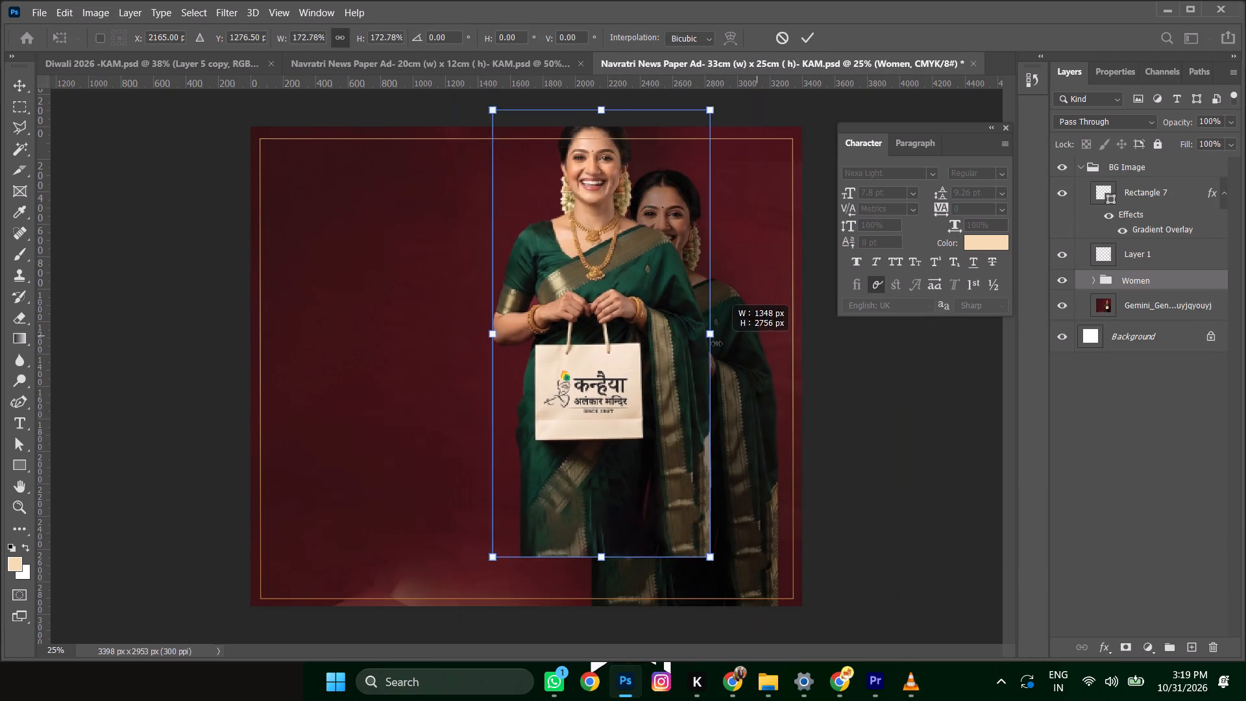
left_click_drag(716, 343, 716, 343)
left_click_drag(608, 307, 682, 375)
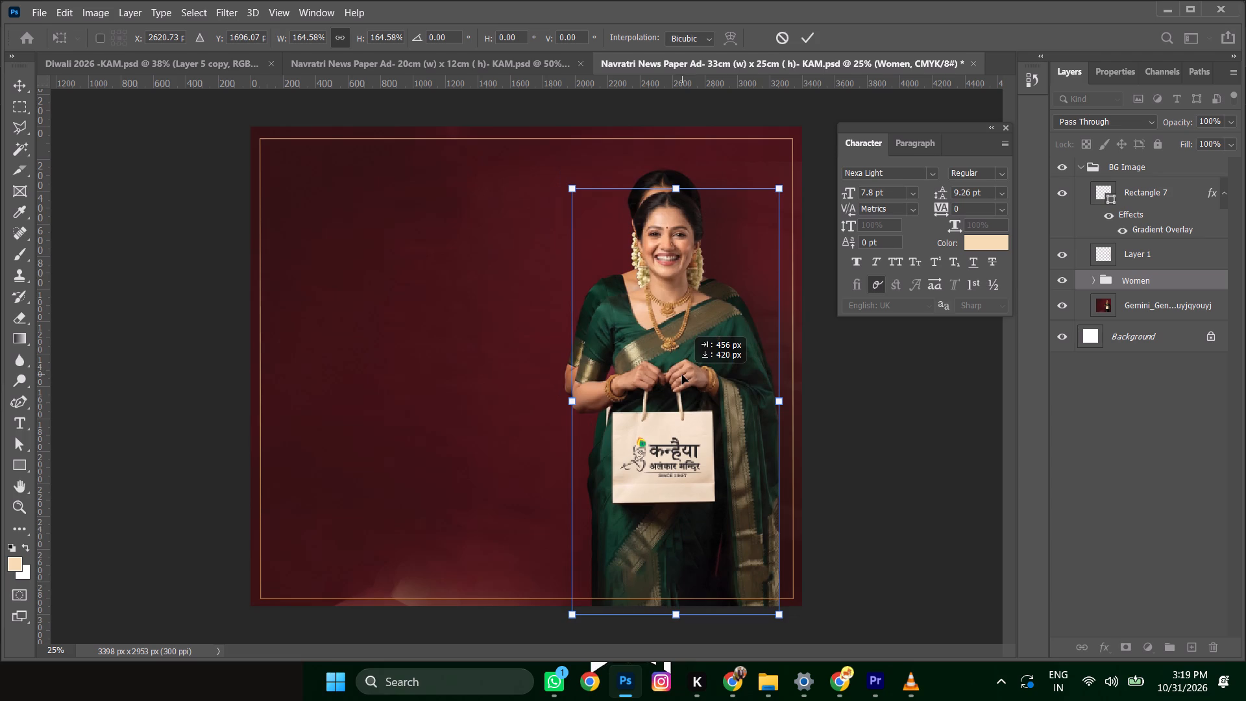
left_click_drag(682, 375, 679, 354)
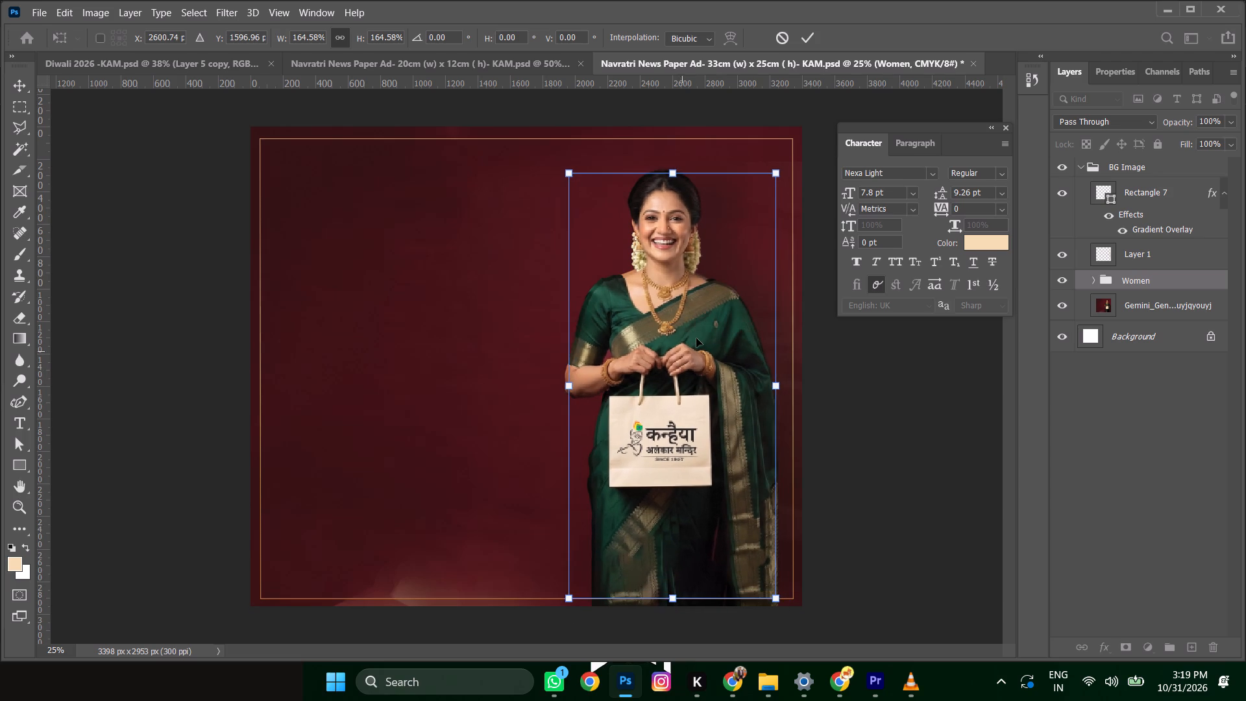
key("Return")
Nudge the Women group slightly left so its figure and bag line up with the background woman.
key("Up")
key("Up")
key("Up")
key("Up")
key("Up")
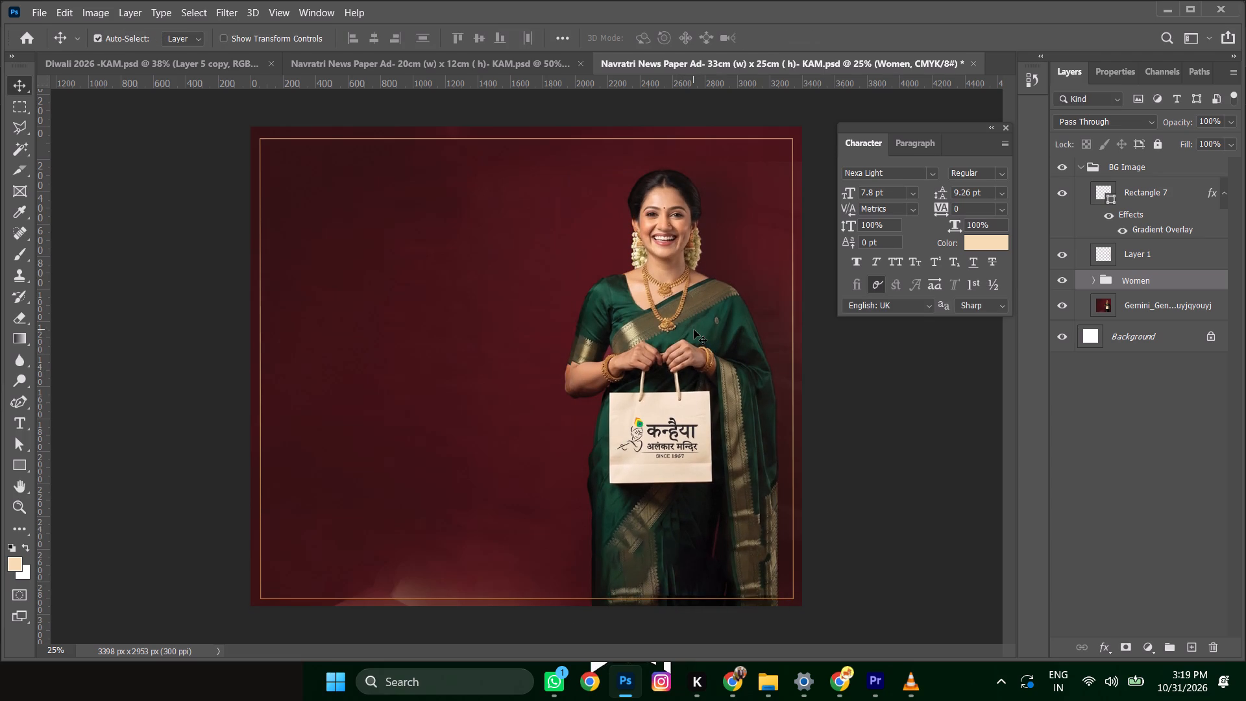
key("Left")
key("Left")
key("Left")
key("Left")
key("Down")
key("Left")
key("Down")
key("Left")
key("Down")
key("Left")
key("Down")
key("Down")
key("Down")
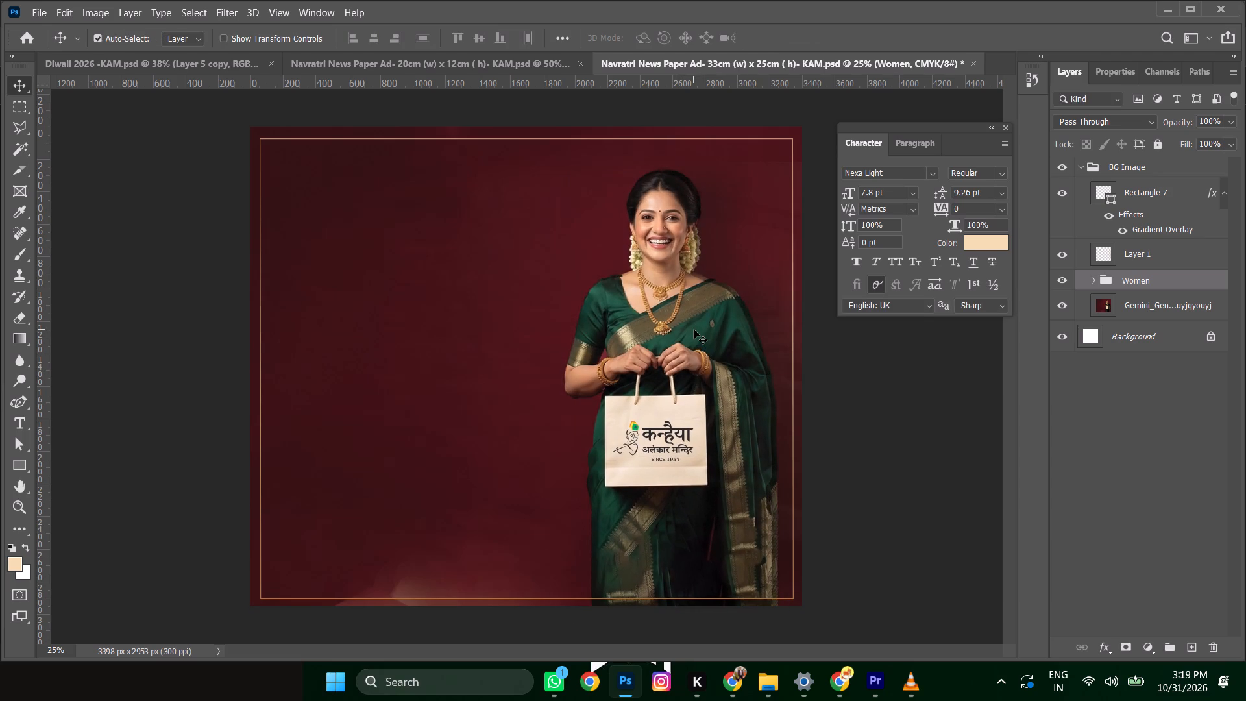
Enlarge the Women group proportionally to about 102.2% so its head matches the height of the background woman's.
scroll(695, 218, "up", 9)
key("space")
key("space")
key("space")
key("space")
key("space")
left_click_drag(722, 251, 489, 479)
key("ctrl+t")
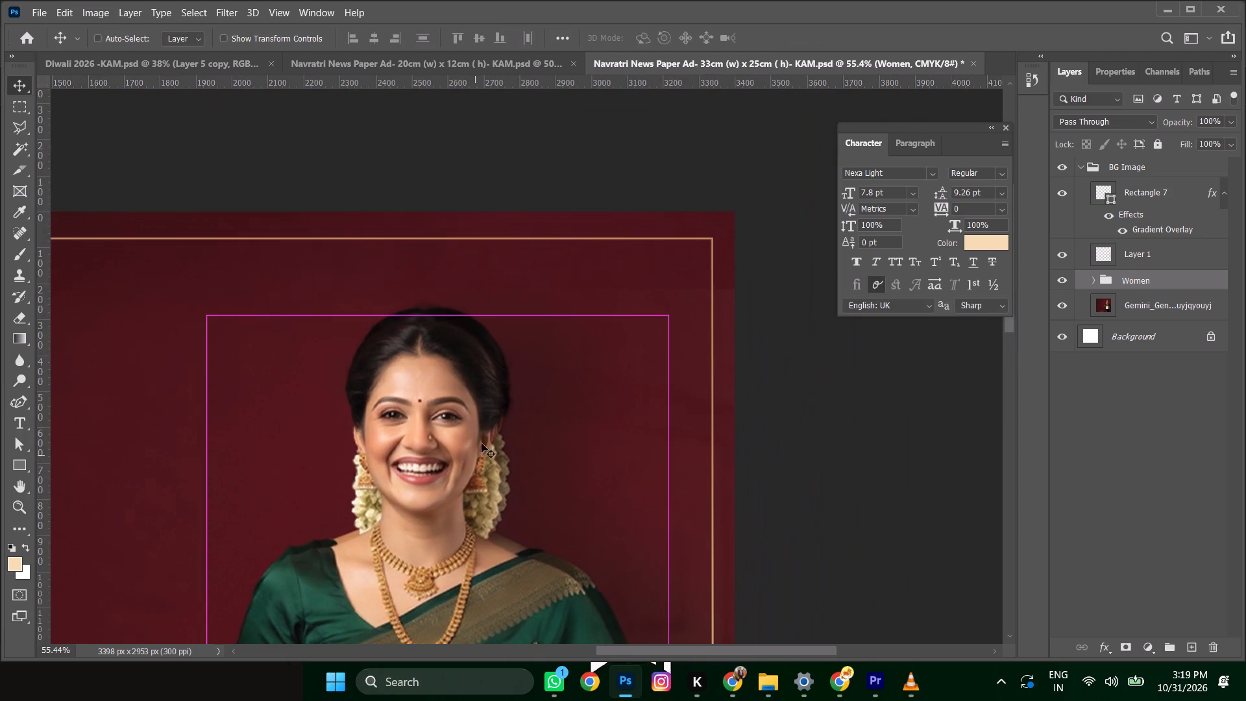
left_click_drag(672, 311, 690, 299)
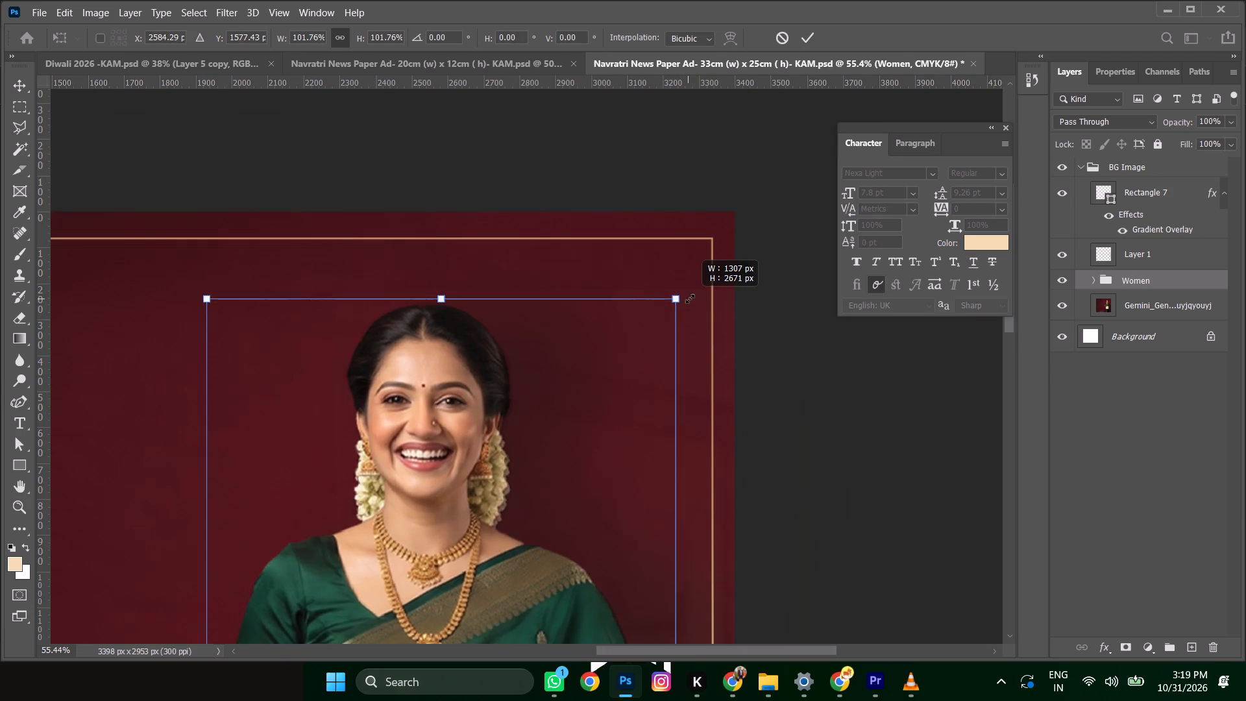
left_click_drag(690, 299, 696, 297)
key("Return")
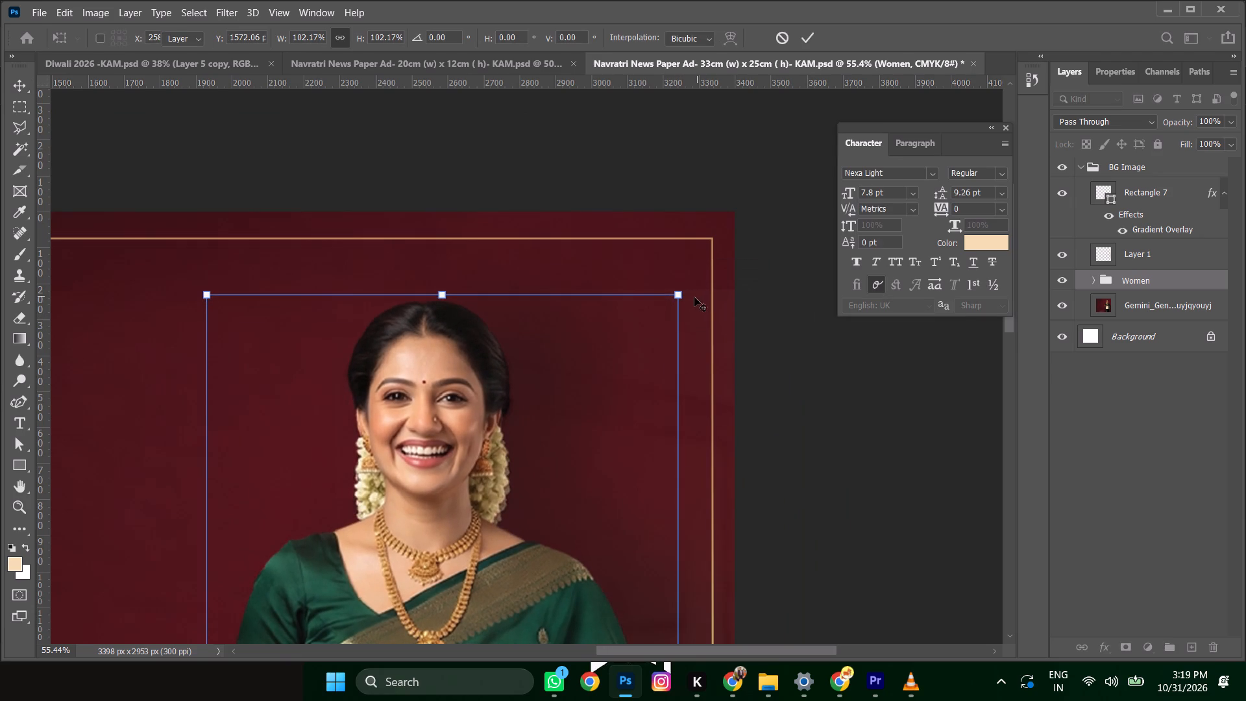
Nudge the Women group down and slightly right to align her head and hair with the background woman.
key("Down")
key("Down")
key("Down")
key("Down")
key("Down")
key("Down")
key("Down")
key("Down")
key("Down")
key("Down")
key("Right")
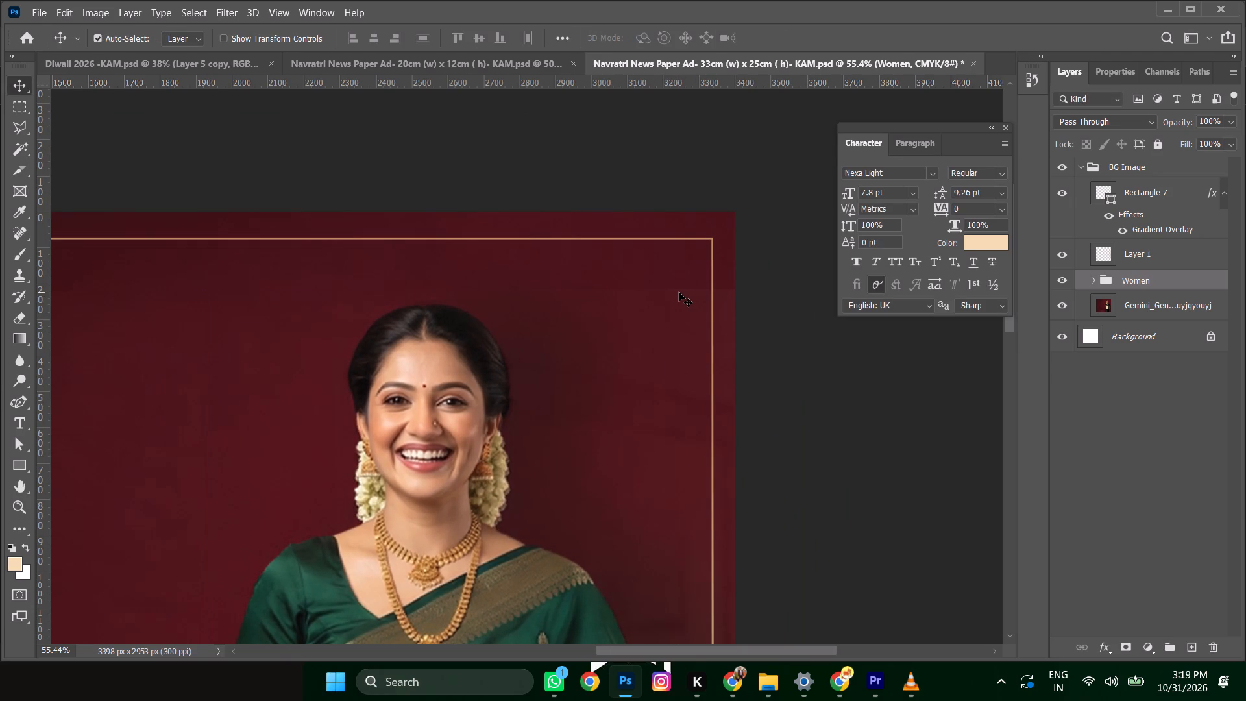
key("Right")
key("Down")
key("Down")
key("Down")
key("Down")
key("Down")
key("Down")
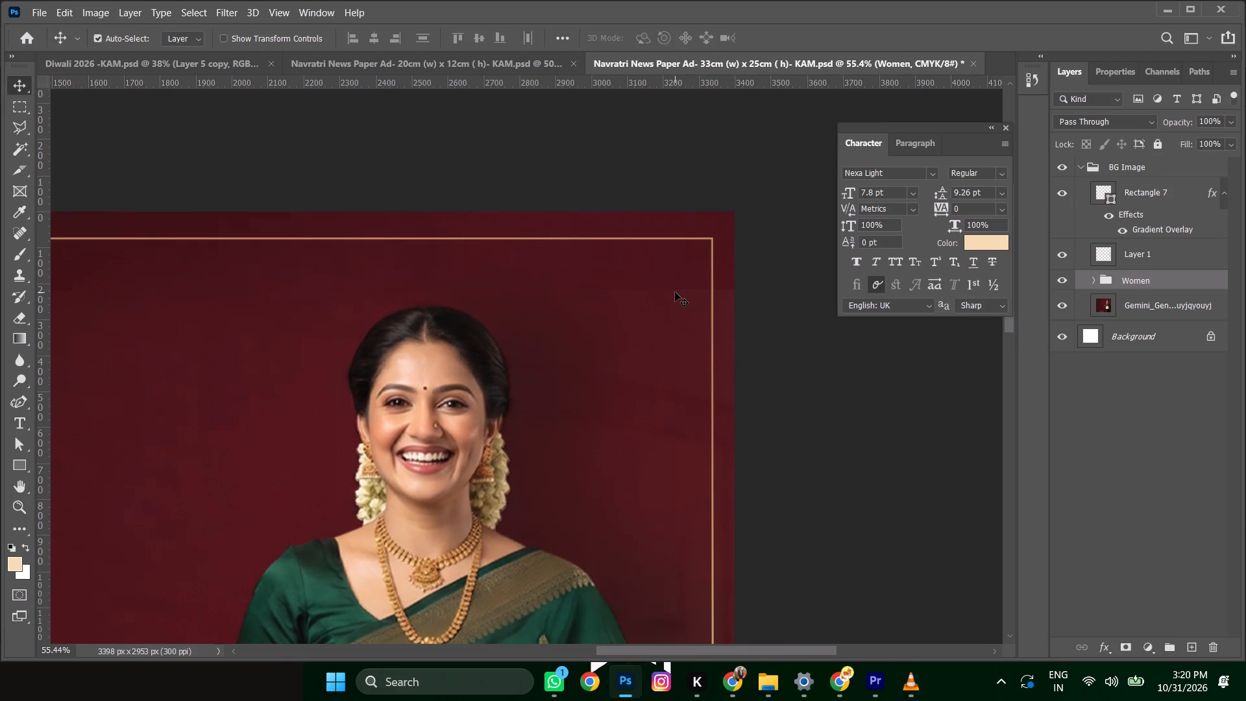
Move the Women group out of the BG Image group to the top of the layer stack and collapse BG Image.
scroll(488, 413, "down", 6, "alt")
key("space")
key("space")
key("space")
key("space")
key("space")
key("space")
left_click_drag(443, 563, 600, 230)
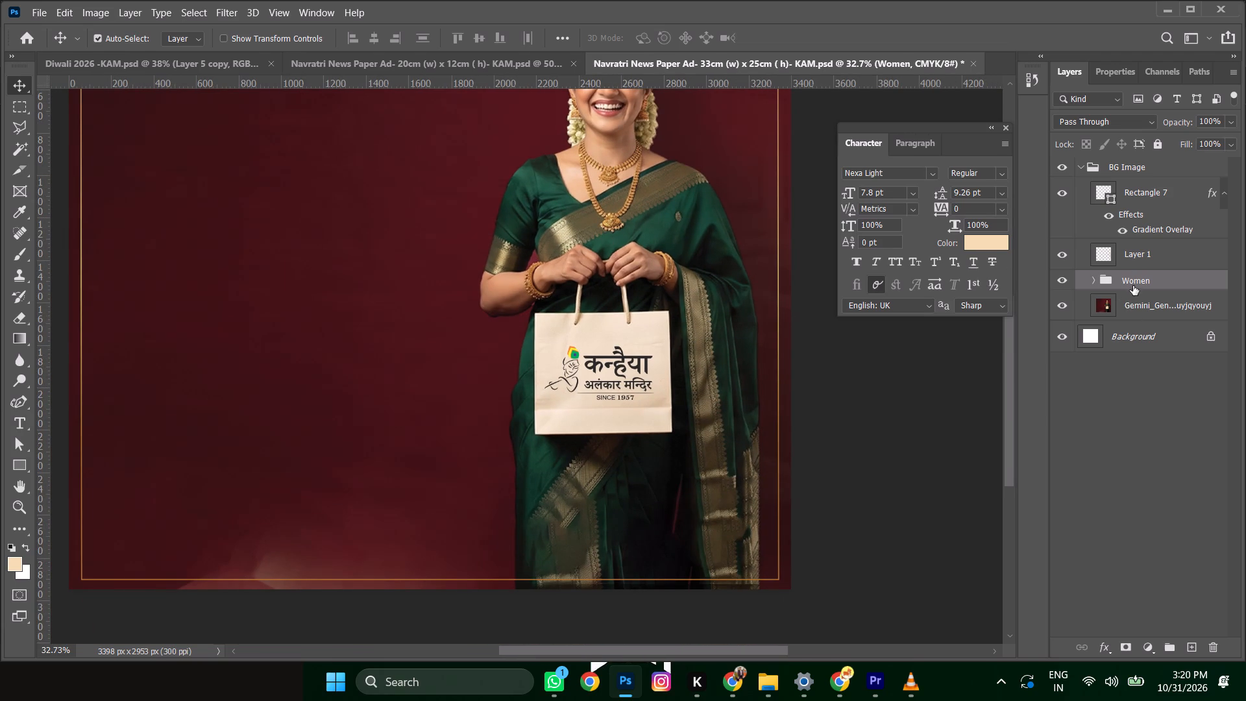
left_click_drag(1149, 277, 1171, 172)
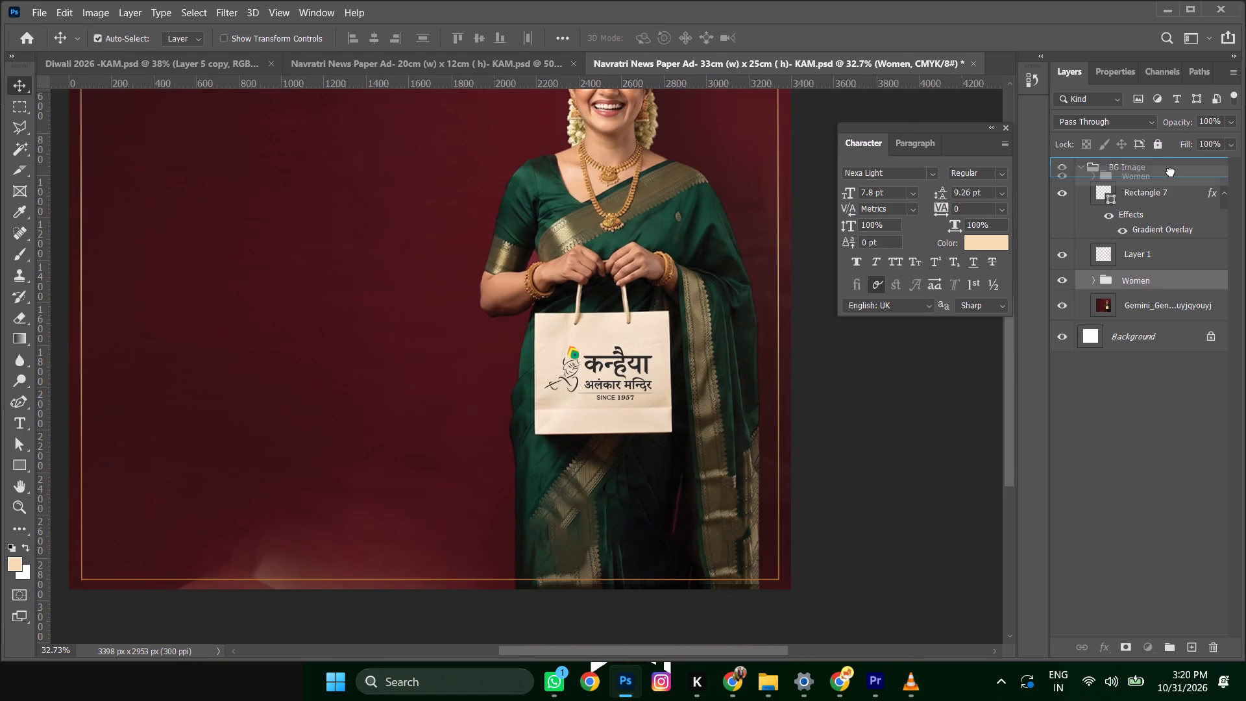
left_click_drag(1171, 172, 1179, 158)
left_click(1082, 186)
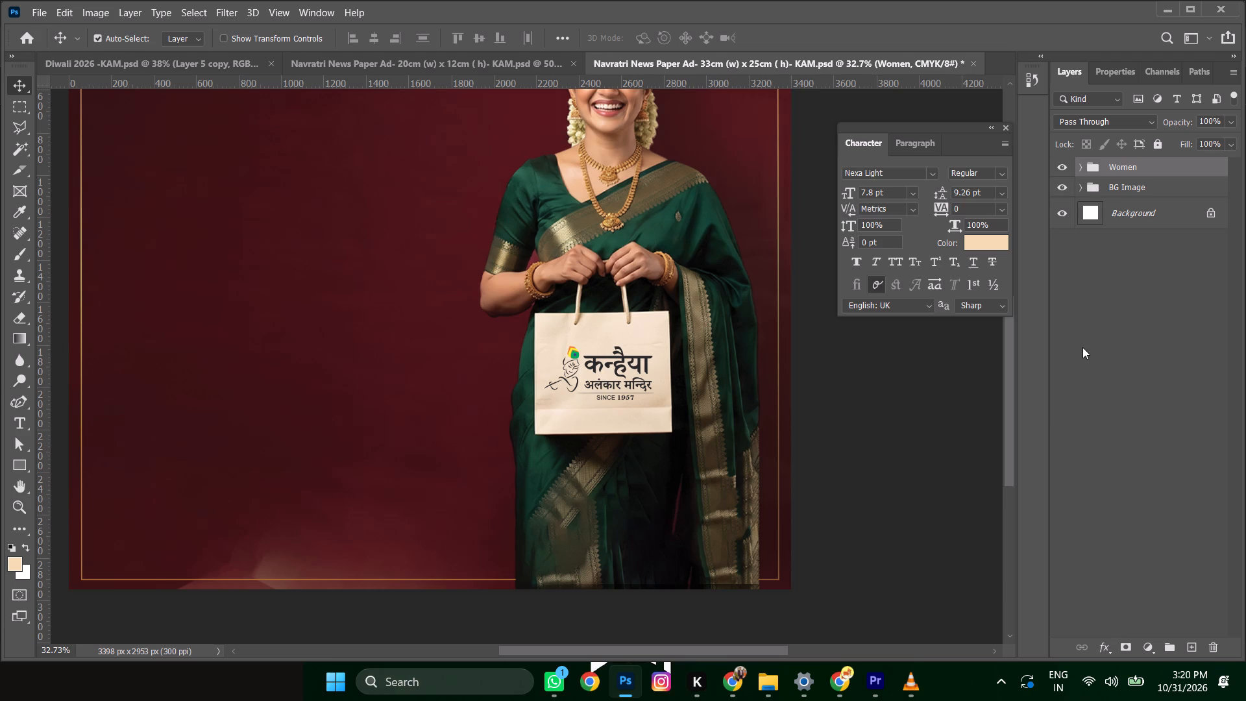
scroll(789, 401, "down", 8, "alt")
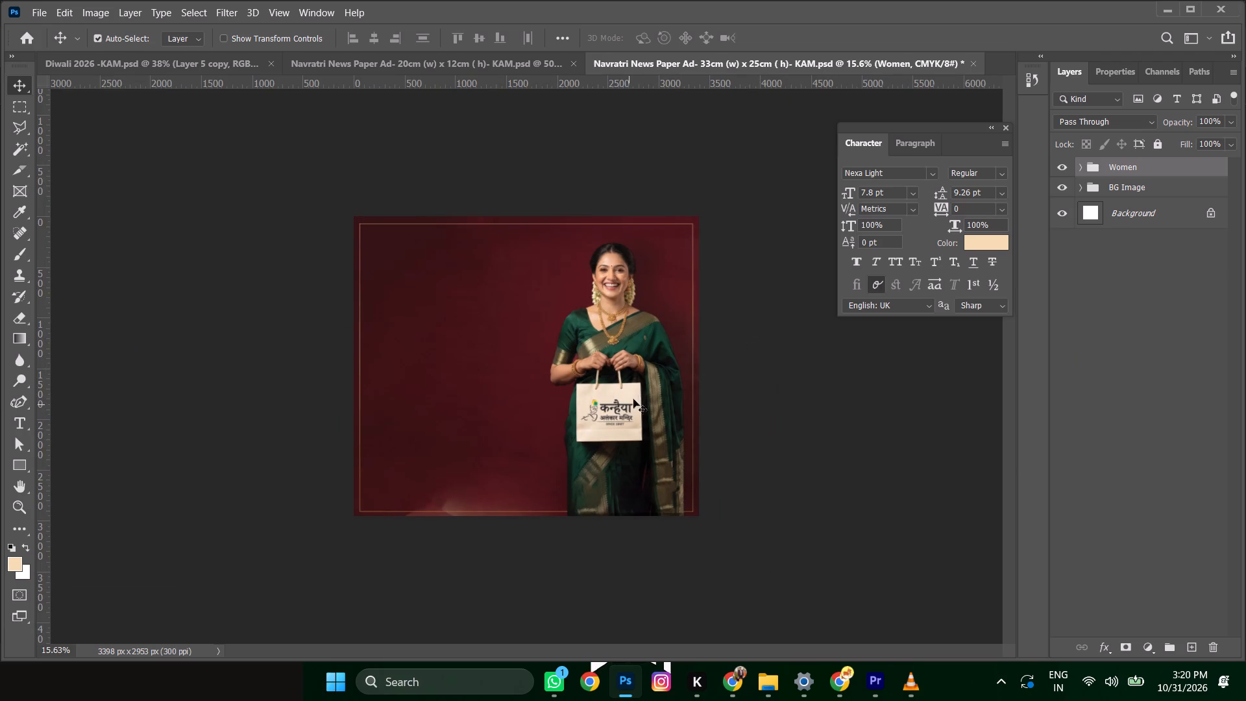
Save the 33 × 25 cm ad with the Women group collapsed in the layer stack.
left_click(628, 333)
left_click(1082, 167)
key("ctrl+s")
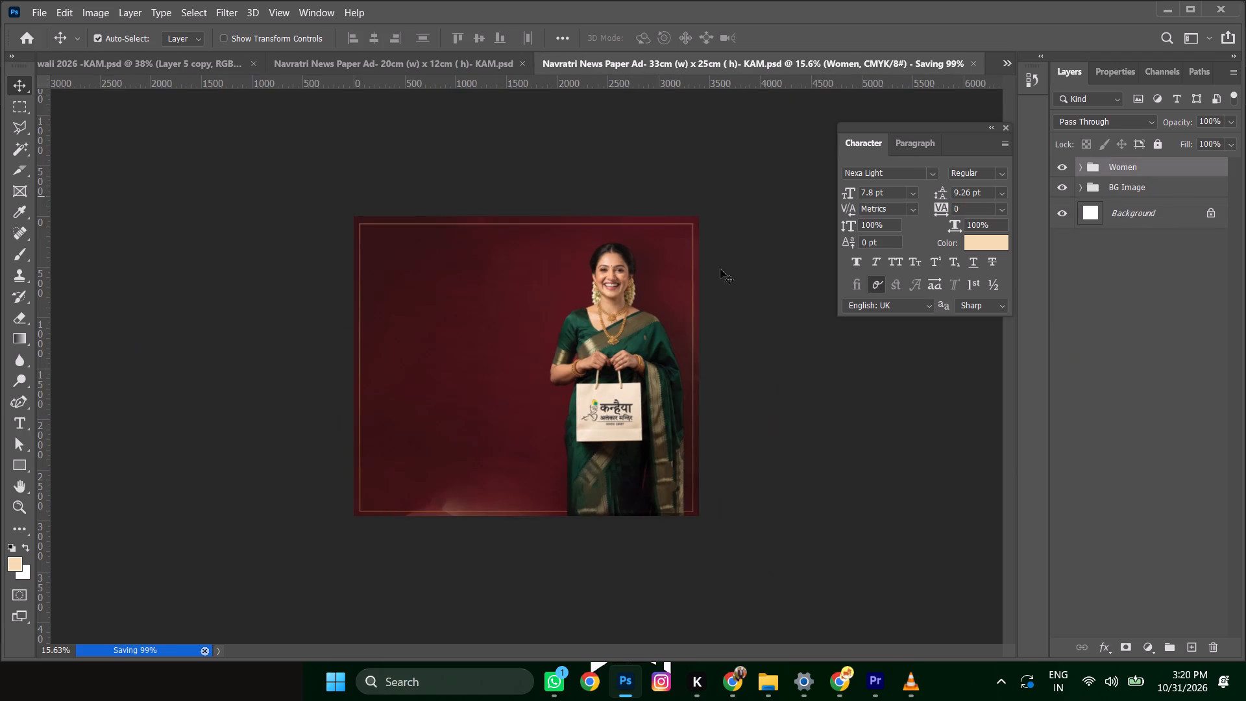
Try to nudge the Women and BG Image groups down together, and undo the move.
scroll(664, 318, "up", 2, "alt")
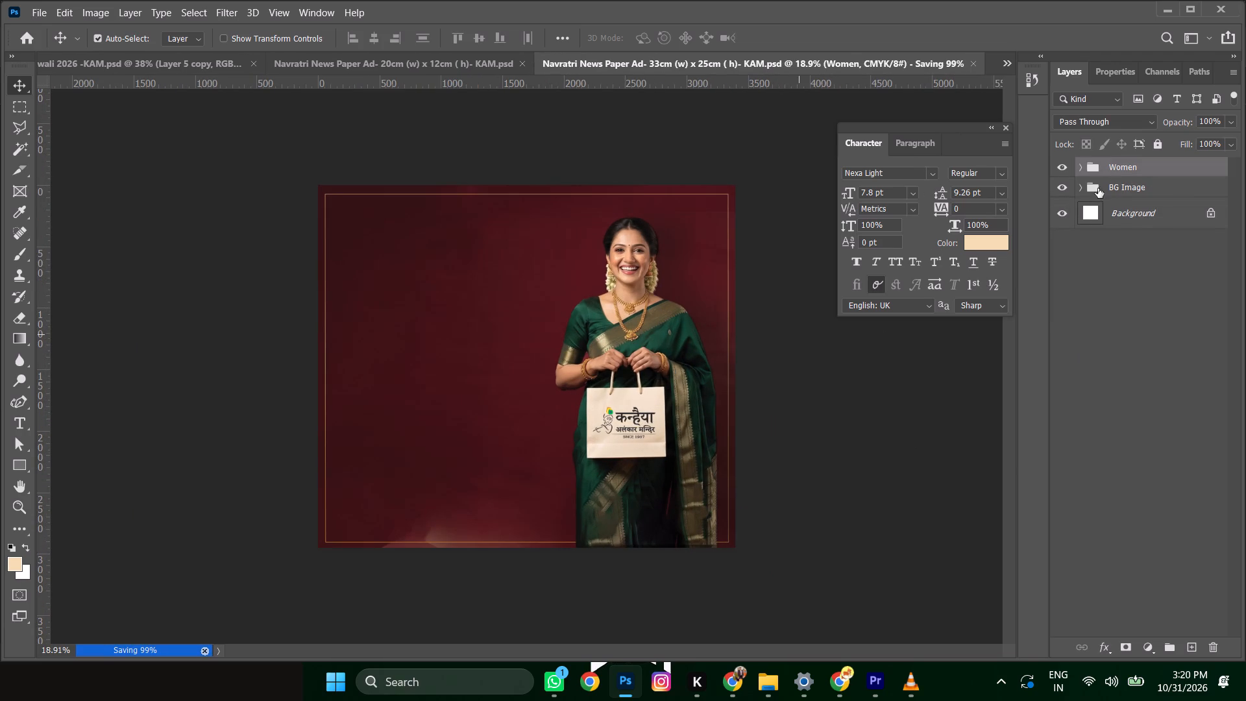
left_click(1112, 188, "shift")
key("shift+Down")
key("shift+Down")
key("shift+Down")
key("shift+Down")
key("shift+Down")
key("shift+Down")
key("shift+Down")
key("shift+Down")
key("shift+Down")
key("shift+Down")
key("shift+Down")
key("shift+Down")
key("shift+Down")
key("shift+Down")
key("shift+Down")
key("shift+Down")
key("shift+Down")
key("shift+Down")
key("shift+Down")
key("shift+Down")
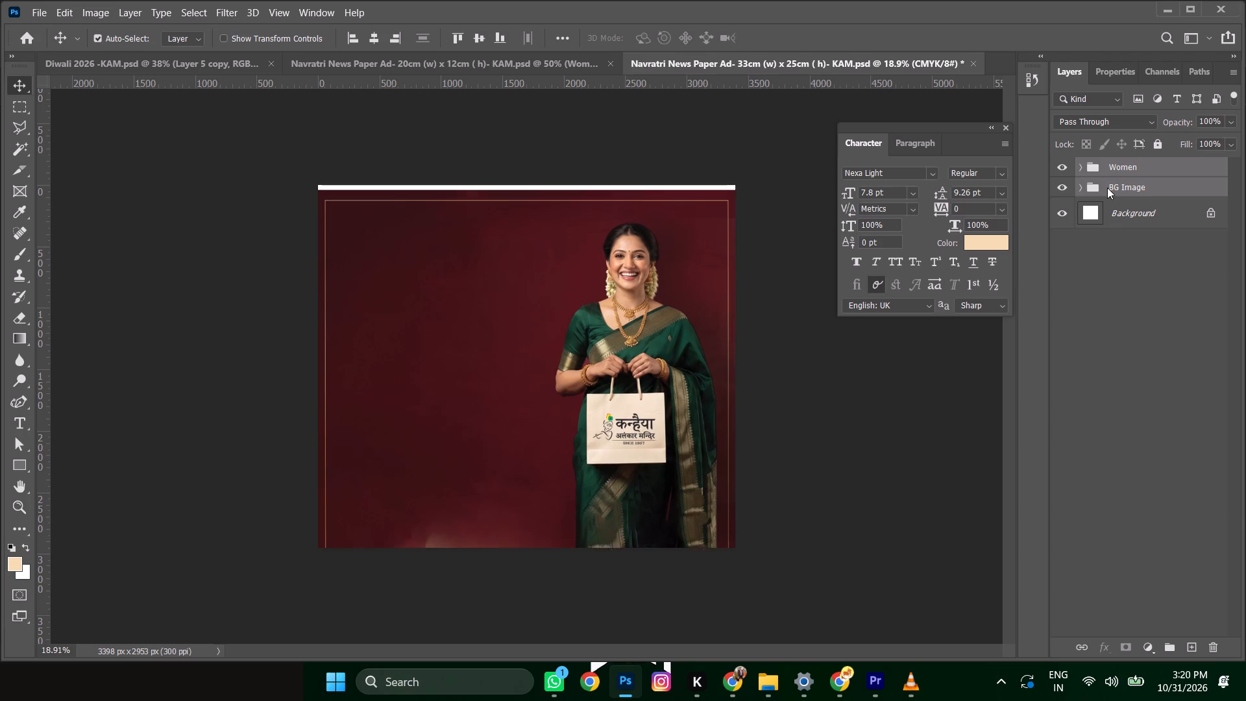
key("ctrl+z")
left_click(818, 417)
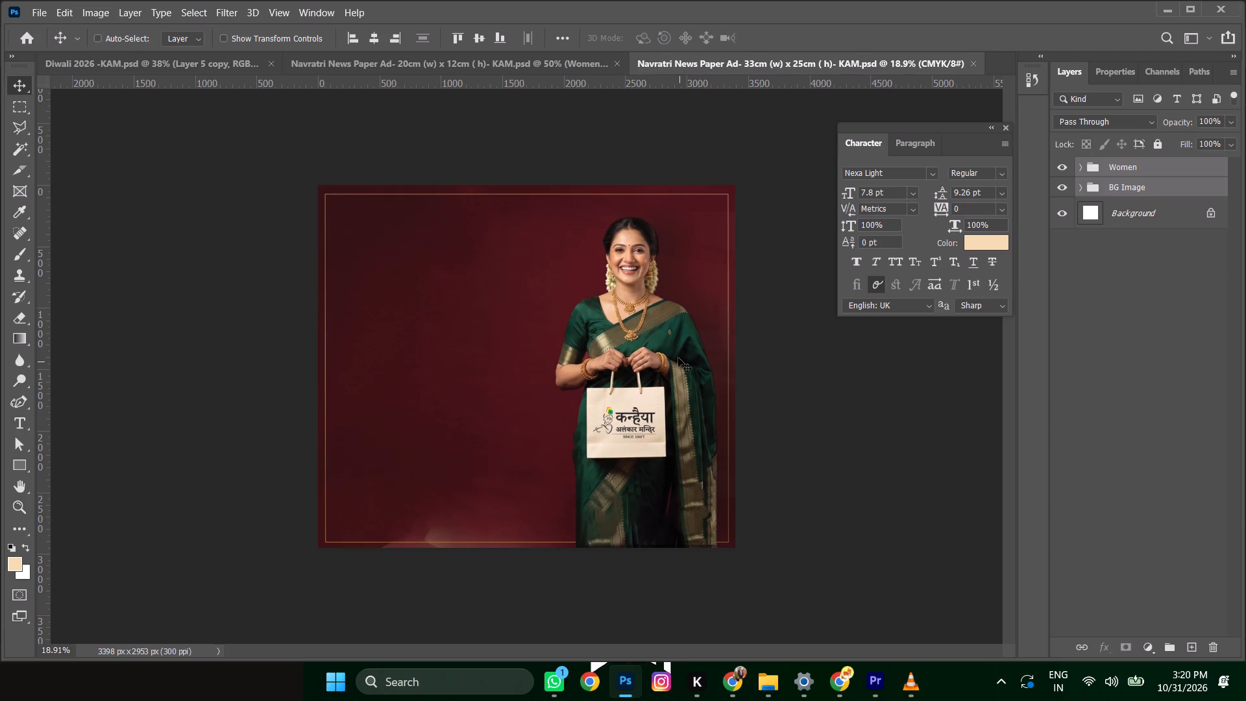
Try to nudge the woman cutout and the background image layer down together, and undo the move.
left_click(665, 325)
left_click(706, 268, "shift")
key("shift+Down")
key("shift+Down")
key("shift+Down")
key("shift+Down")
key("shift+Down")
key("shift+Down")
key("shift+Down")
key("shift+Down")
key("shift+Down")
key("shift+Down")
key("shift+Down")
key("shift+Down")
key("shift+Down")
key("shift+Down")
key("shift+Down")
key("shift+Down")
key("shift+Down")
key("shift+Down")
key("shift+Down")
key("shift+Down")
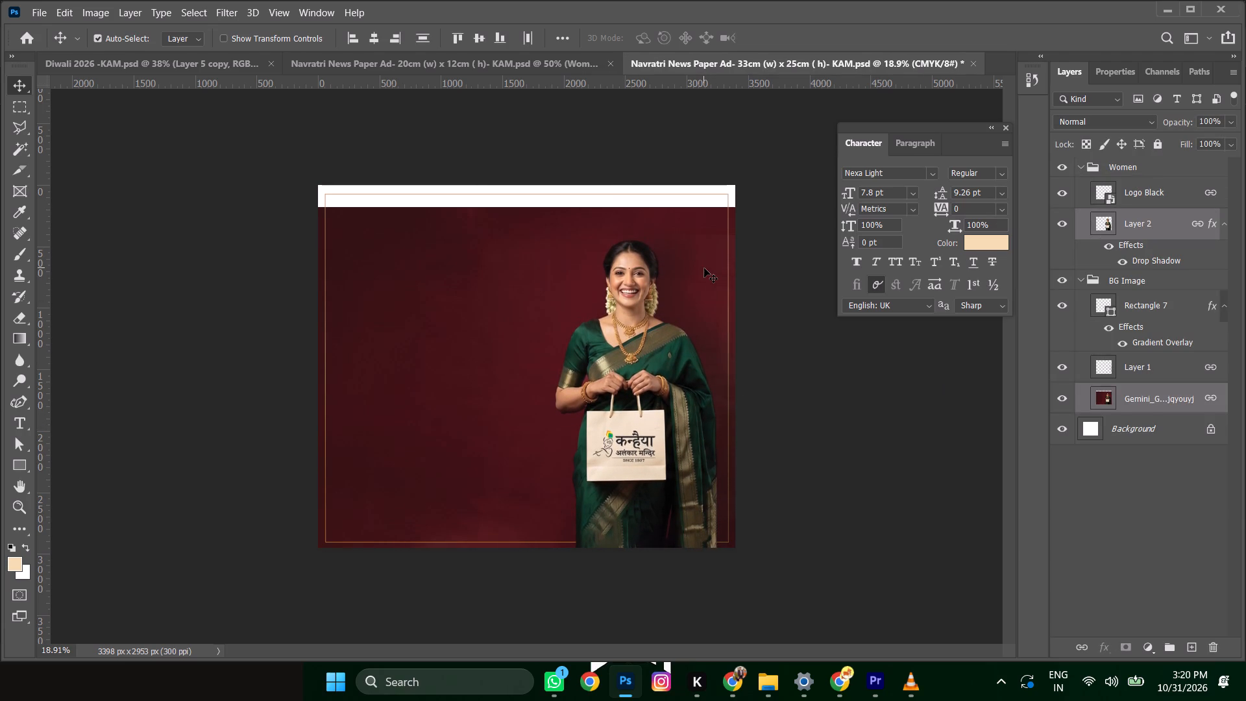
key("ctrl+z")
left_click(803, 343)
Unlink the Gemini background image layer from Layer 1 in the BG Image group.
left_click(703, 256)
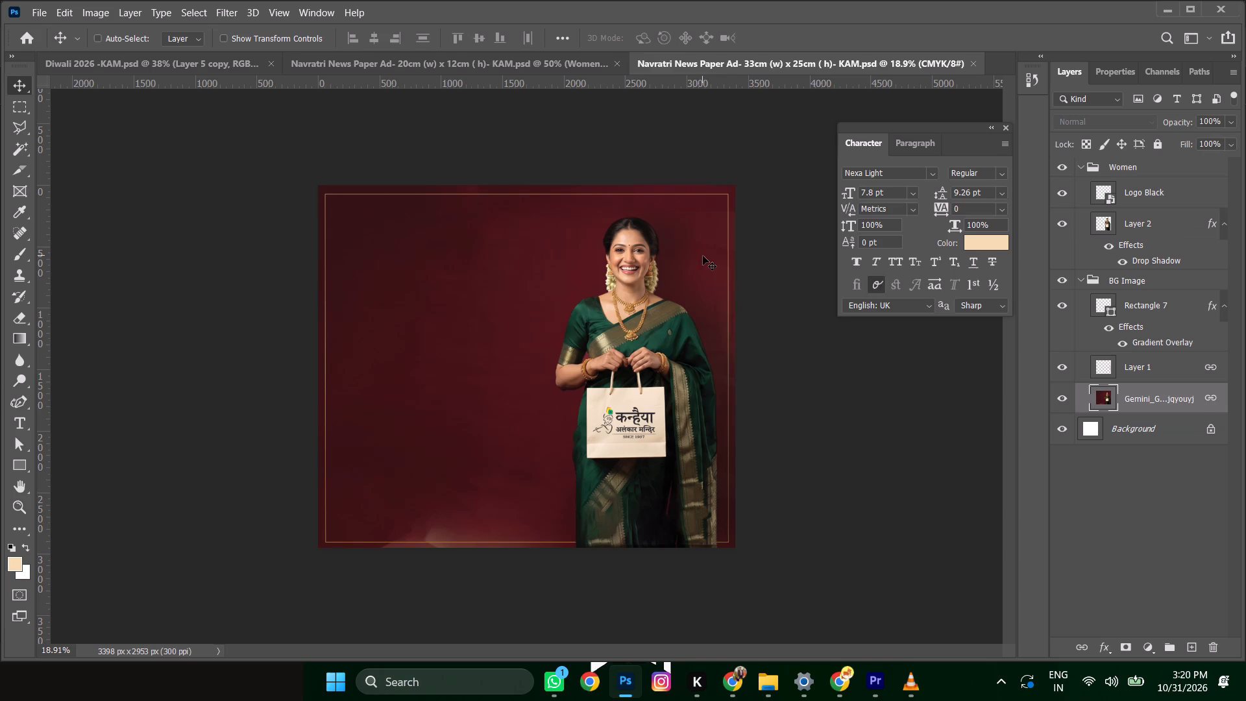
right_click(702, 256)
left_click(737, 323)
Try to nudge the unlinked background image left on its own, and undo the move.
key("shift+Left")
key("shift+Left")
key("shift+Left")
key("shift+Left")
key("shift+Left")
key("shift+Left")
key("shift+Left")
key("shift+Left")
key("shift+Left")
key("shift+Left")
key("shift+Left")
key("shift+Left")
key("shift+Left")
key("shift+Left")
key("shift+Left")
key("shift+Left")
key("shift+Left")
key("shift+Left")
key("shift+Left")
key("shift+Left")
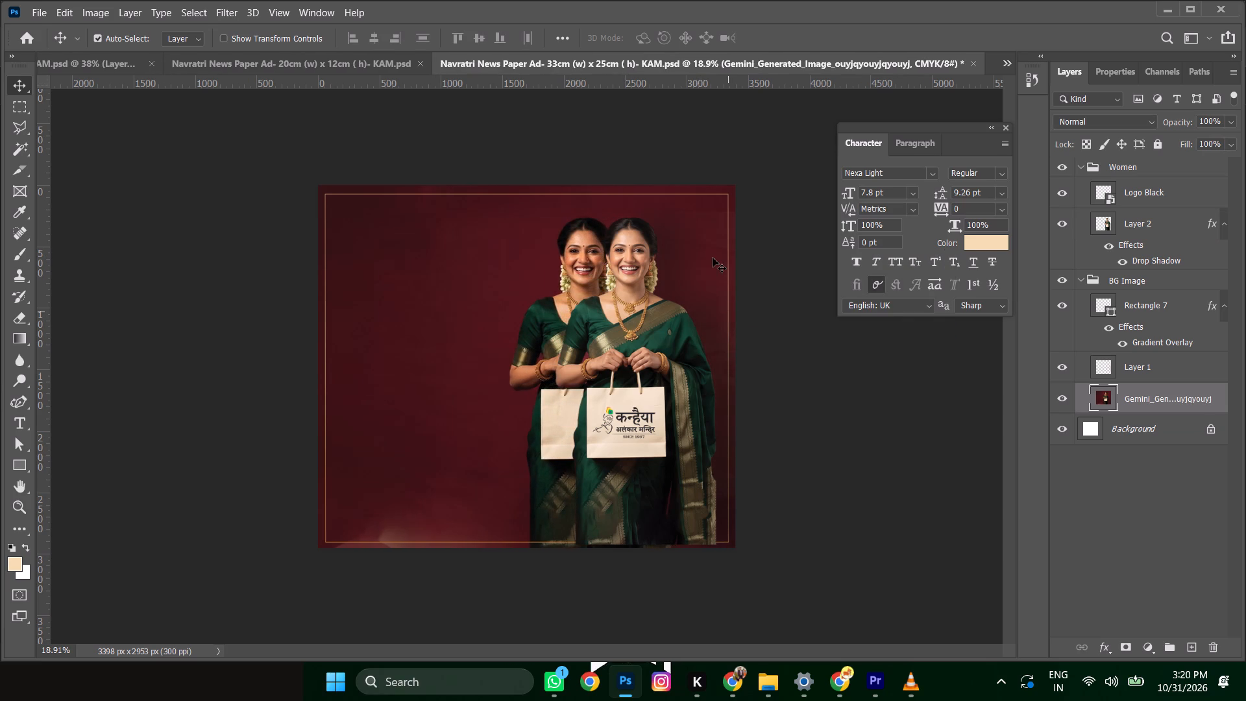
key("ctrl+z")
Link the woman cutout (Layer 2) with the Gemini background image layer and collapse the Women group.
left_click(654, 326, "shift")
right_click(654, 326, "shift")
left_click(711, 428)
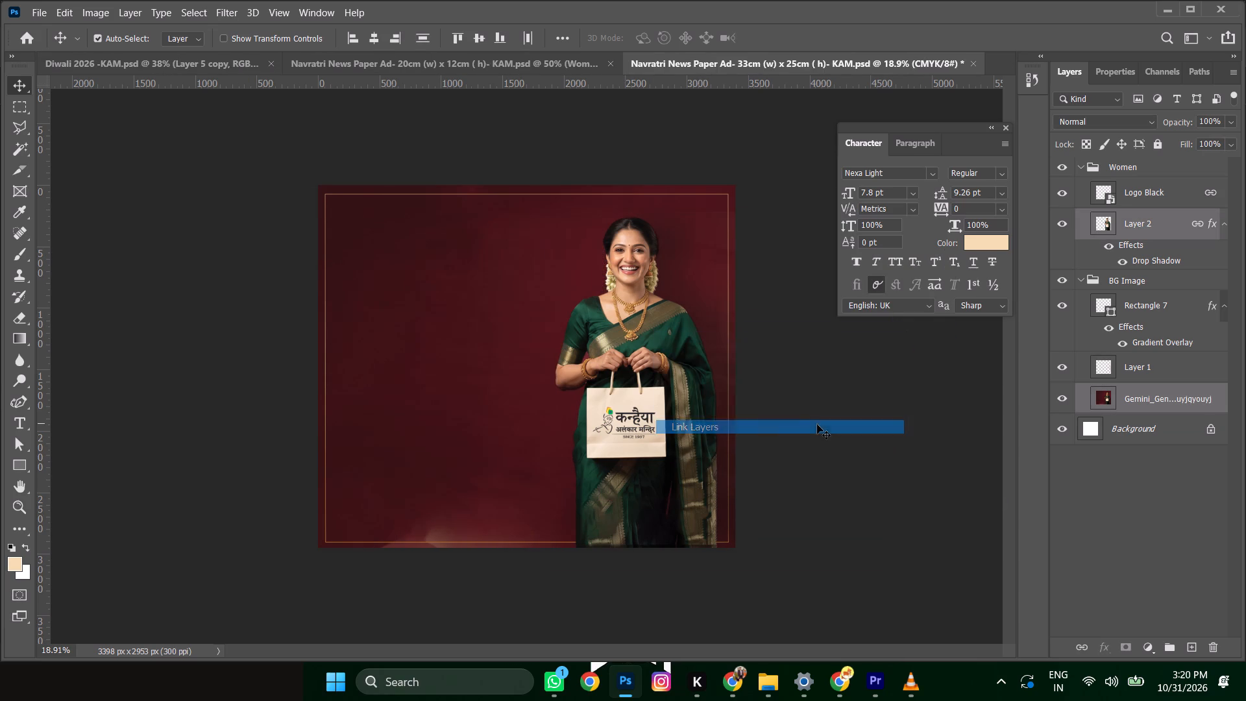
left_click(1163, 380)
left_click(1146, 311)
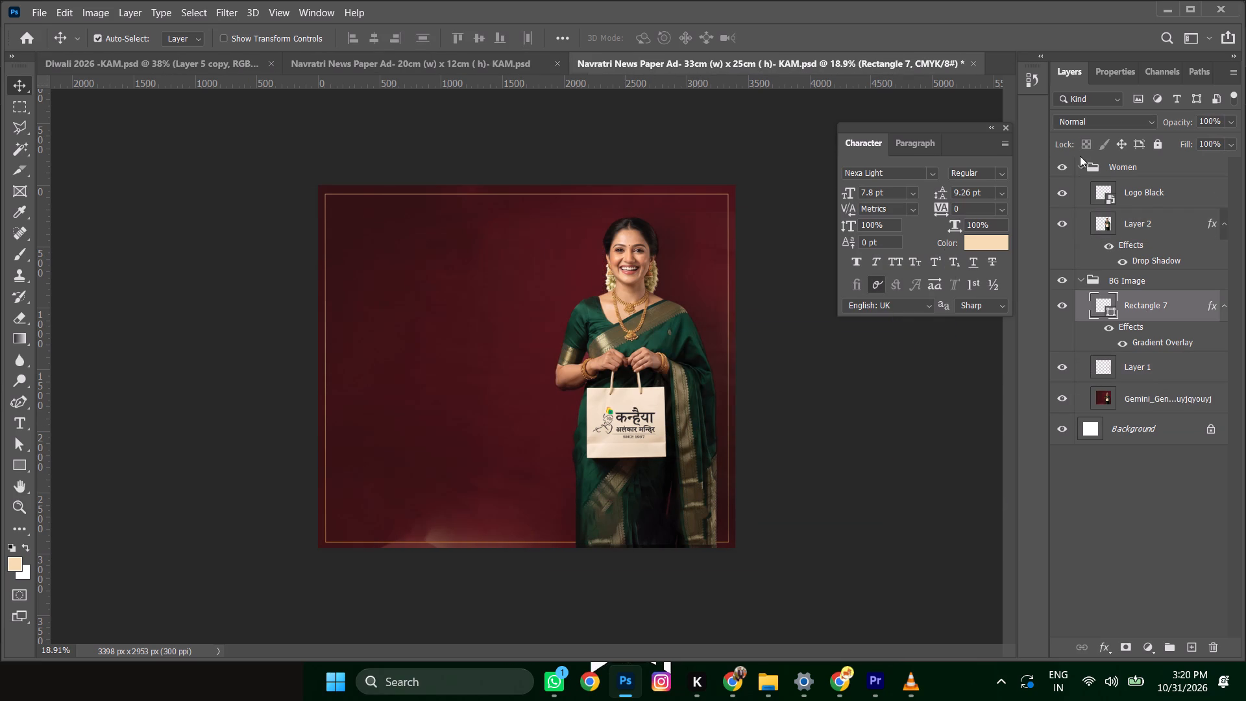
left_click(1079, 168)
In the 20 × 12 cm ad, slide the linked background aside and copy its faint interior overlay, Layer 1, into the 33 × 25 cm ad.
left_click(507, 62)
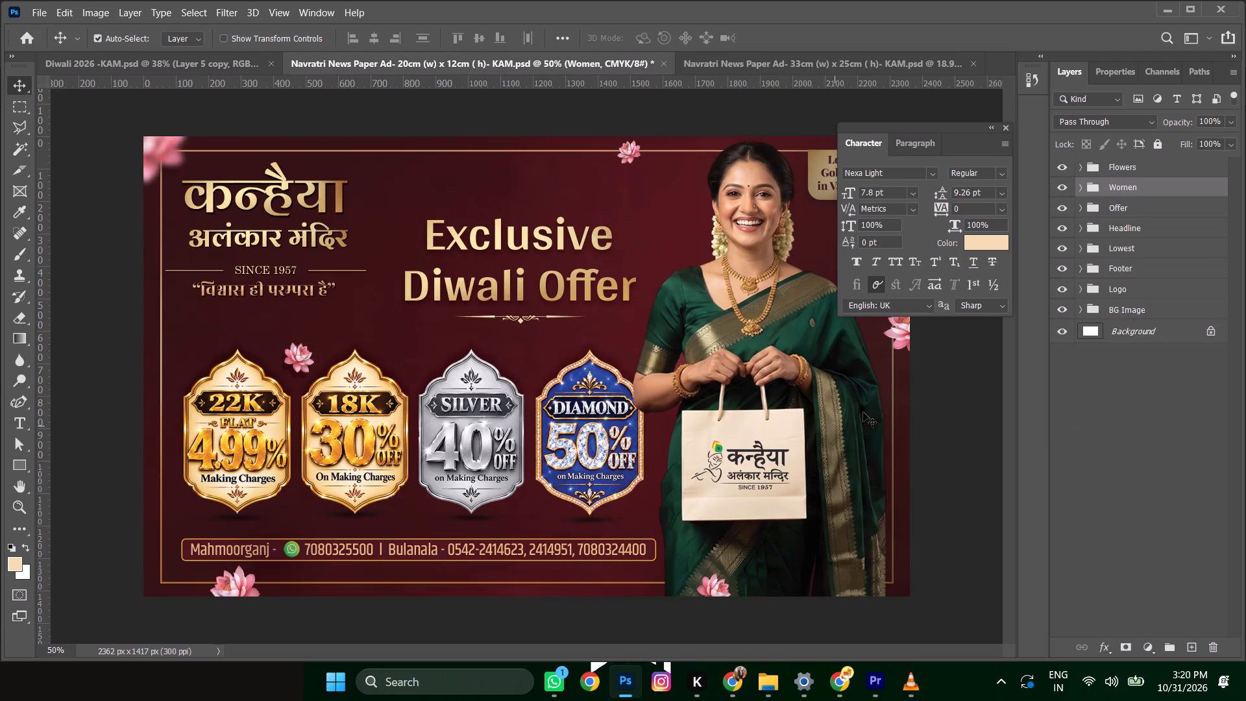
scroll(771, 324, "down", 4, "alt")
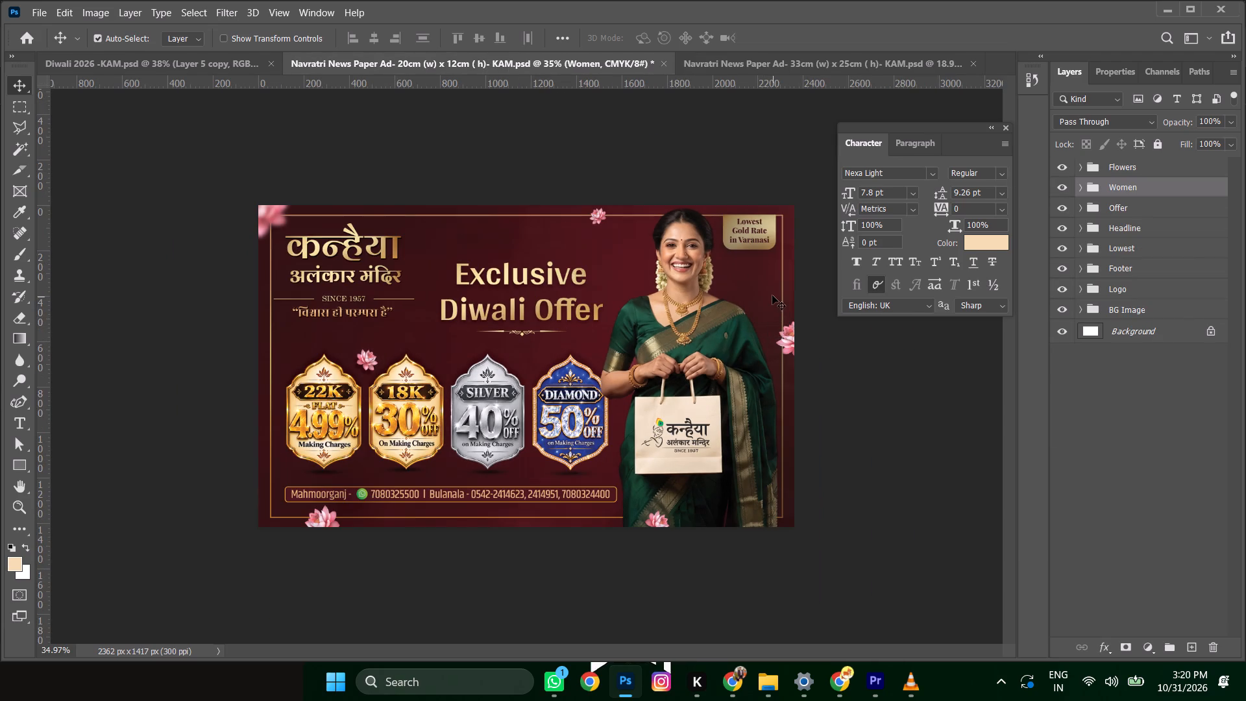
left_click(772, 295)
left_click_drag(769, 301, 358, 318)
left_click(662, 326)
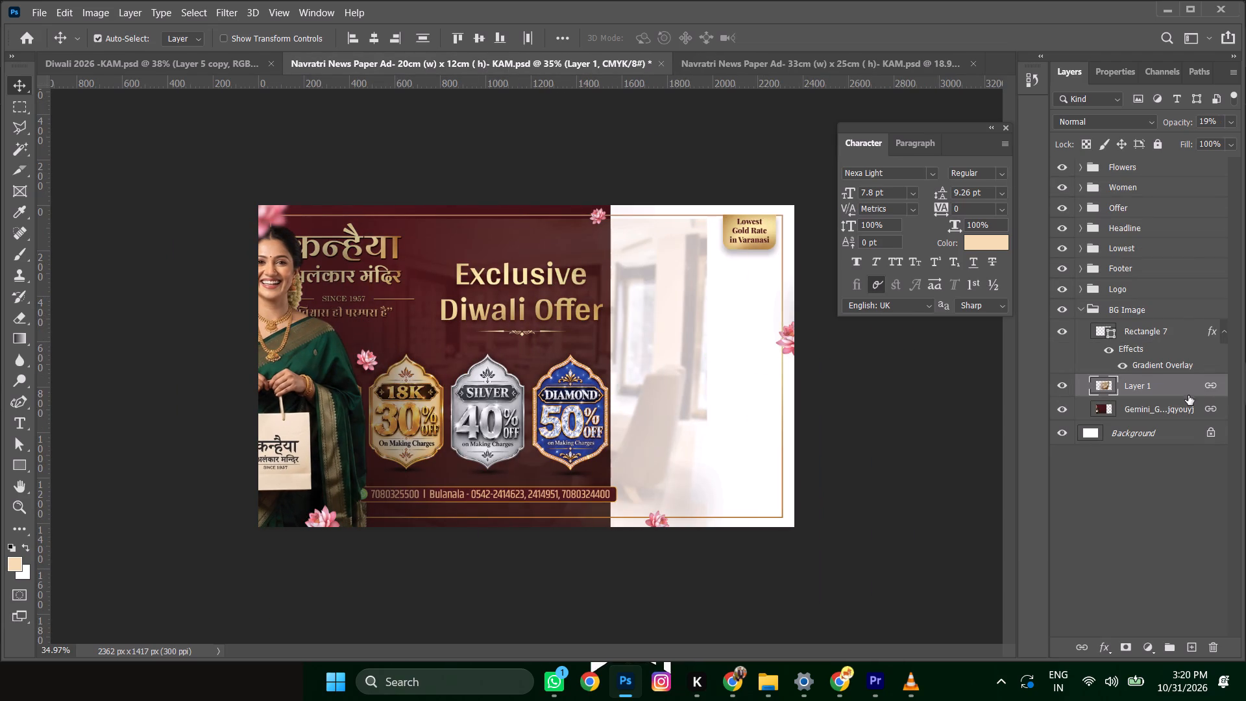
left_click_drag(1180, 384, 733, 63)
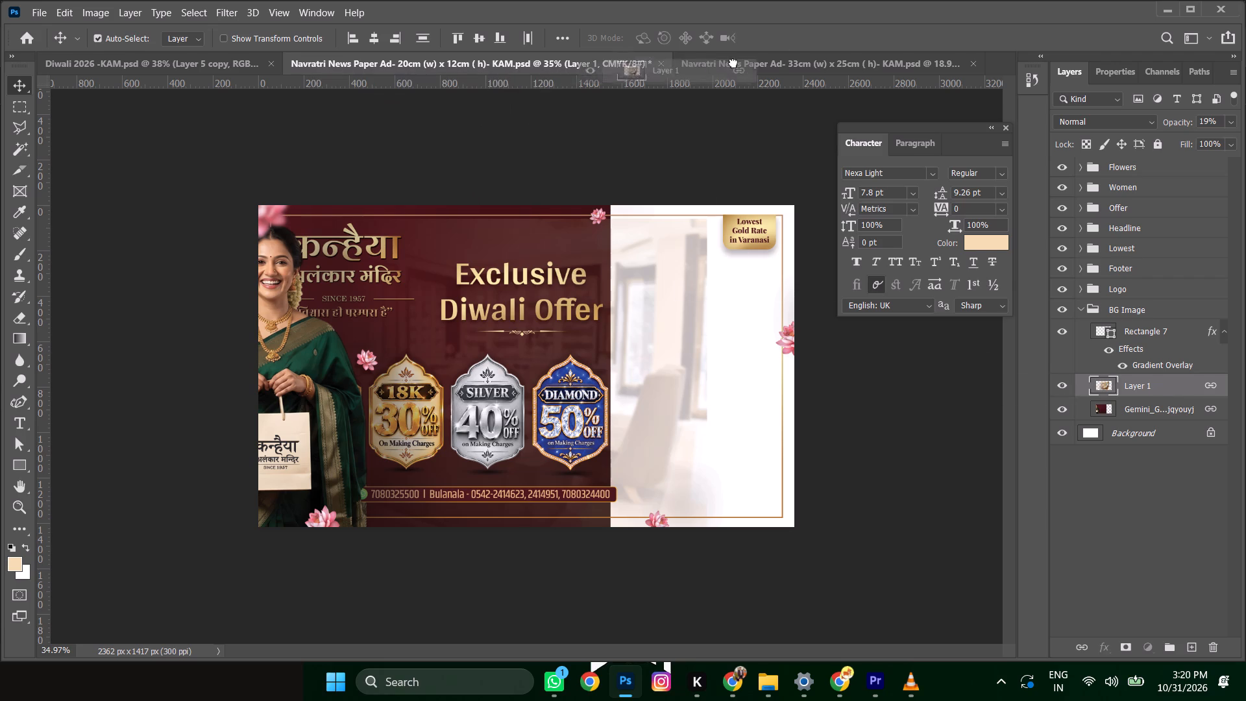
left_click_drag(733, 63, 618, 369)
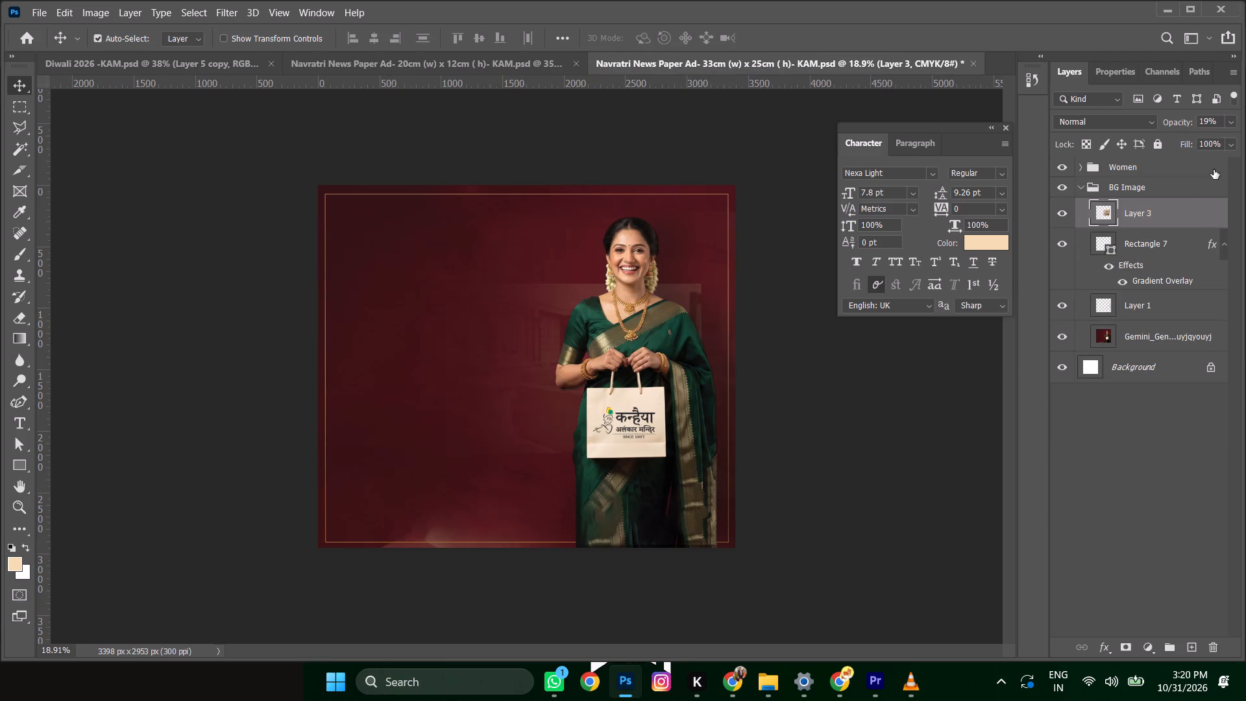
Enlarge the copied interior overlay (Layer 3) proportionally to about 212.4% to fill the canvas height and shift it right behind the woman.
key("ctrl+t")
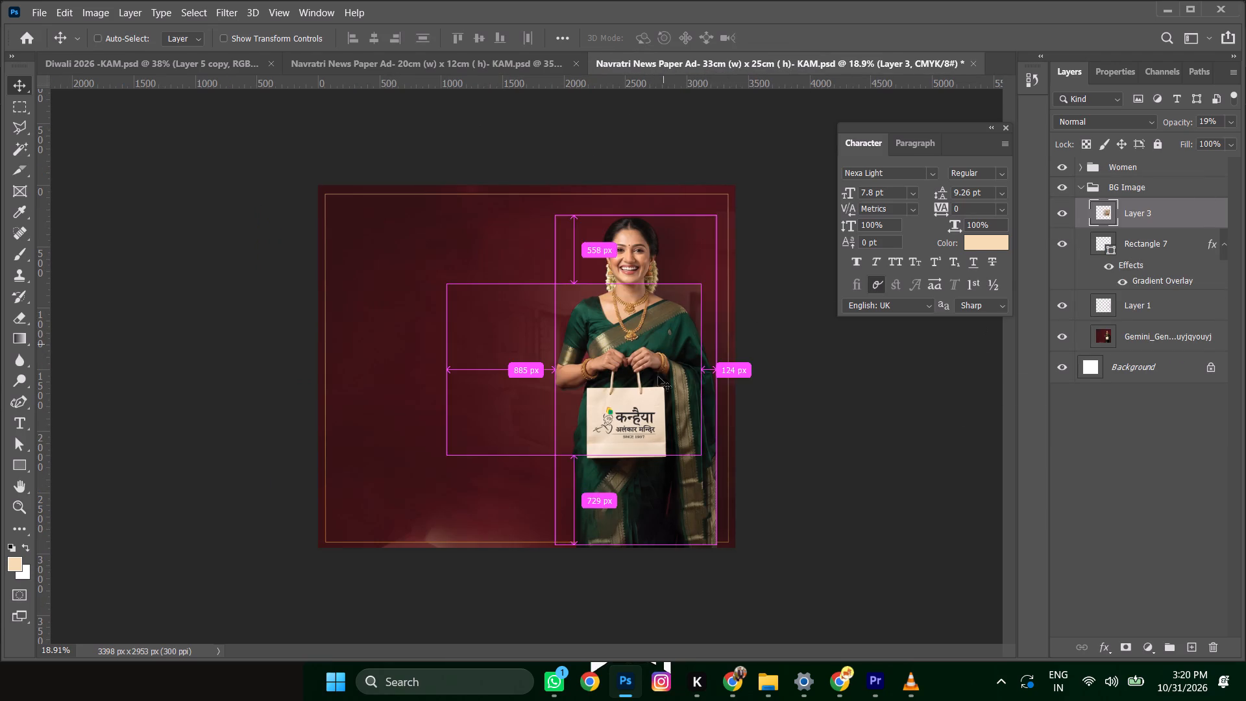
left_click_drag(573, 286, 568, 186)
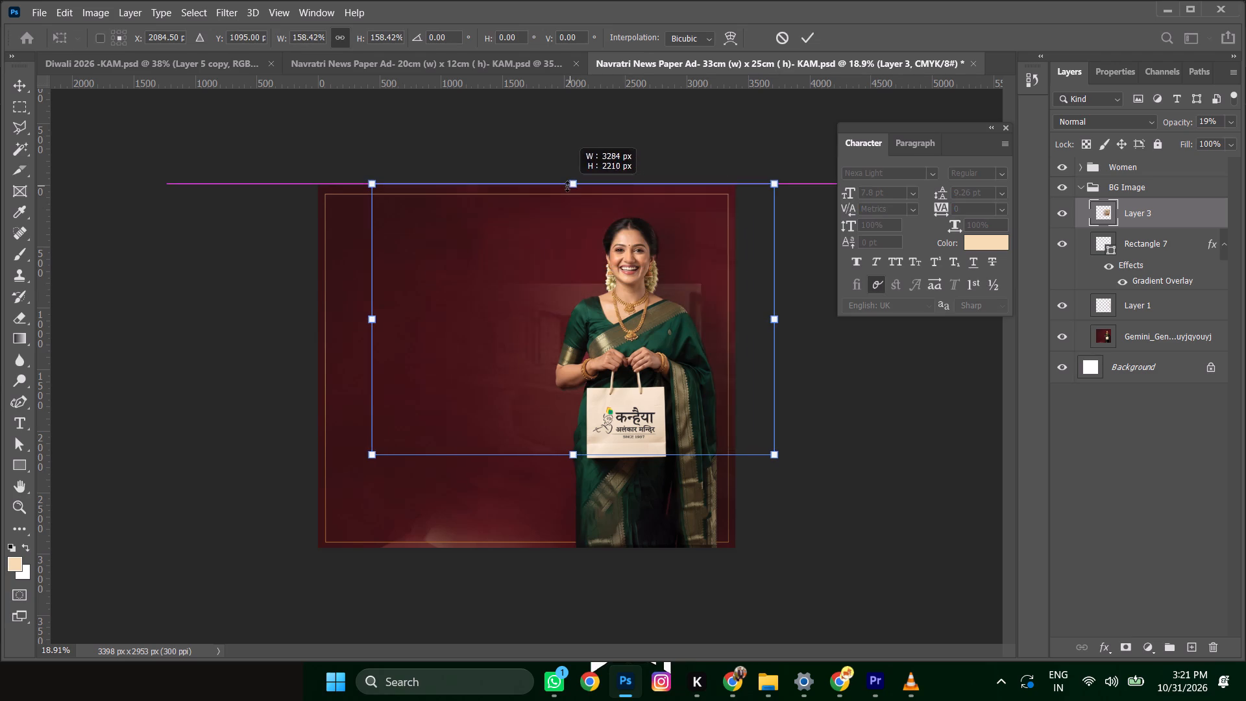
left_click_drag(571, 454, 564, 545)
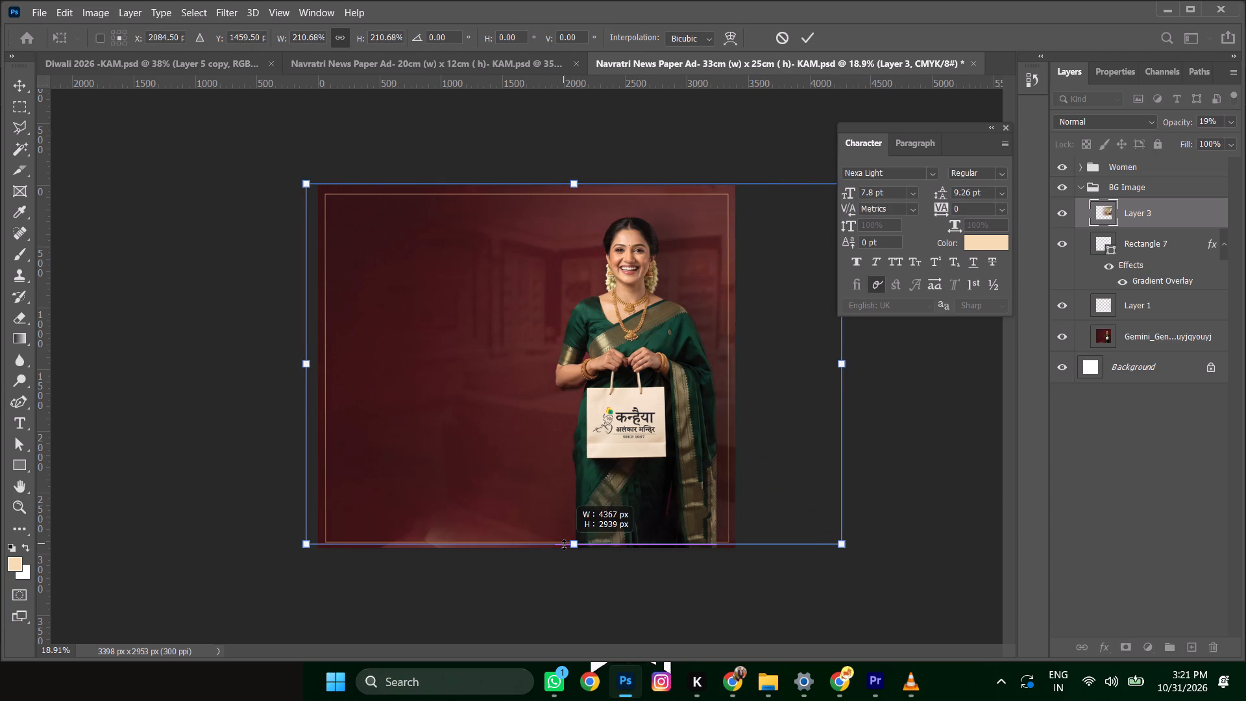
left_click_drag(564, 545, 564, 547)
left_click_drag(502, 352, 624, 351)
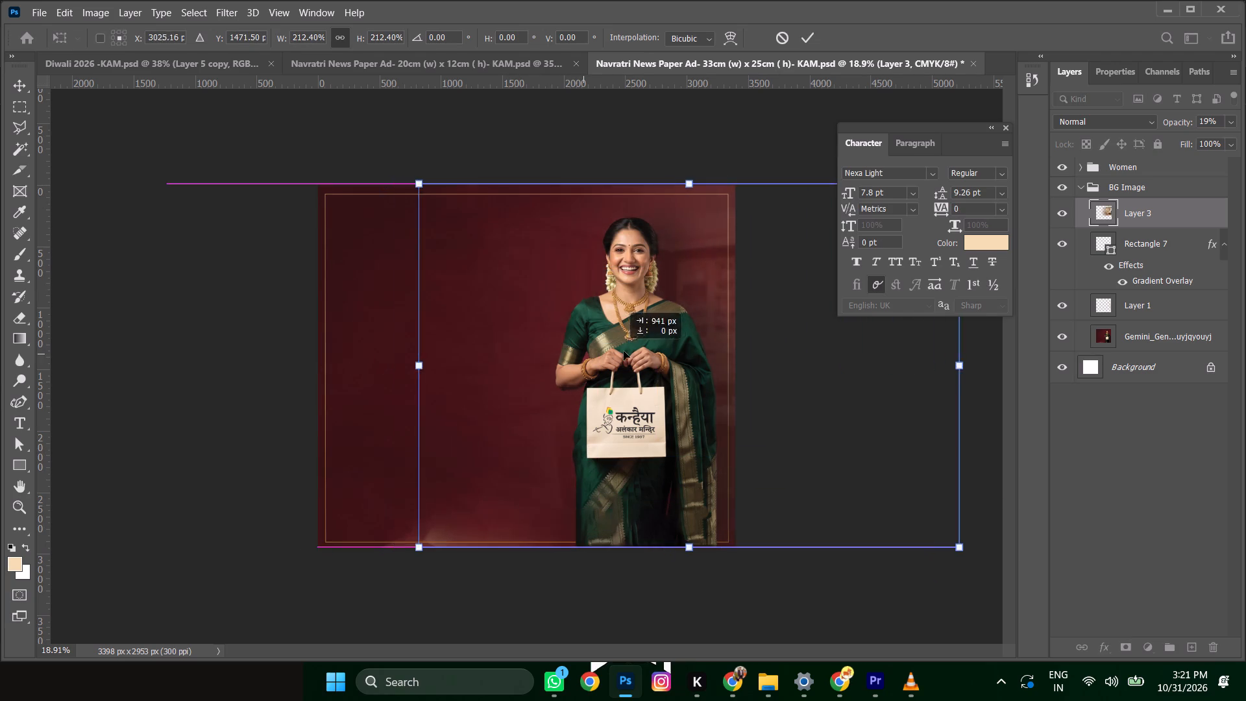
left_click_drag(624, 351, 688, 356)
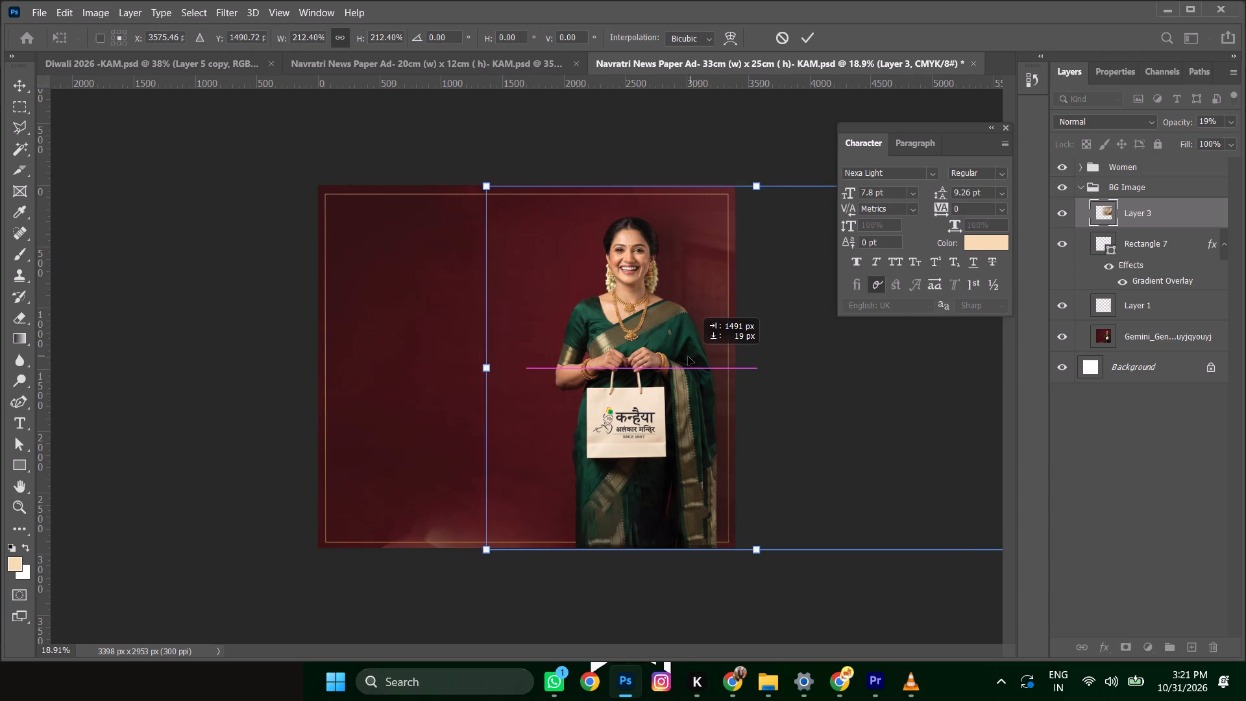
left_click_drag(688, 356, 679, 355)
key("Return")
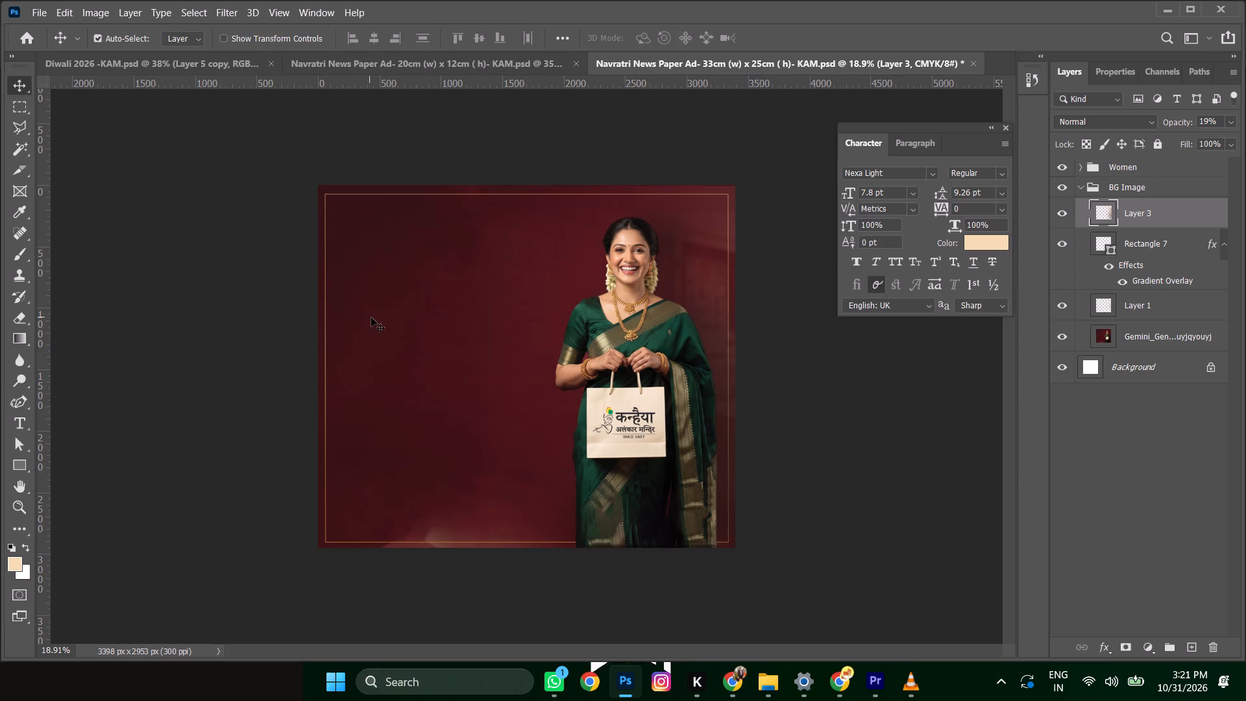
Move the linked background image and woman up and to the right to expose the background's bottom edge and lower-left area.
left_click(1145, 341)
key("shift+Up")
key("shift+Up")
key("shift+Up")
key("shift+Up")
key("shift+Up")
key("shift+Up")
key("shift+Up")
key("shift+Up")
key("shift+Up")
key("shift+Up")
key("shift+Up")
key("shift+Up")
key("shift+Up")
key("shift+Up")
key("shift+Up")
key("shift+Up")
key("shift+Up")
key("shift+Up")
key("shift+Up")
key("shift+Up")
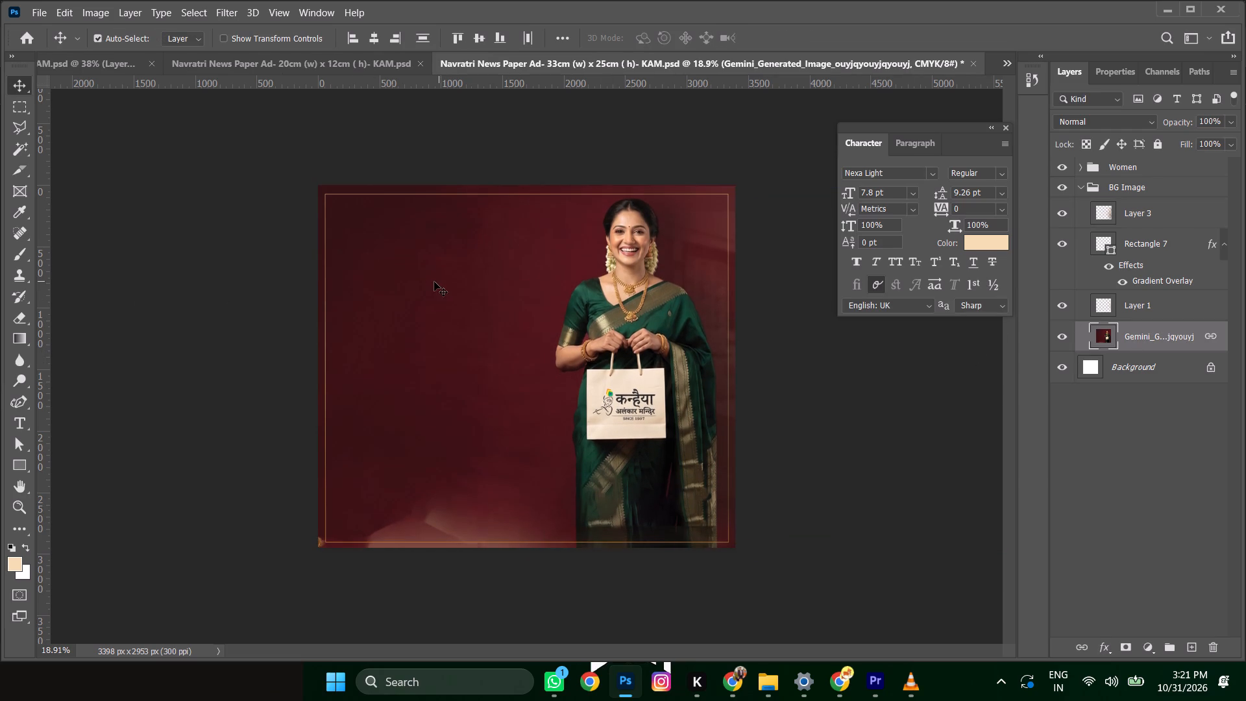
left_click_drag(397, 457, 512, 393)
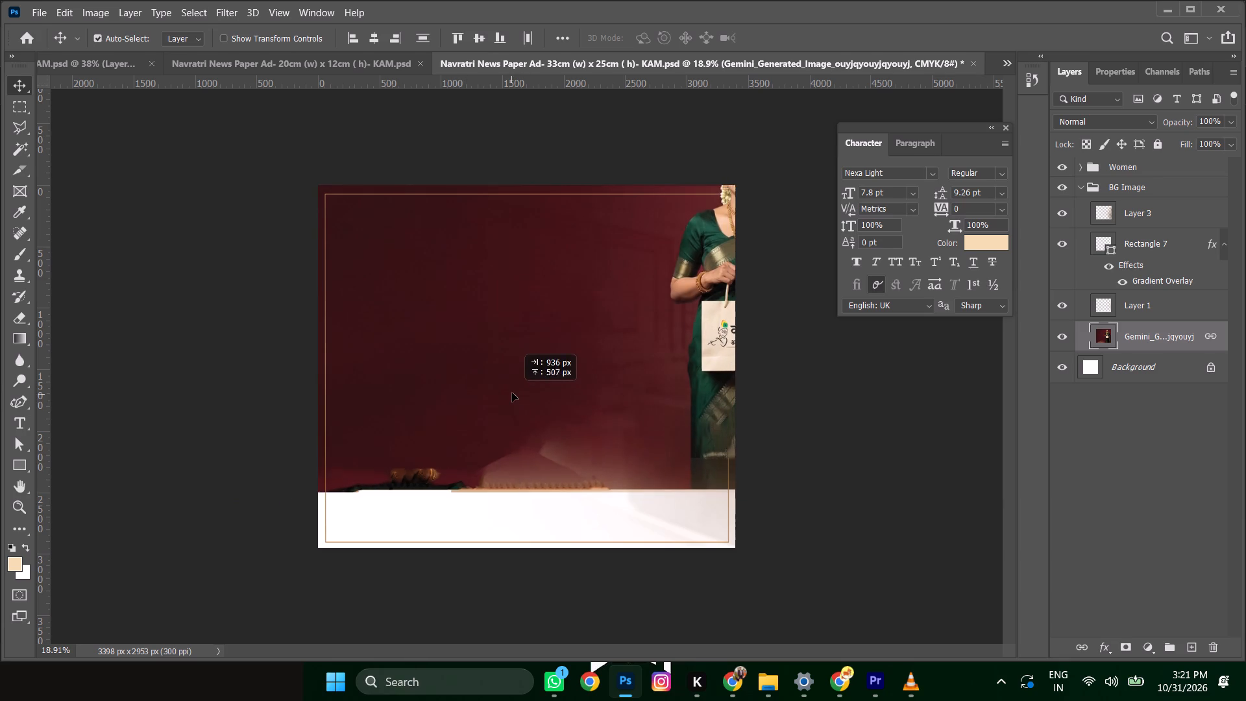
left_click_drag(512, 393, 510, 394)
Remove the dark objects and pale patch along the background's bottom edge with a content-aware Spot Healing Brush at size 1100.
left_click(23, 232)
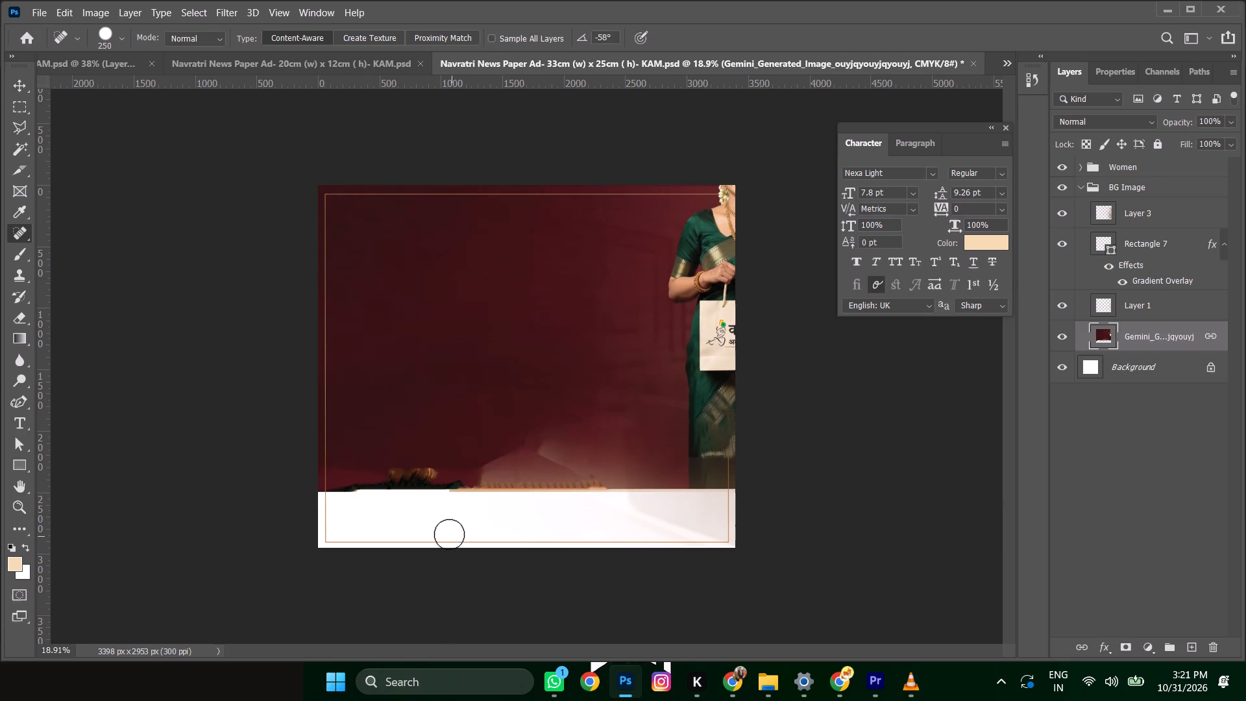
key("bracketright")
key("bracketright")
key("bracketright")
key("bracketright")
key("bracketright")
key("bracketright")
key("bracketright")
key("bracketright")
key("bracketright")
key("bracketright")
key("bracketright")
left_click_drag(357, 484, 580, 507)
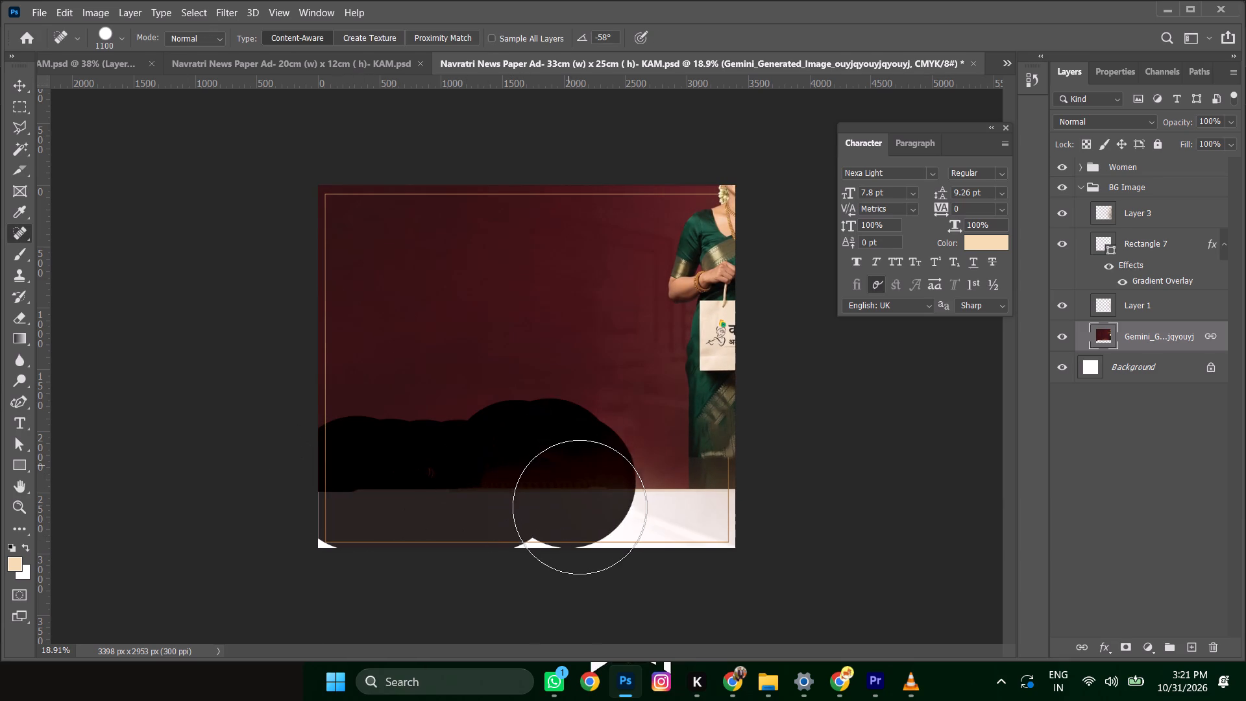
left_click_drag(580, 507, 579, 507)
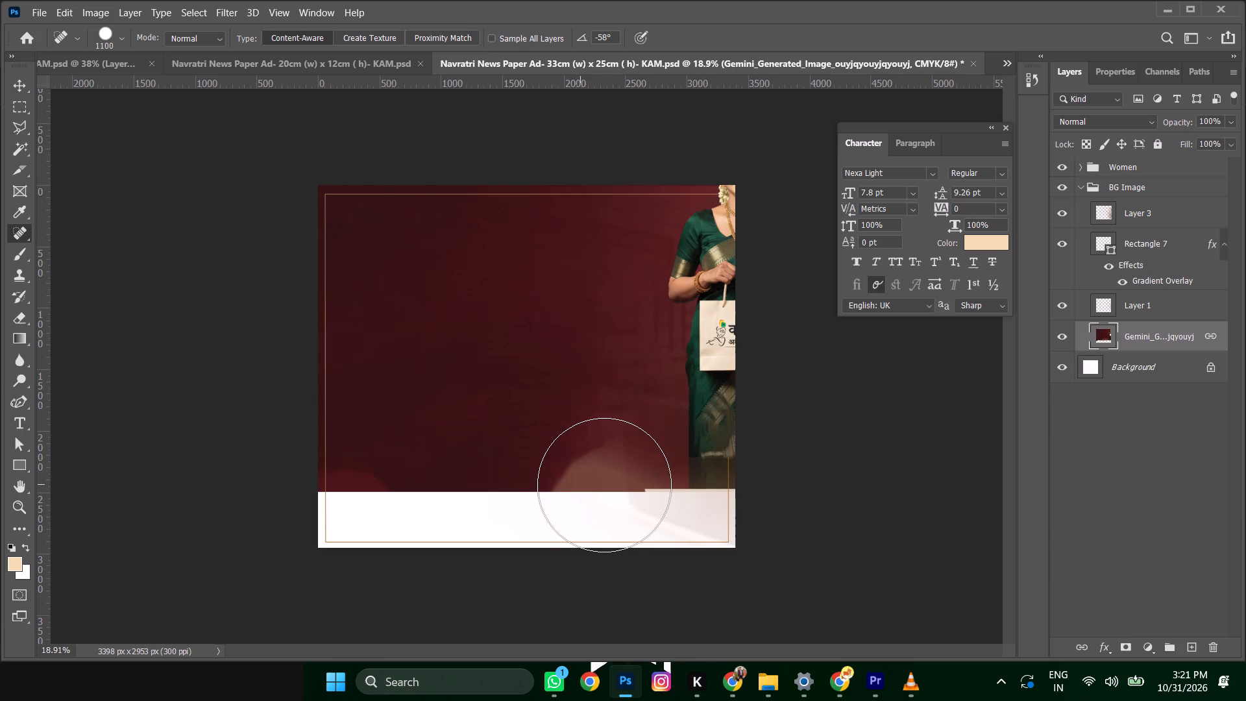
left_click(600, 485)
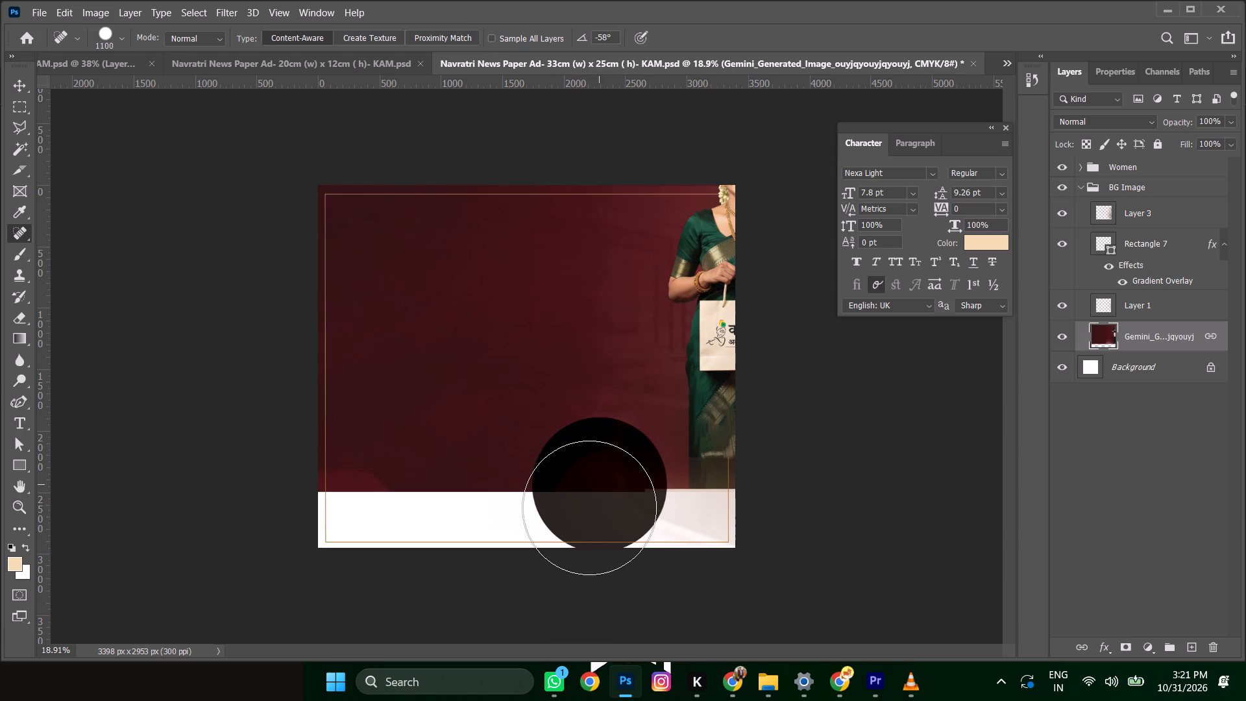
left_click(332, 510)
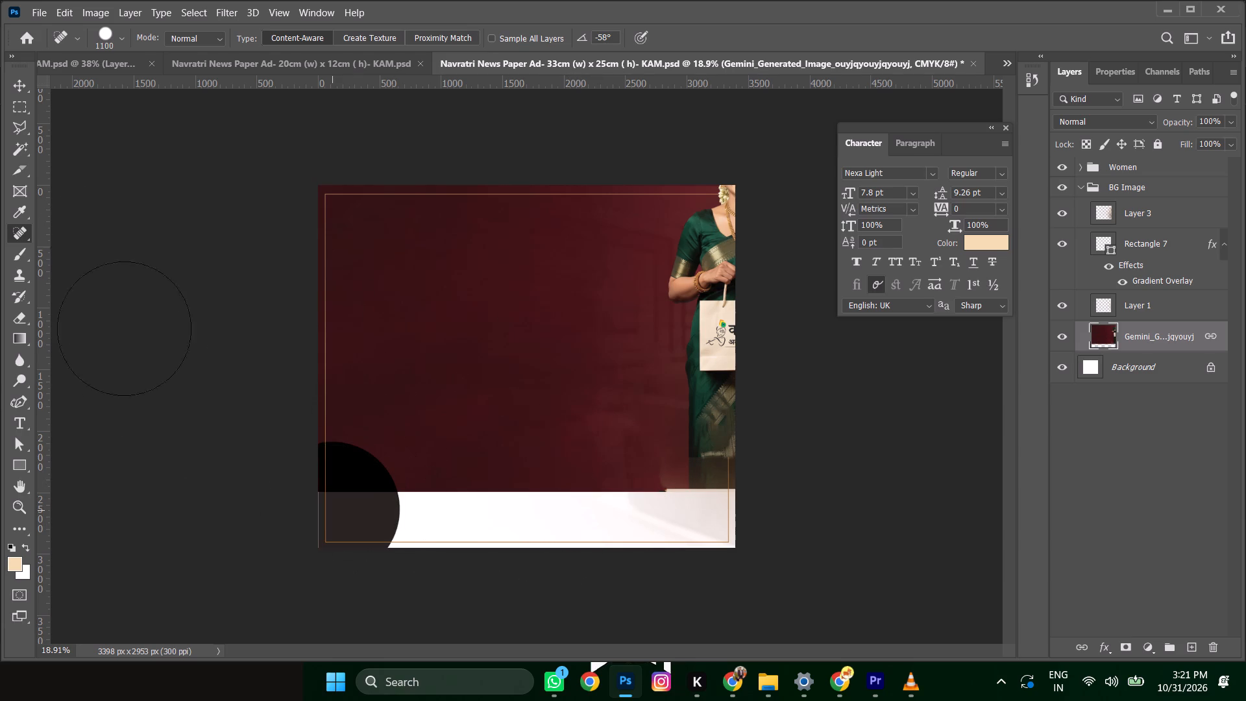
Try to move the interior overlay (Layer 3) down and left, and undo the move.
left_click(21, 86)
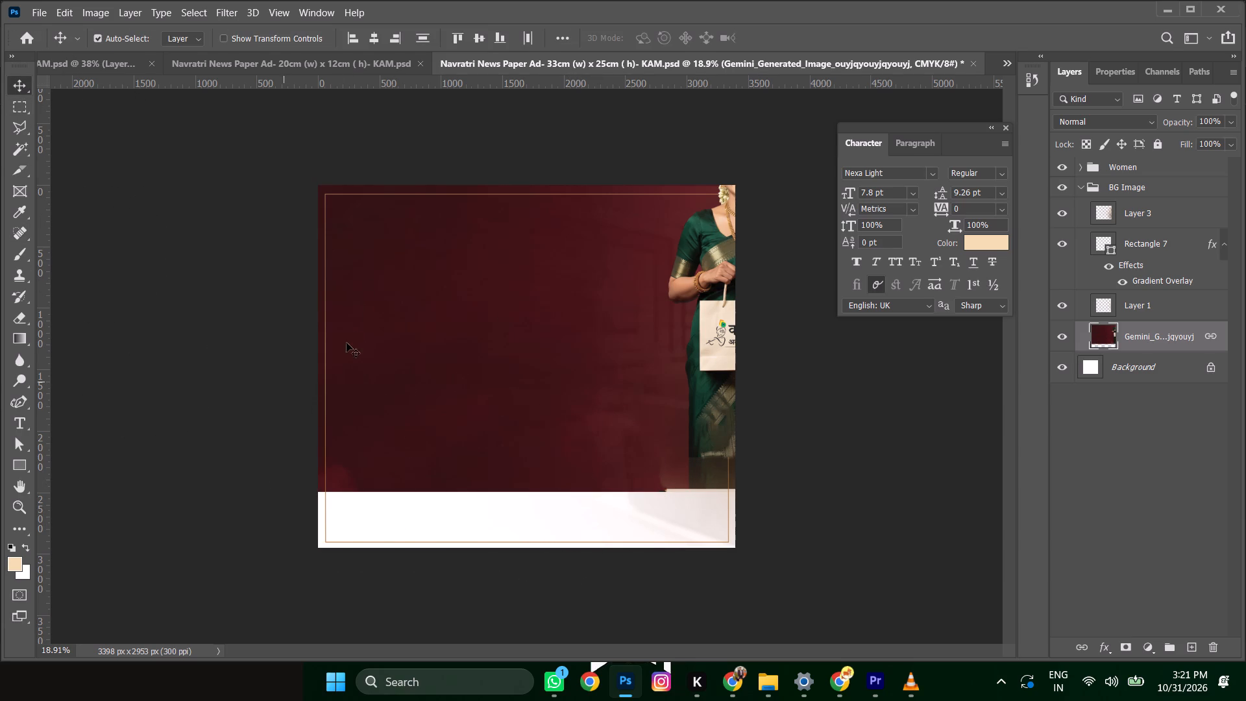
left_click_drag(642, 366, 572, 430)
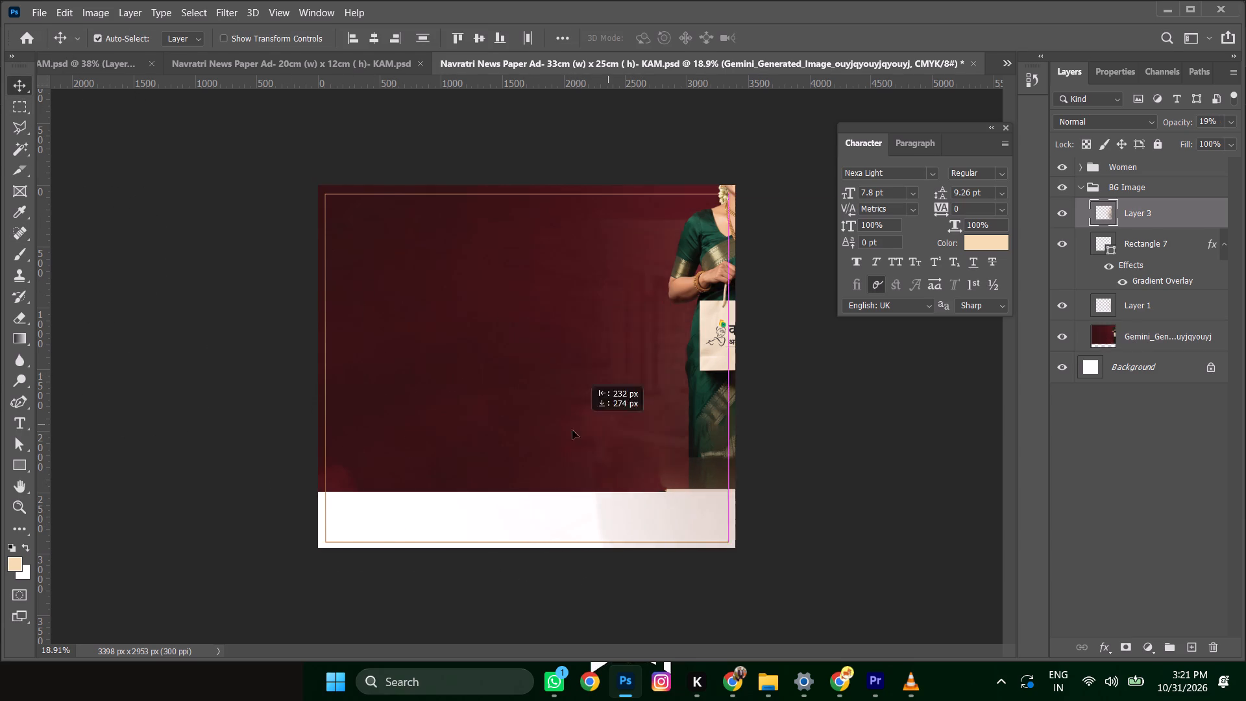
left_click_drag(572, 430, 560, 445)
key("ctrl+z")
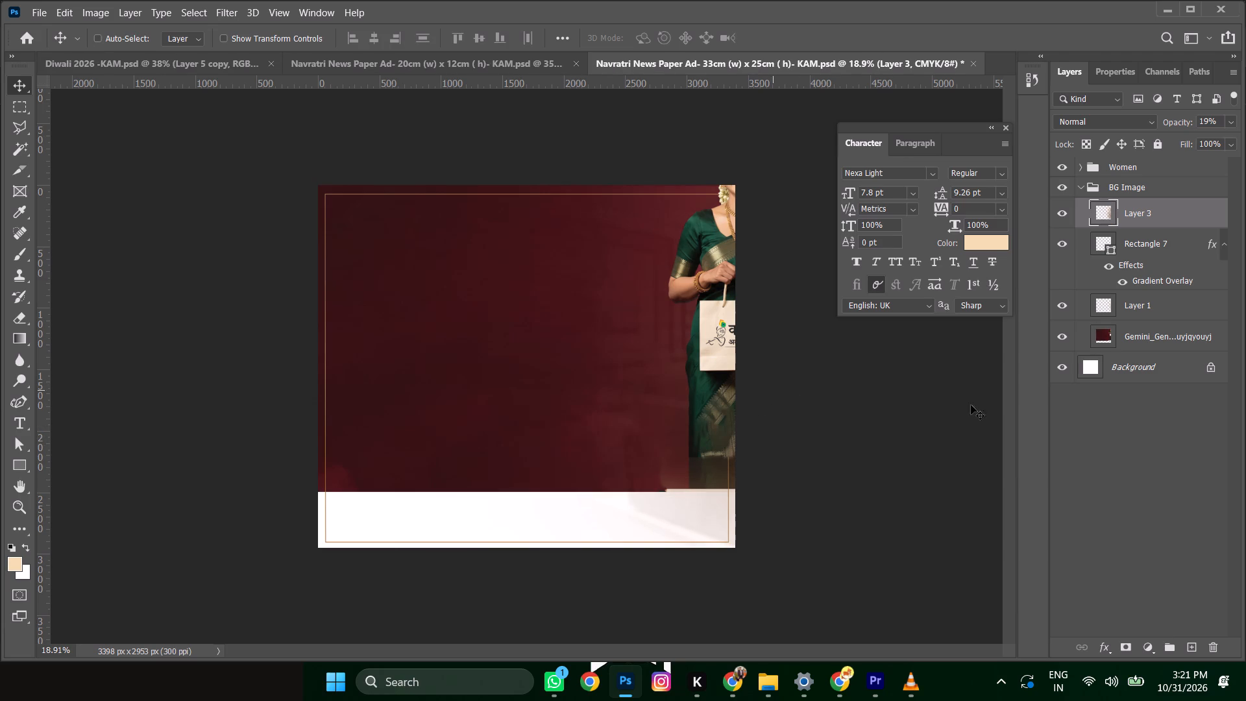
Link the interior overlay (Layer 3) with the Gemini background image layer.
left_click(1149, 329, "ctrl")
right_click(1149, 329, "ctrl")
left_click(957, 308)
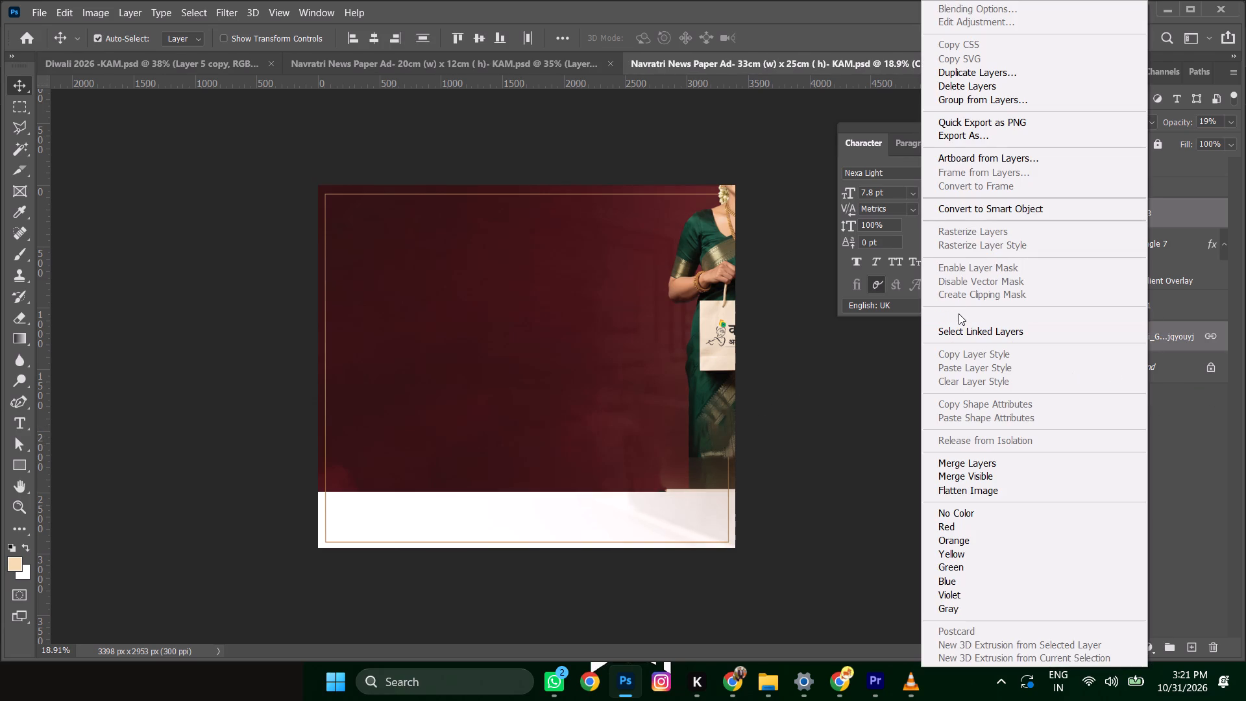
left_click(959, 314)
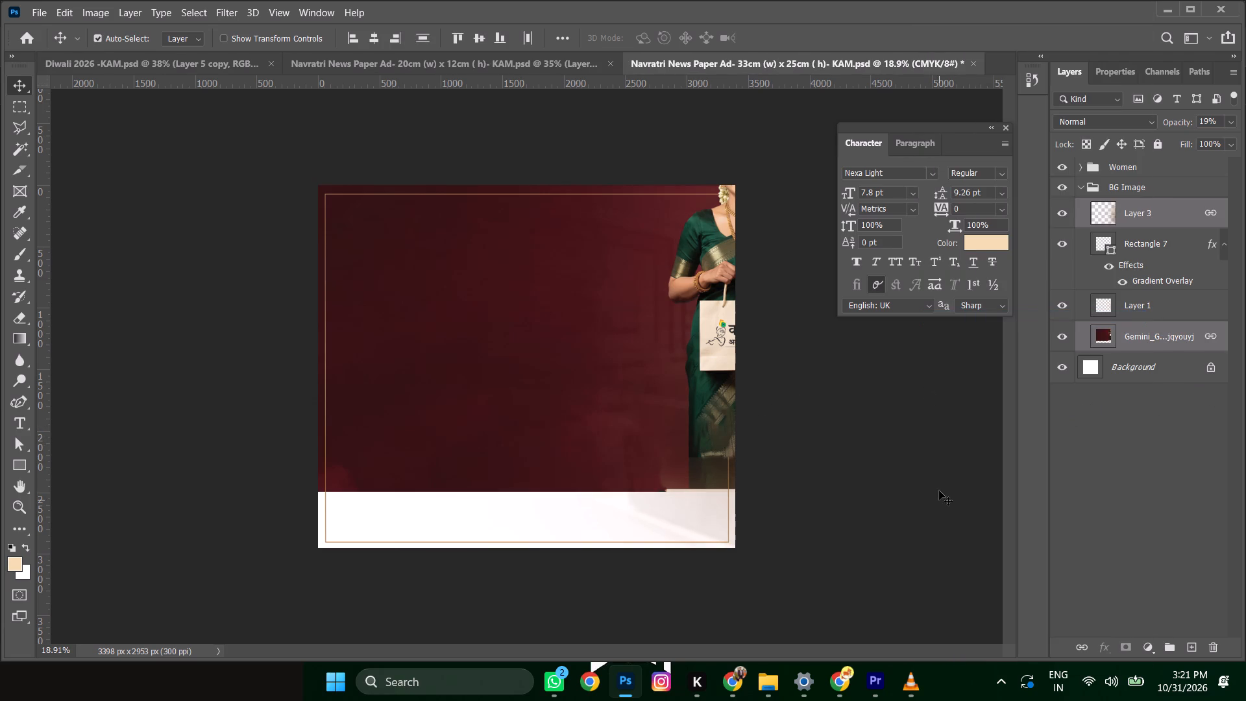
Move the linked woman, logo and background layers about 820 px left and 690 px down to cover the canvas.
left_click_drag(703, 291, 631, 368)
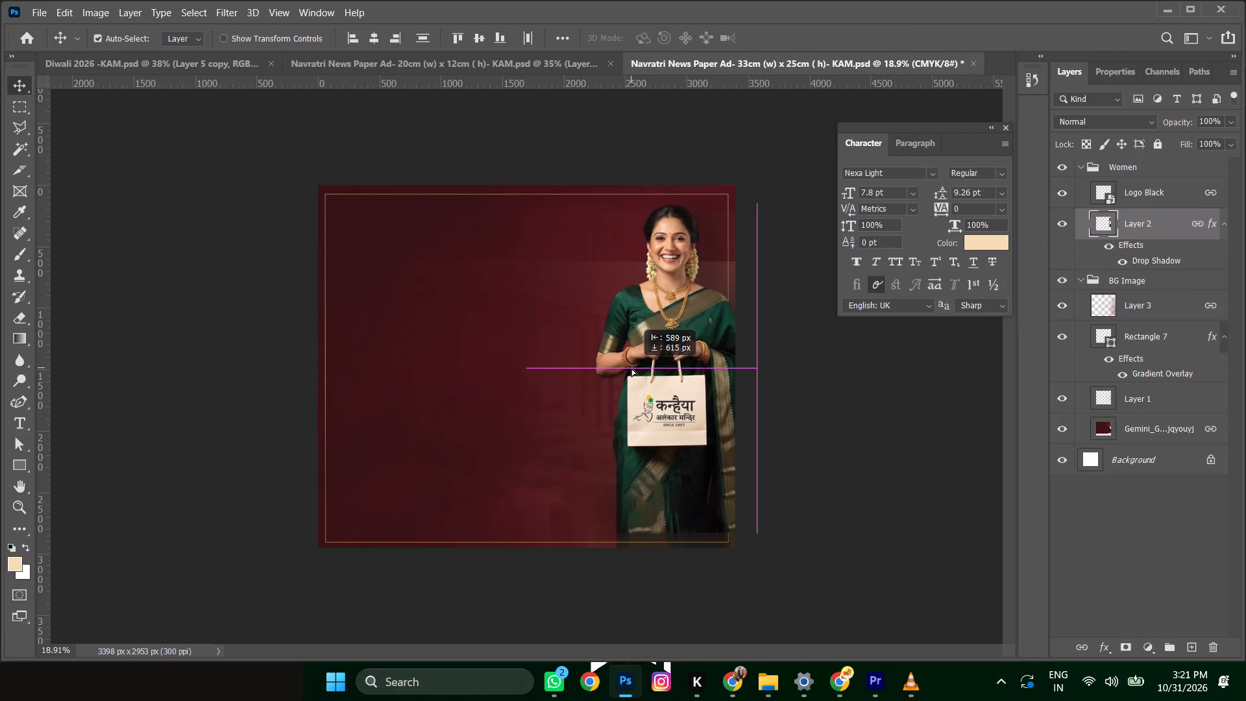
left_click_drag(631, 368, 597, 376)
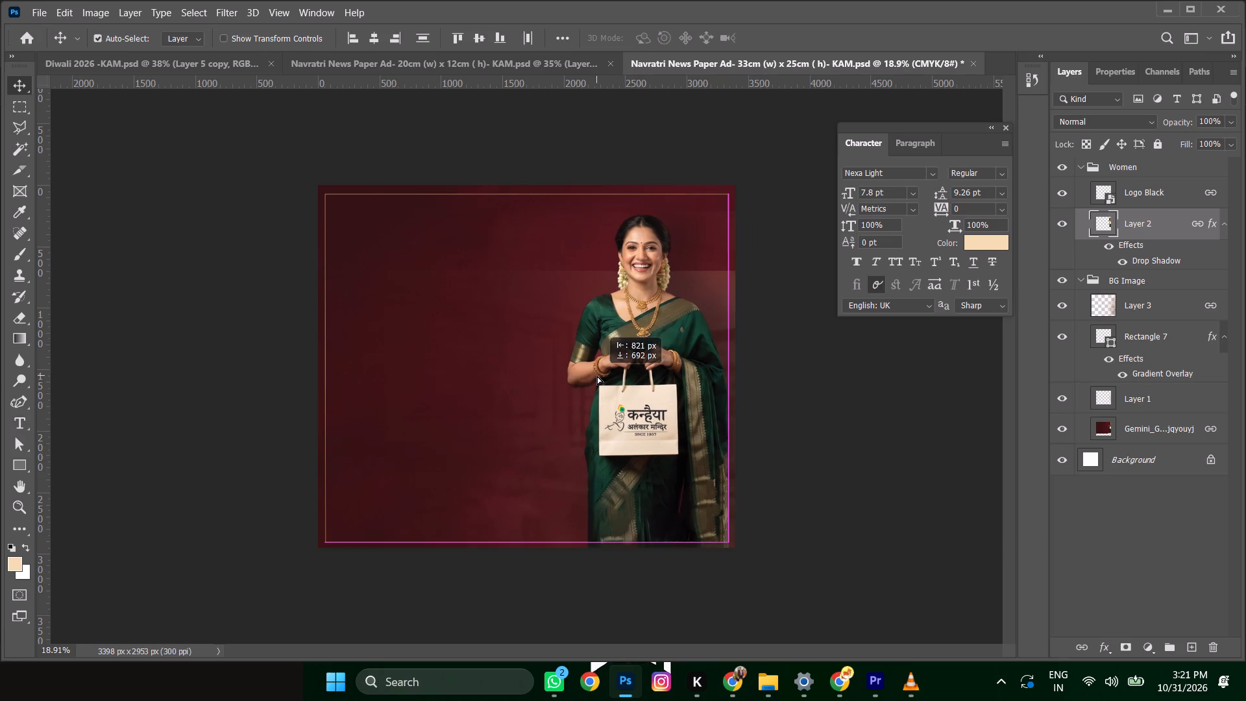
left_click_drag(597, 376, 598, 375)
key("shift+Up")
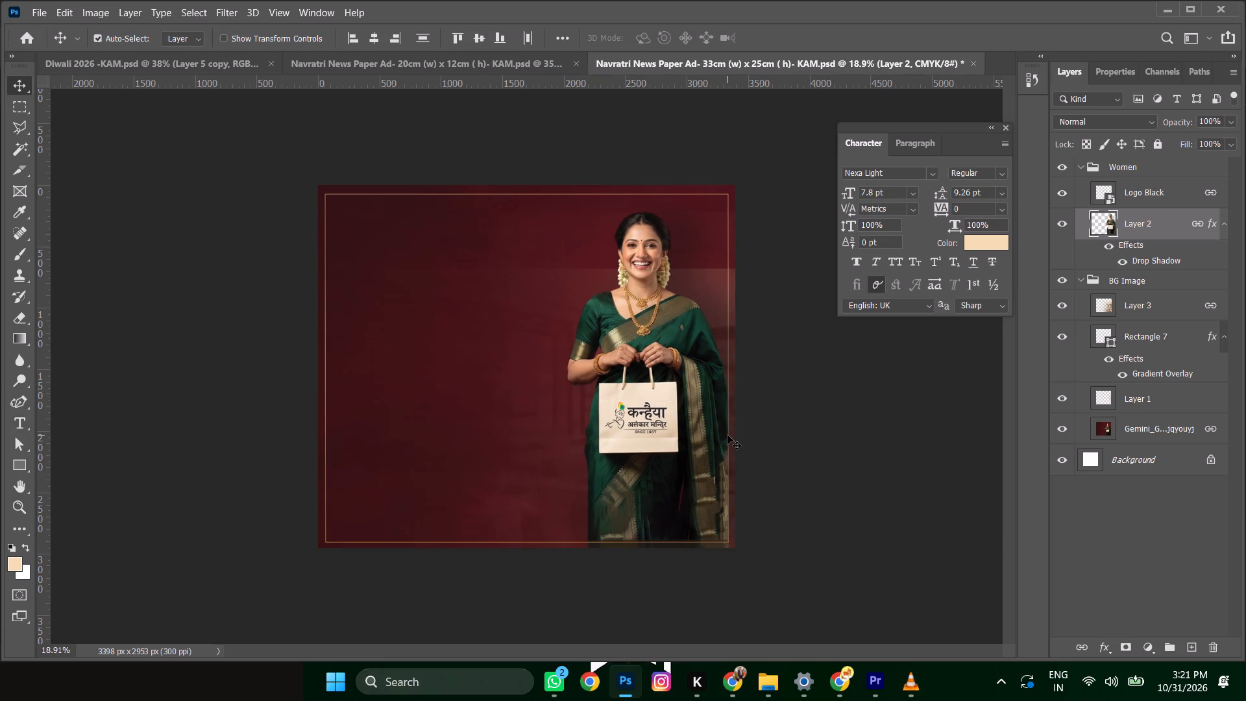
key("shift+Down")
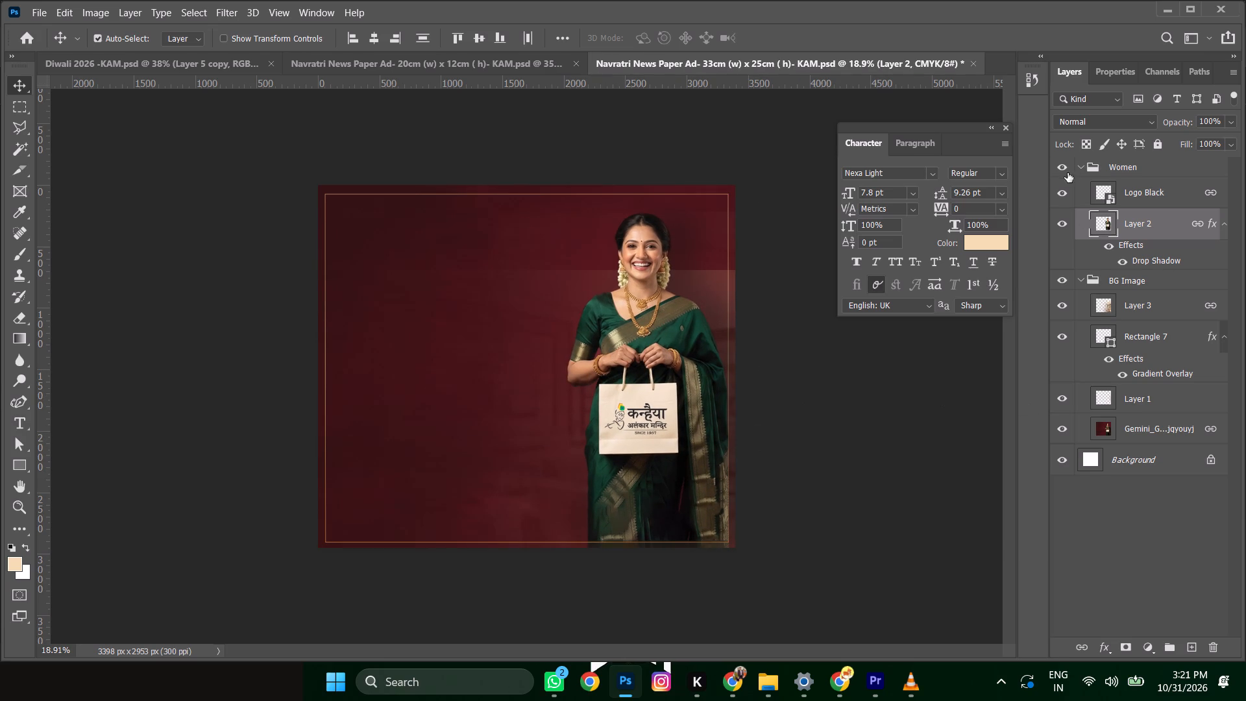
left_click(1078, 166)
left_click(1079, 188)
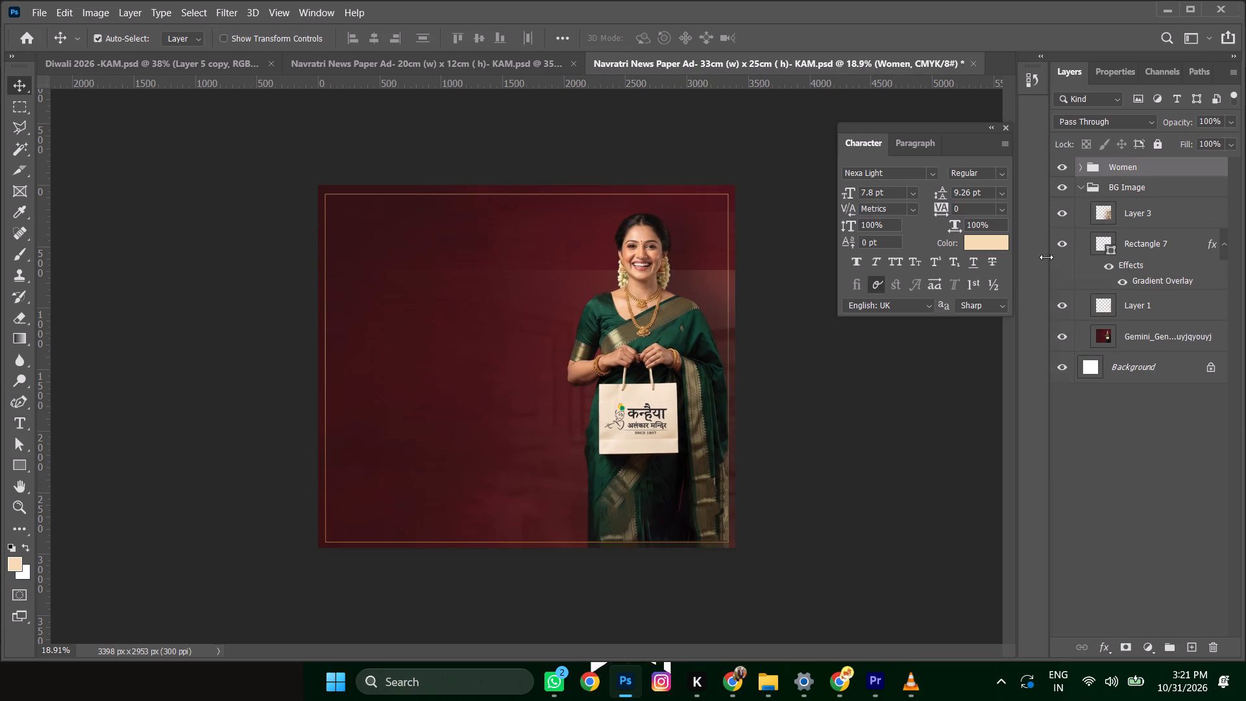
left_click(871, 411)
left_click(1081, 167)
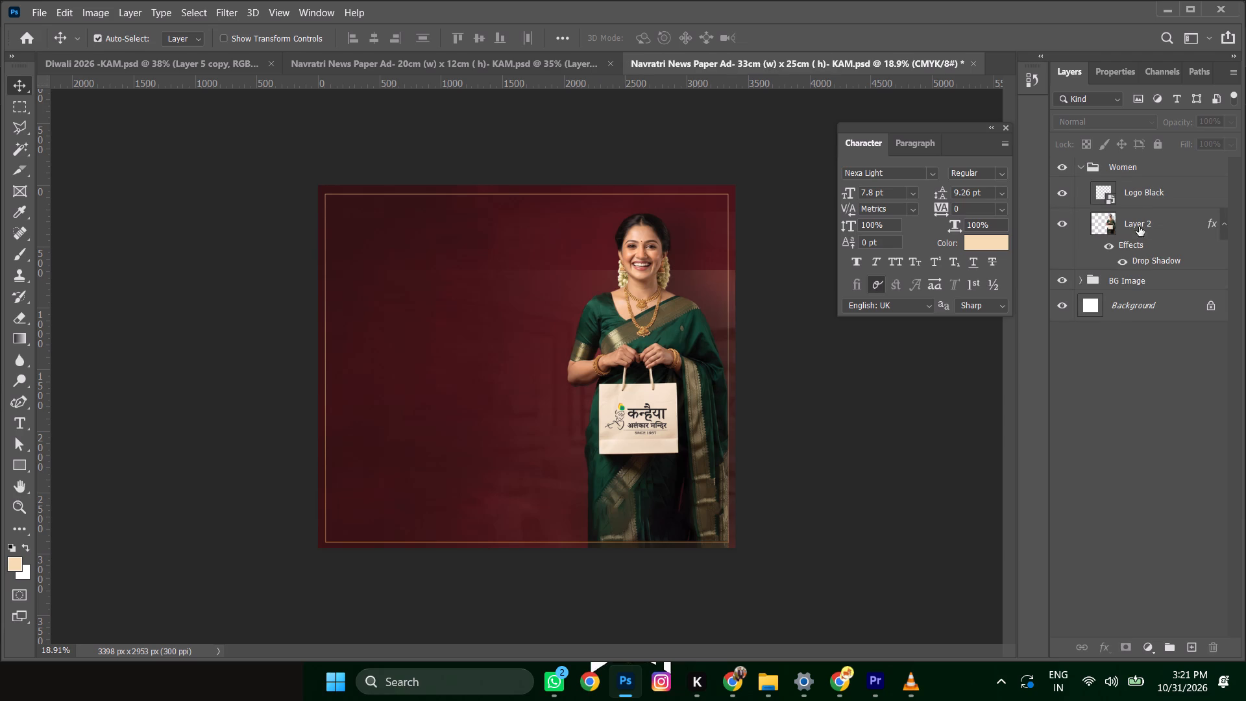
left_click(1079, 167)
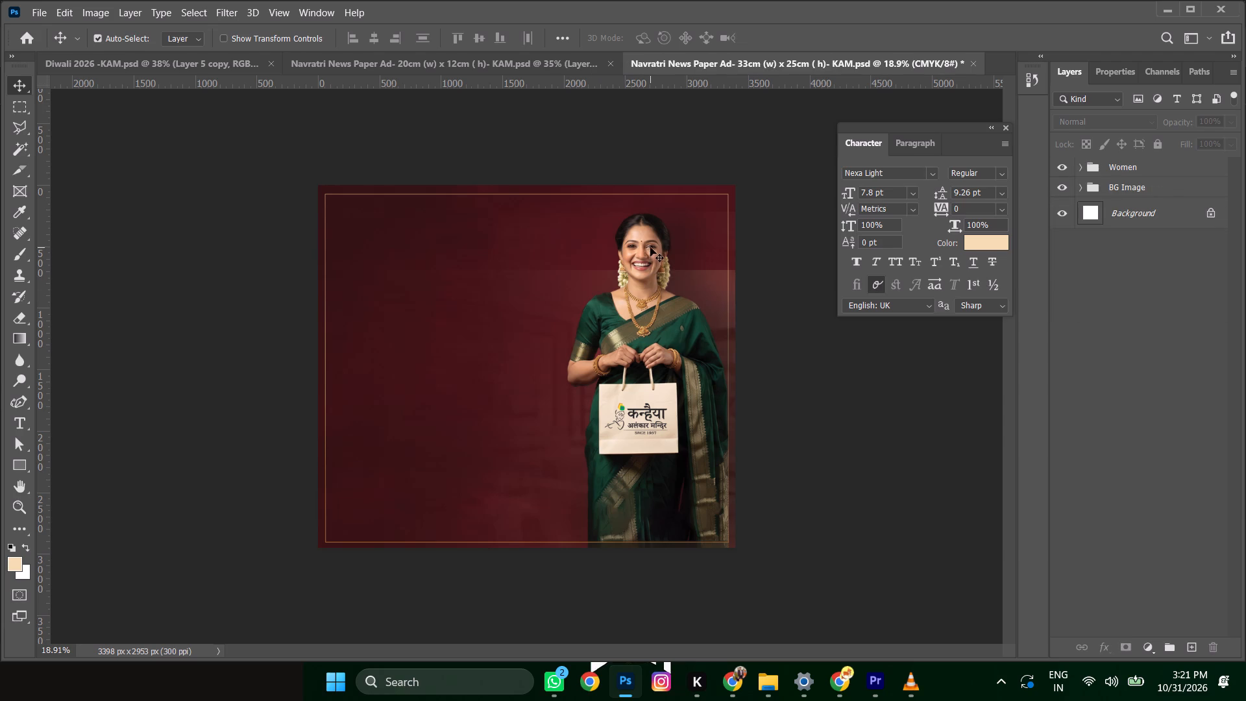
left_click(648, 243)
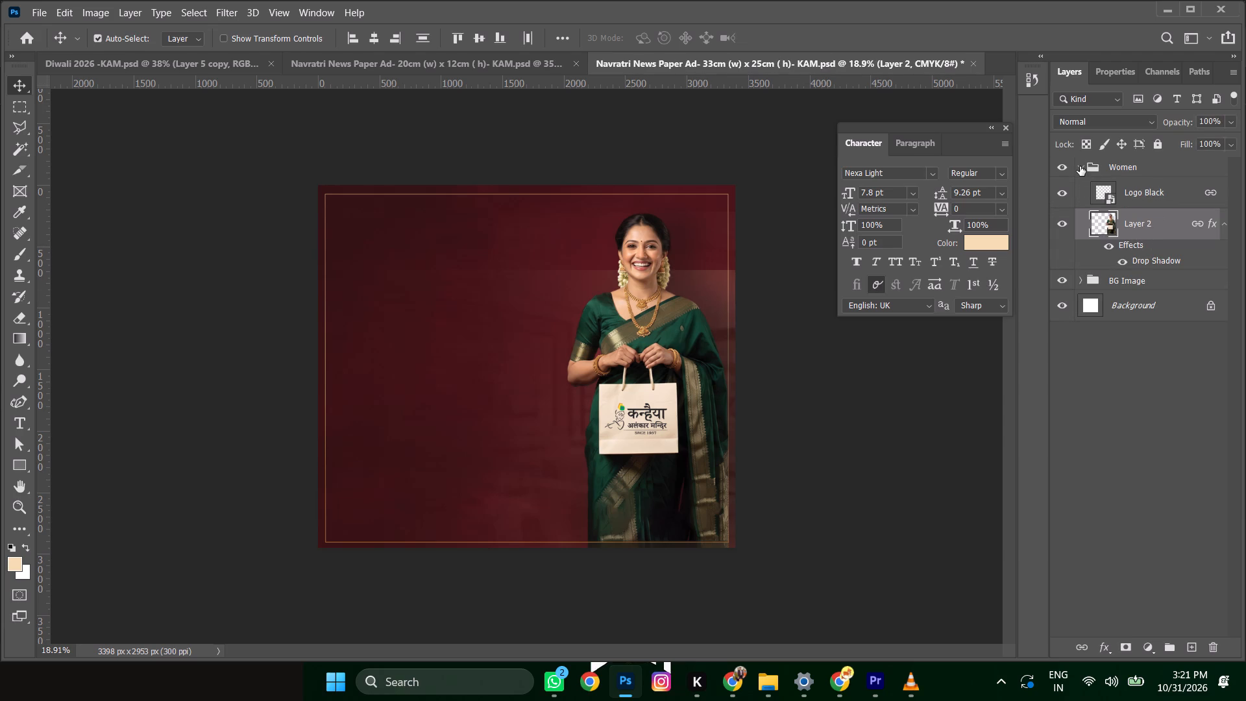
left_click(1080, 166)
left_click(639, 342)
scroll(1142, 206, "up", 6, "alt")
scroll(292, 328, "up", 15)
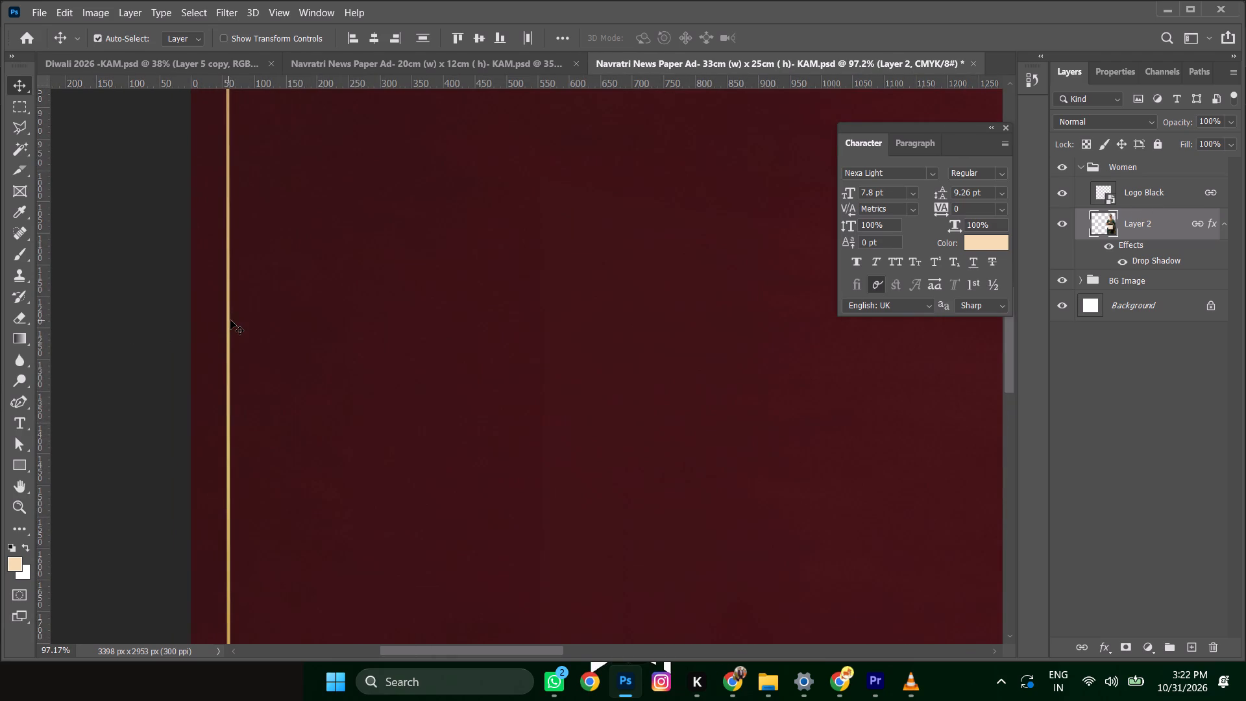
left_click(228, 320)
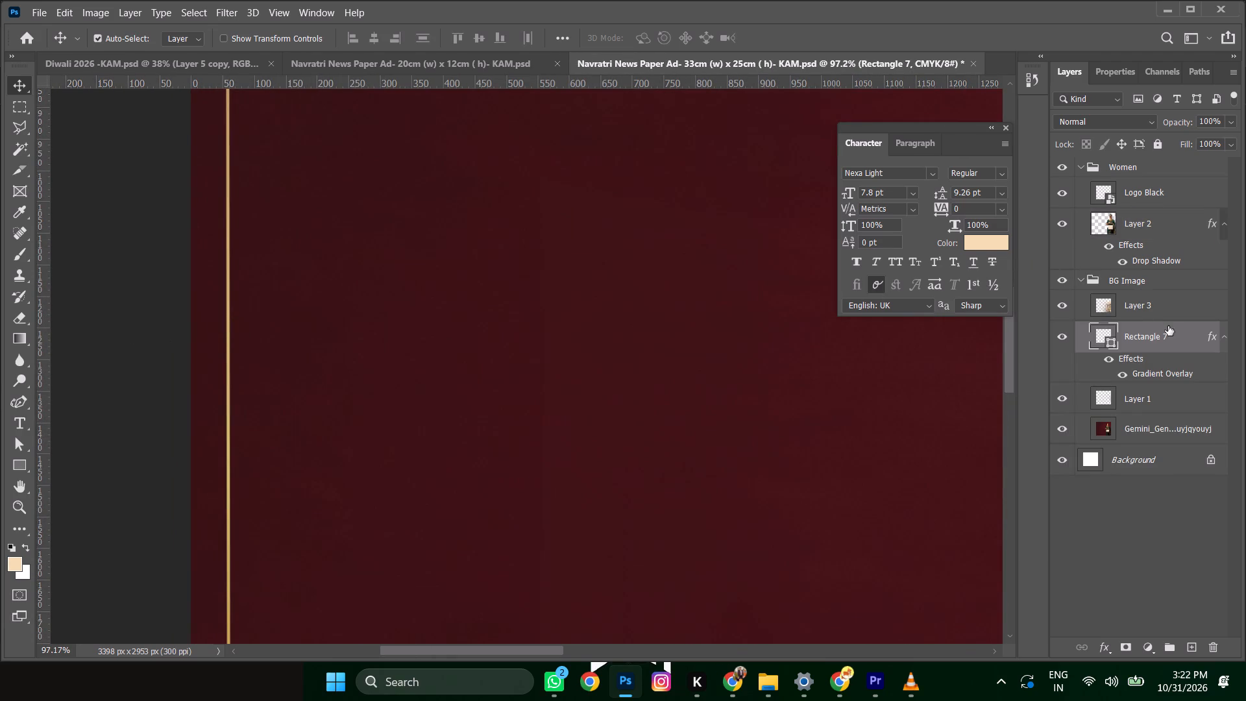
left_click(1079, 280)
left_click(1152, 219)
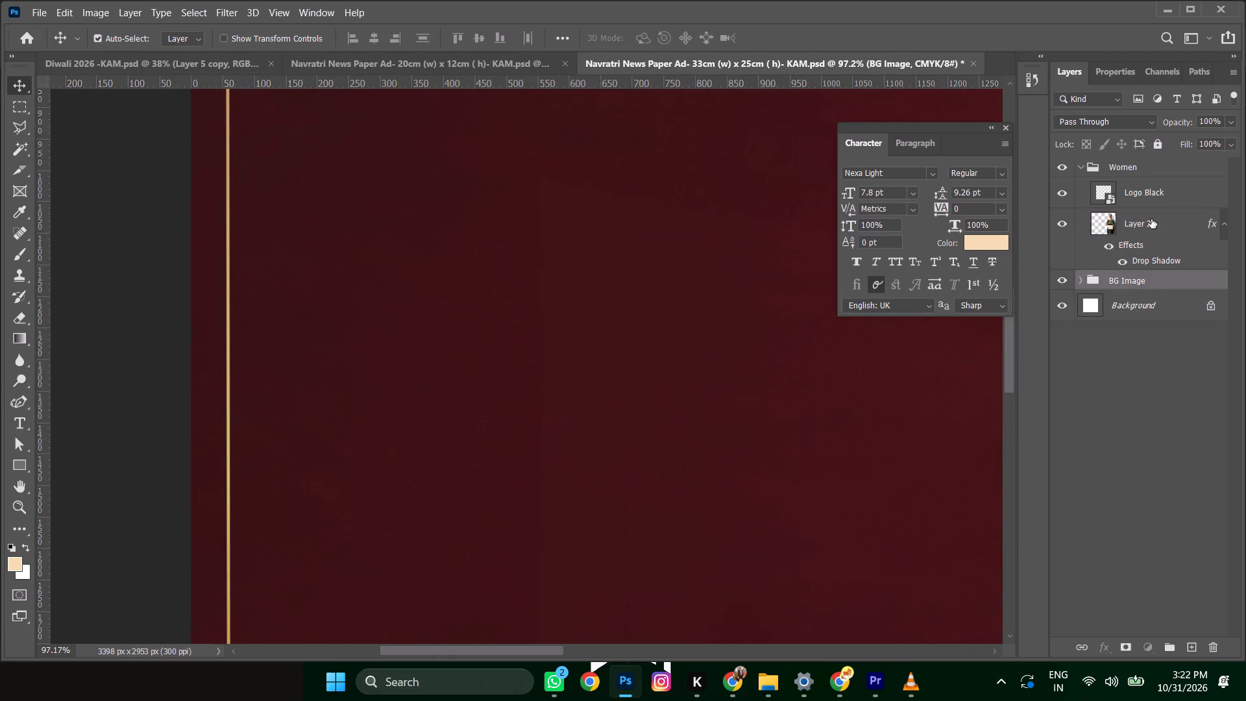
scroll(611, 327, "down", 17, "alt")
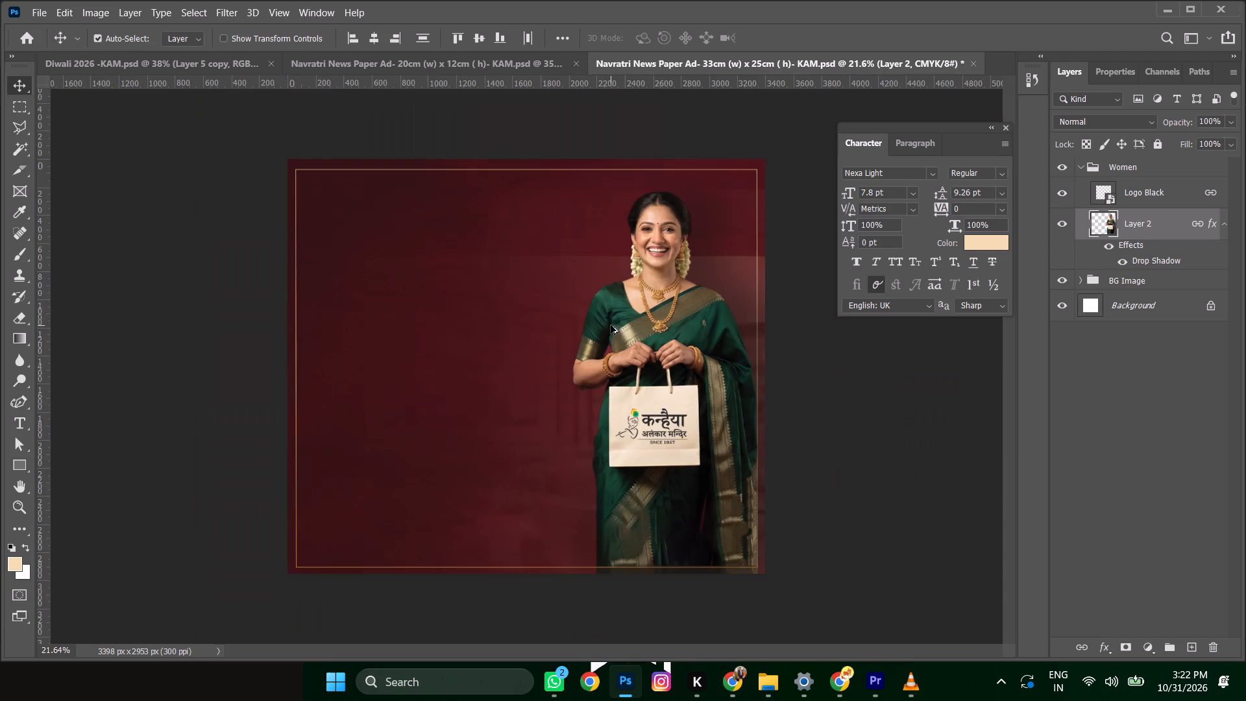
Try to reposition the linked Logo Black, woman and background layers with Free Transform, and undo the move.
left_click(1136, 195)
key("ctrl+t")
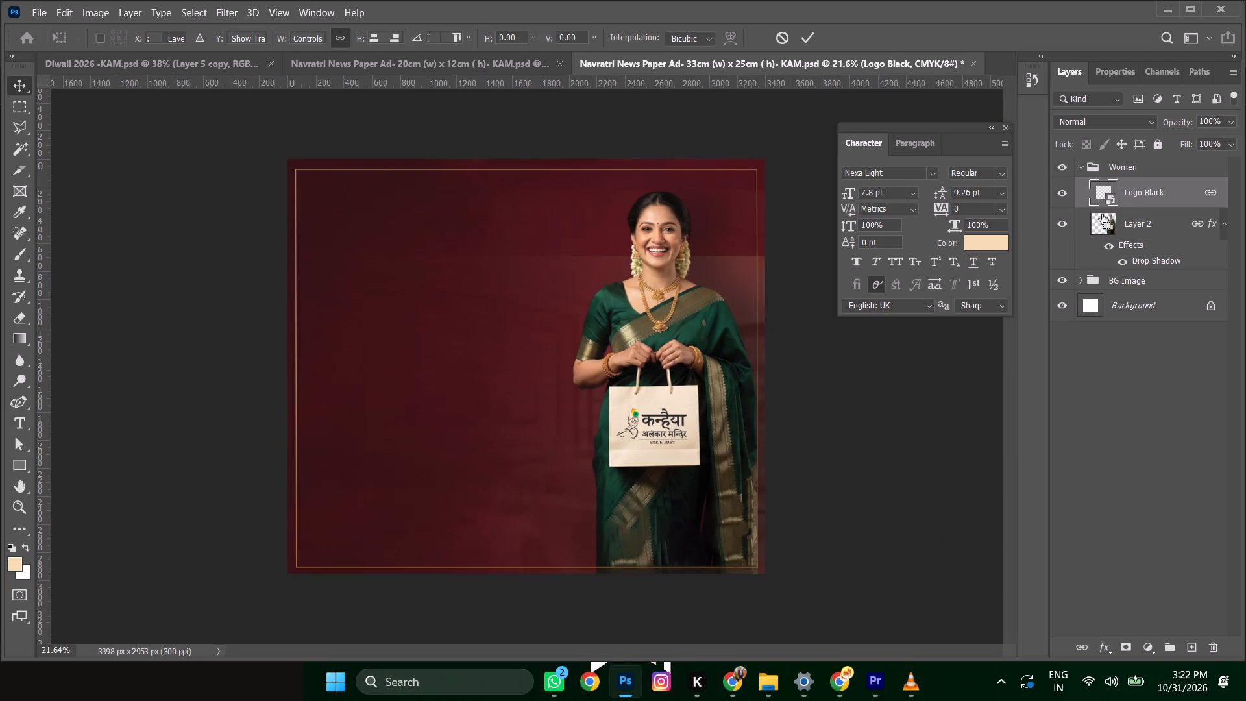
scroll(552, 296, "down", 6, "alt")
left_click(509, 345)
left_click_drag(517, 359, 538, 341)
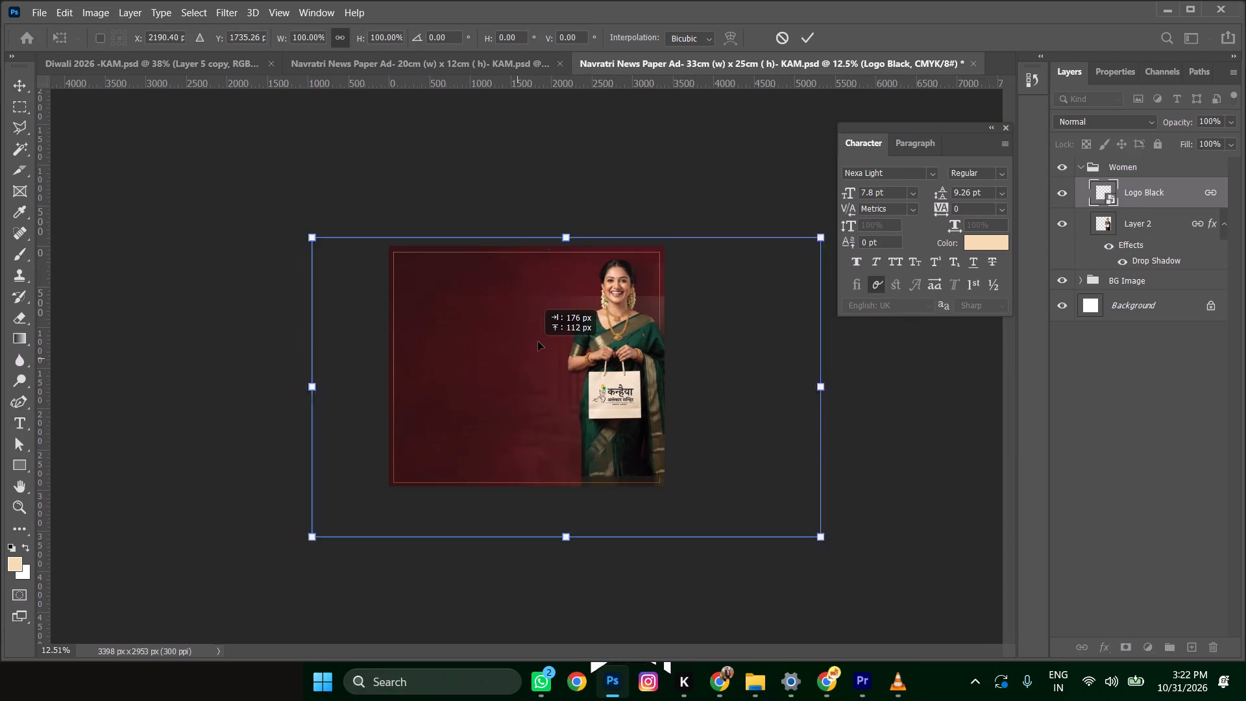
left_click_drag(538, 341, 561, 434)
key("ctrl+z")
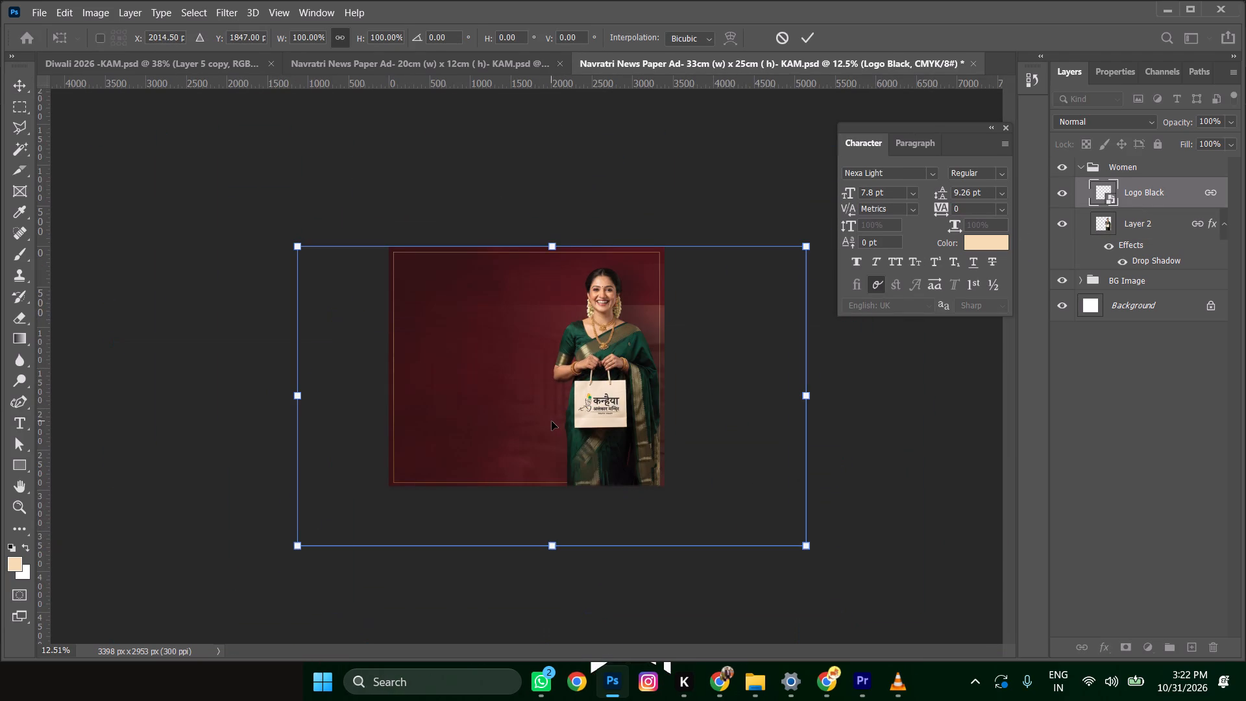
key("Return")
Unlink the interior overlay (Layer 3) from the woman, logo and Gemini background layers.
scroll(643, 319, "up", 6, "alt")
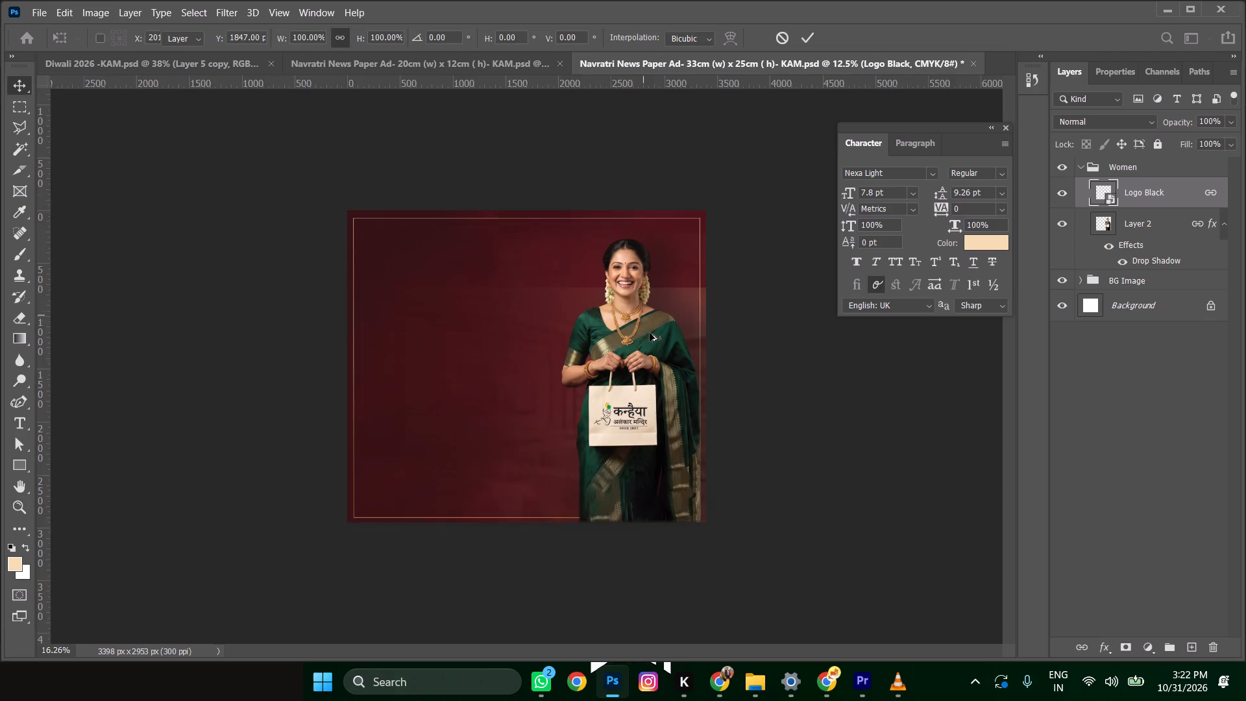
scroll(650, 333, "up", 2, "alt")
left_click(769, 261)
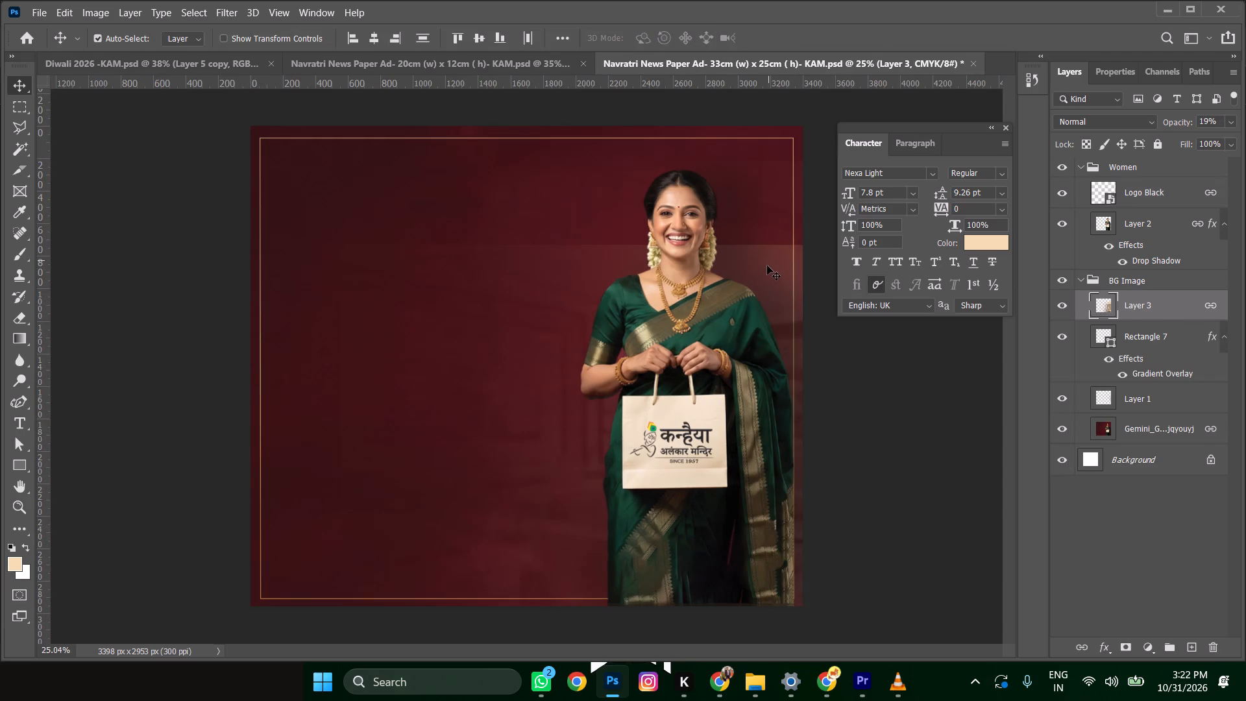
scroll(749, 283, "up", 3, "alt")
key("space")
key("space")
key("space")
key("space")
key("space")
key("space")
key("space")
key("space")
key("space")
key("space")
left_click_drag(749, 290, 596, 329)
right_click(640, 293)
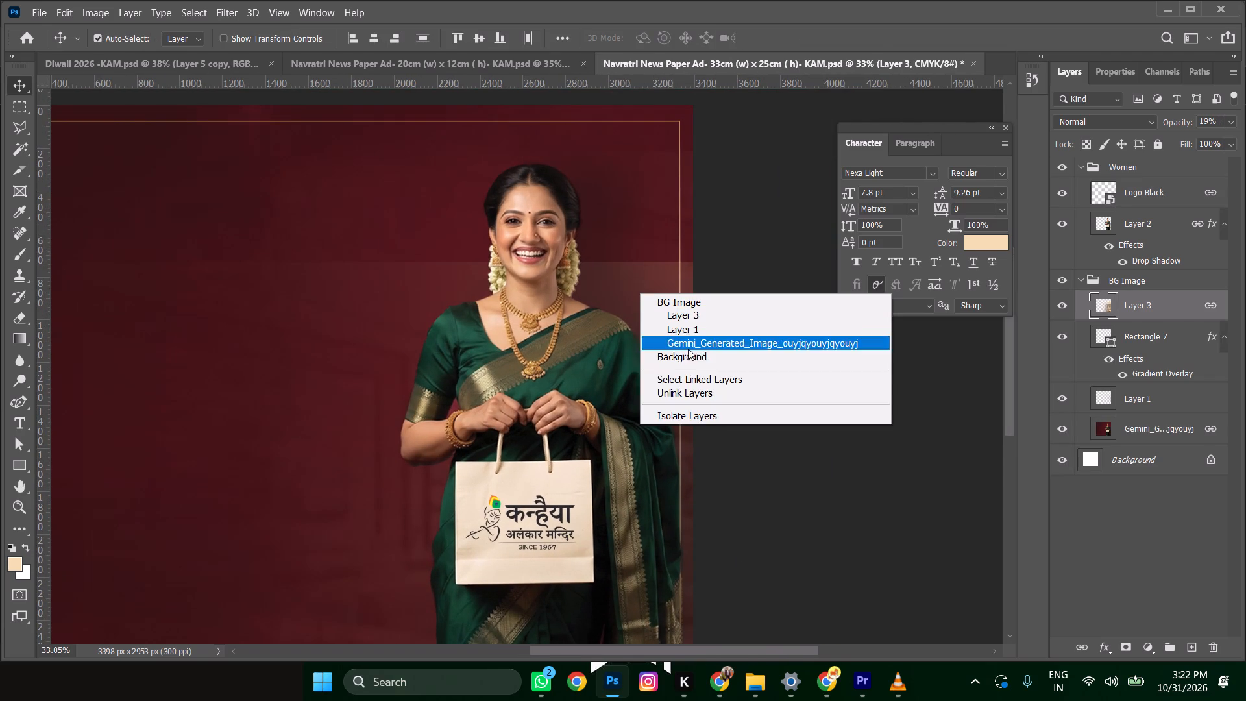
left_click(683, 391)
Move the interior overlay (Layer 3) up to the canvas's top edge and fine-tune its horizontal position behind the woman.
scroll(594, 353, "down", 5, "alt")
left_click_drag(732, 285, 710, 206)
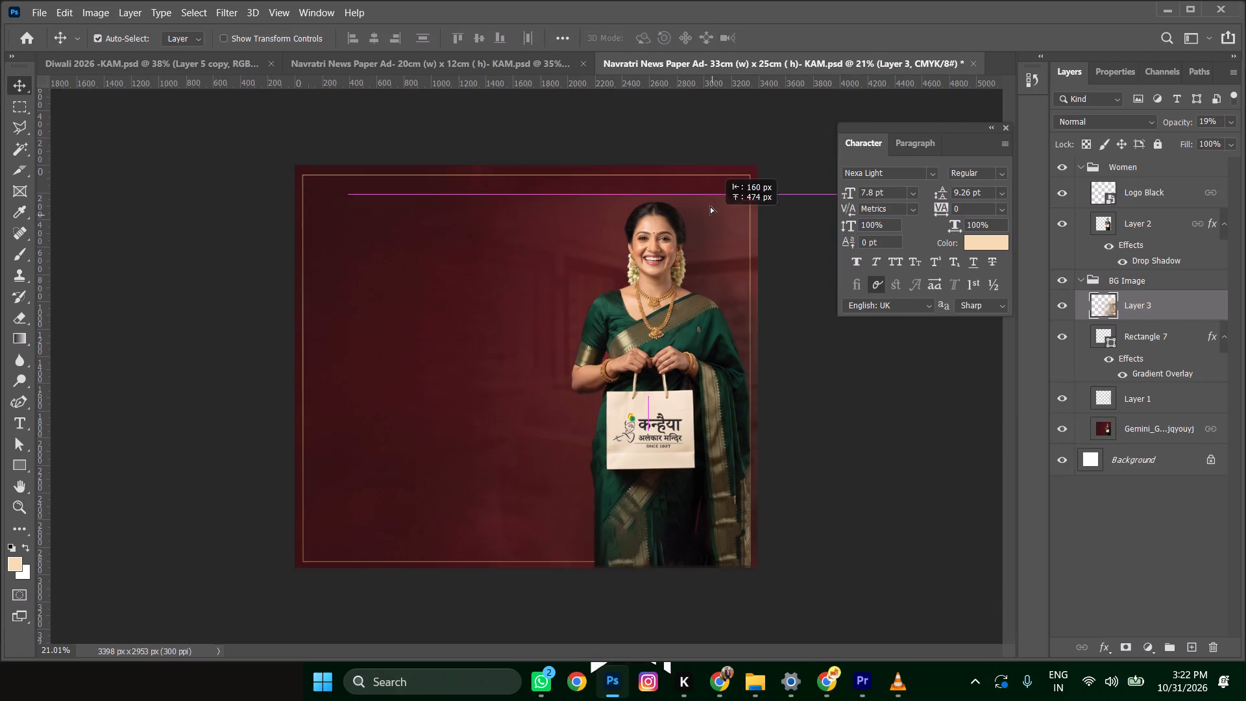
left_click_drag(710, 206, 708, 191)
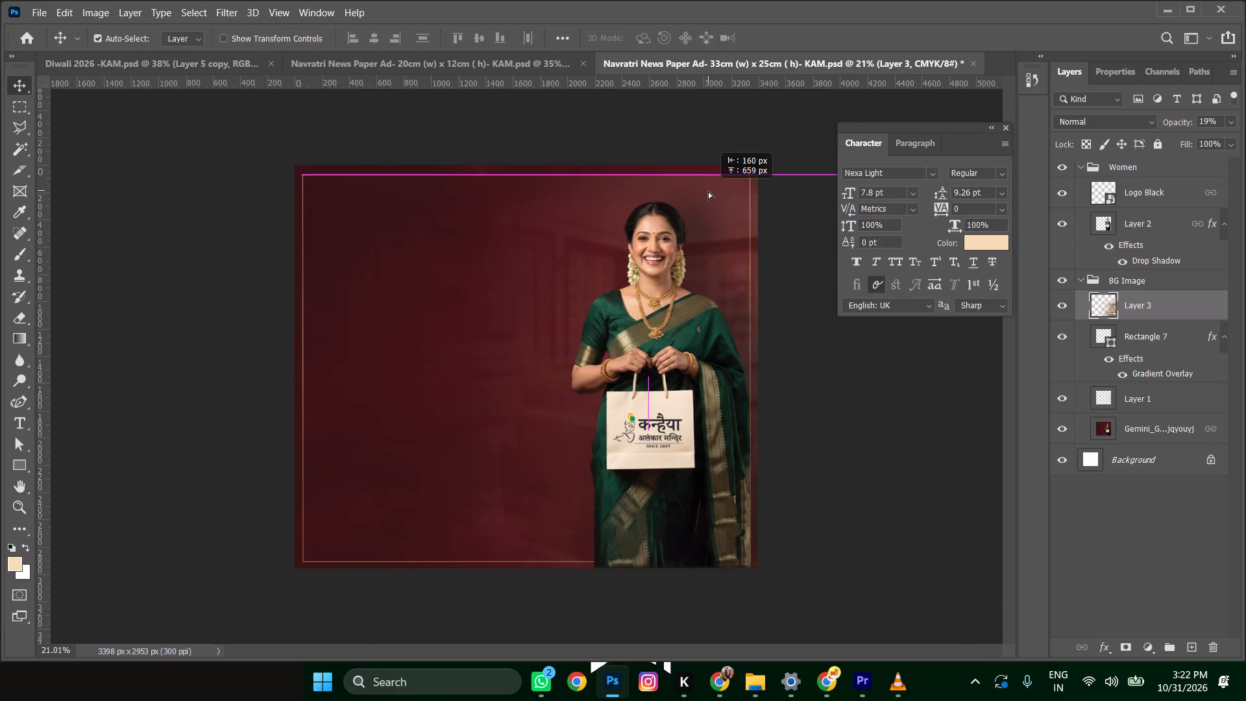
left_click_drag(708, 191, 713, 186)
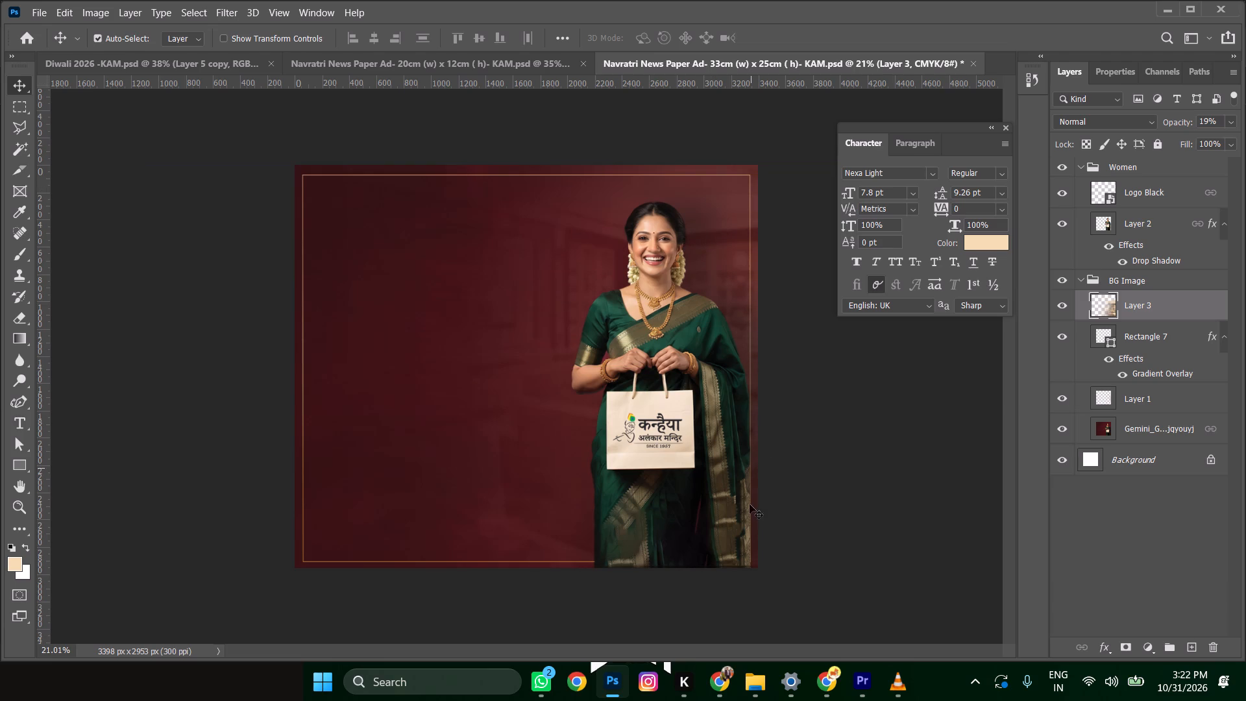
key("shift+Right")
key("shift+Right")
key("shift+Right")
key("shift+Right")
key("shift+Right")
key("shift+Right")
key("shift+Right")
key("shift+Right")
key("shift+Right")
key("shift+Right")
key("shift+Right")
key("shift+Right")
key("shift+Right")
key("shift+Right")
key("shift+Right")
key("shift+Right")
key("shift+Right")
key("shift+Right")
key("shift+Right")
key("shift+Right")
key("shift+Left")
key("shift+Left")
key("shift+Left")
key("shift+Left")
key("shift+Left")
key("shift+Left")
key("shift+Left")
key("shift+Left")
key("shift+Left")
key("shift+Left")
key("shift+Left")
key("shift+Left")
key("shift+Left")
key("shift+Left")
key("shift+Left")
key("shift+Left")
key("shift+Left")
key("shift+Left")
key("shift+Left")
key("shift+Left")
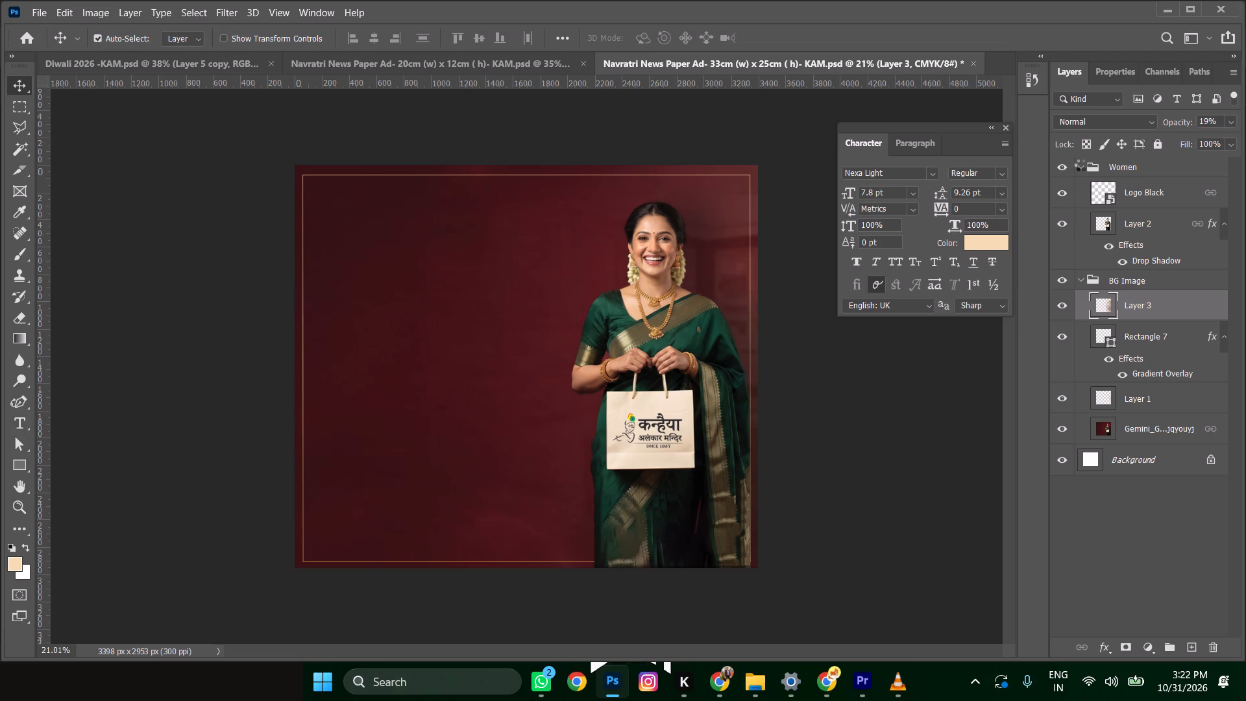
Collapse the Women and BG Image groups and save the document.
left_click(1080, 166)
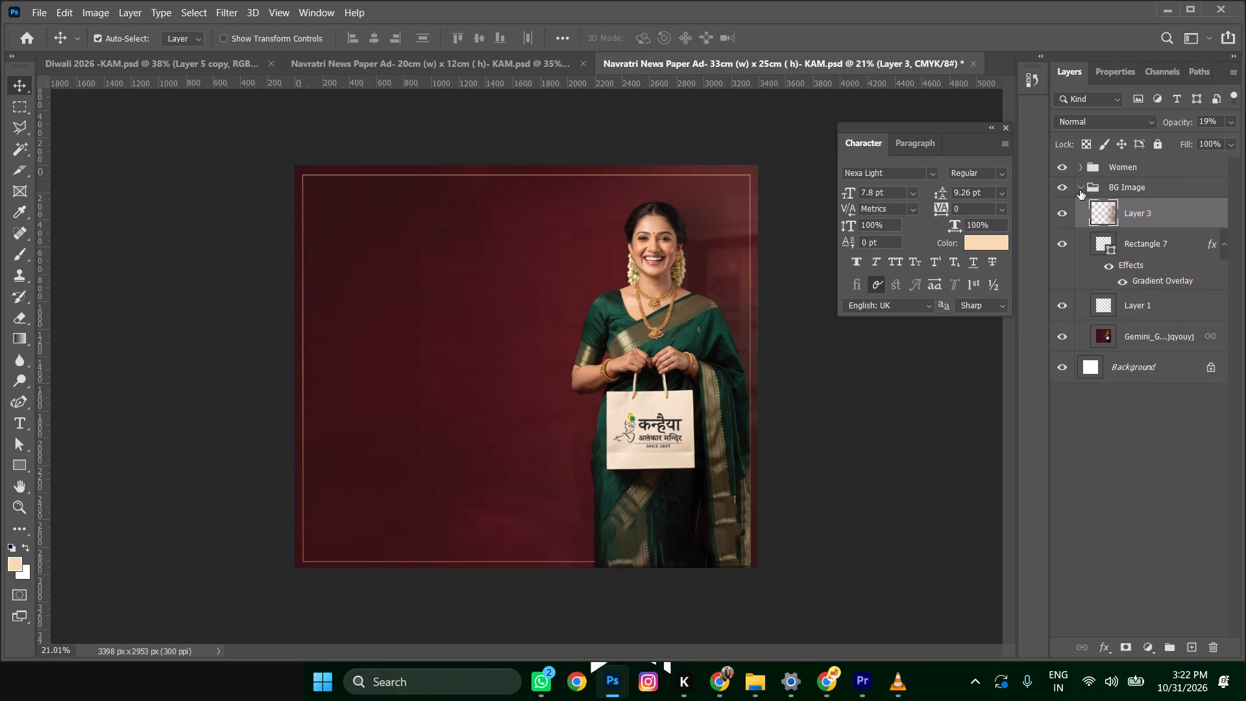
left_click_drag(1080, 188, 1077, 193)
left_click(1081, 186)
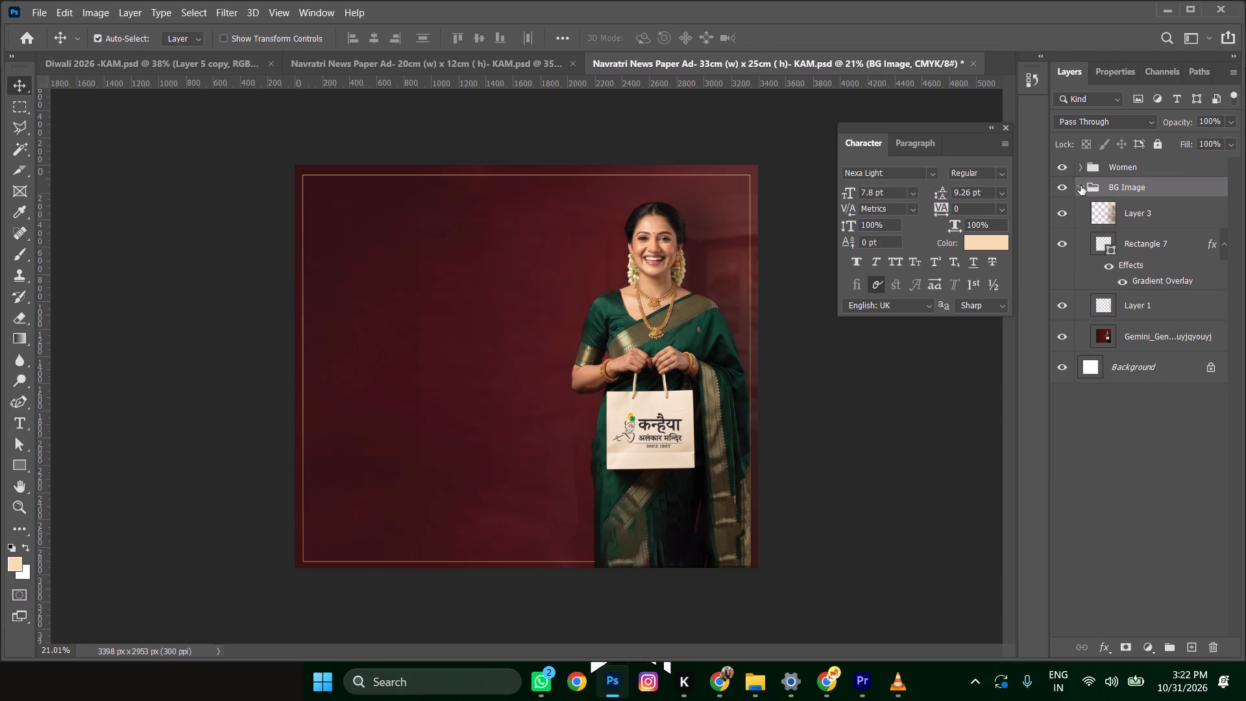
key("ctrl+s")
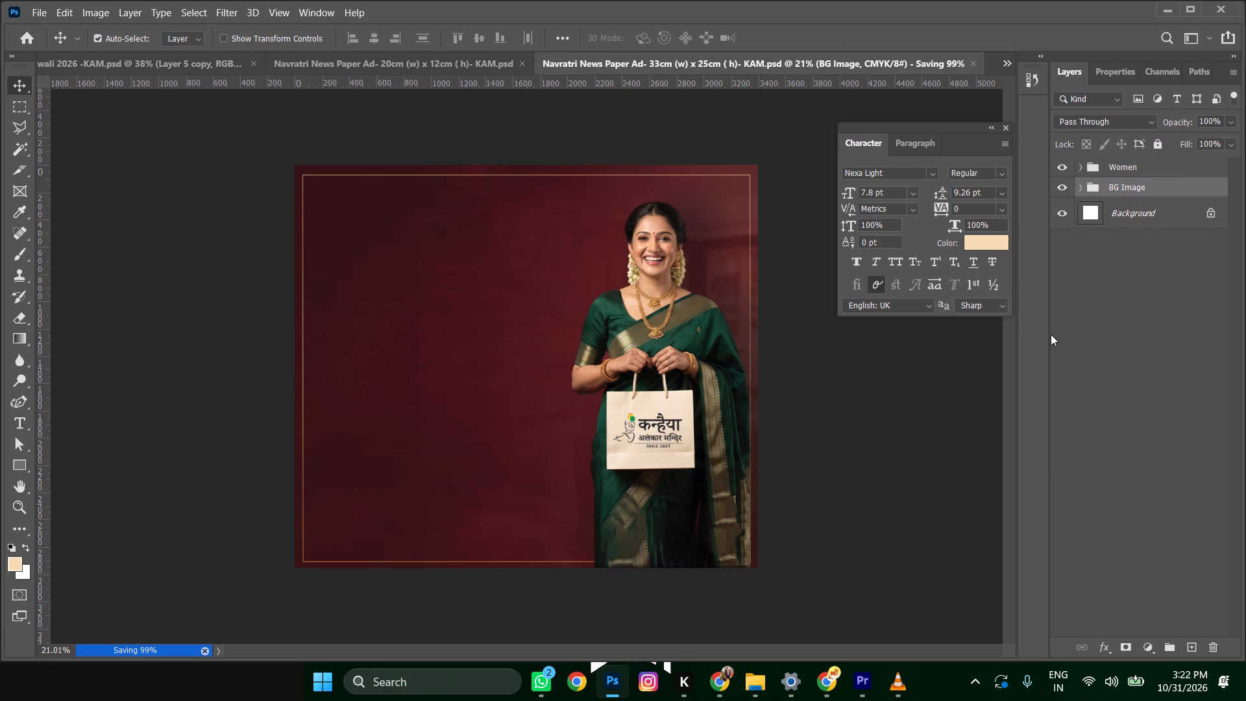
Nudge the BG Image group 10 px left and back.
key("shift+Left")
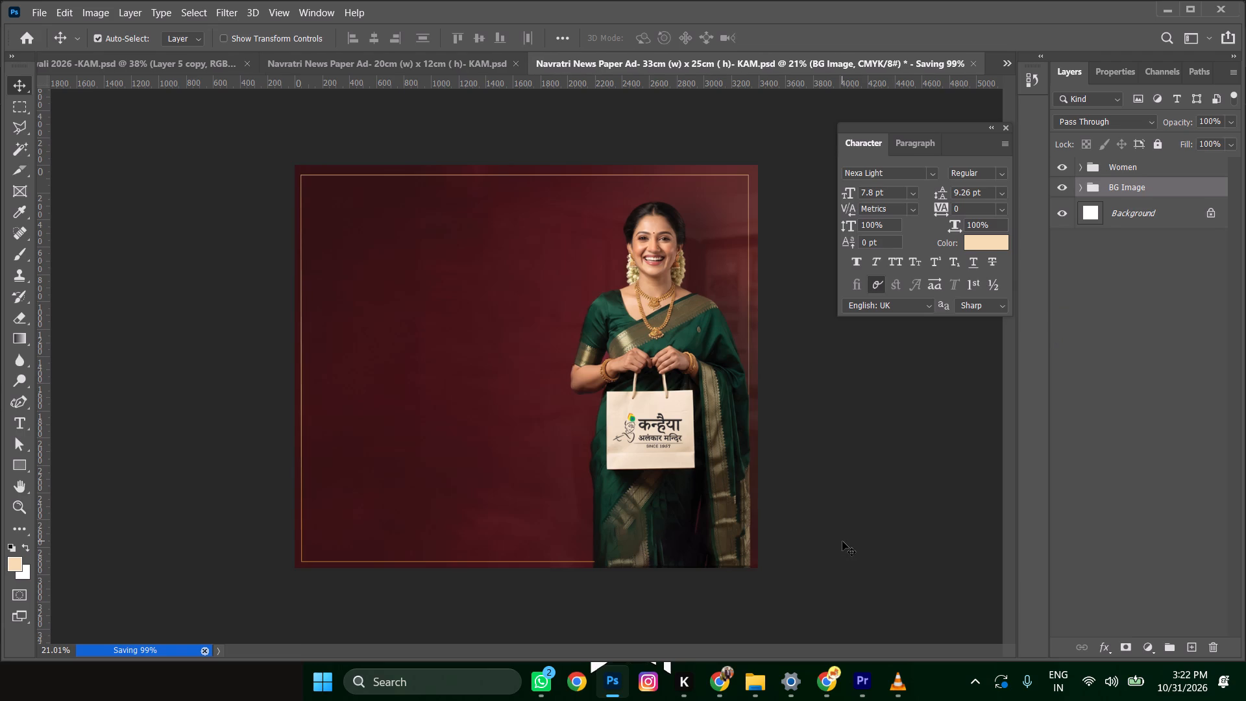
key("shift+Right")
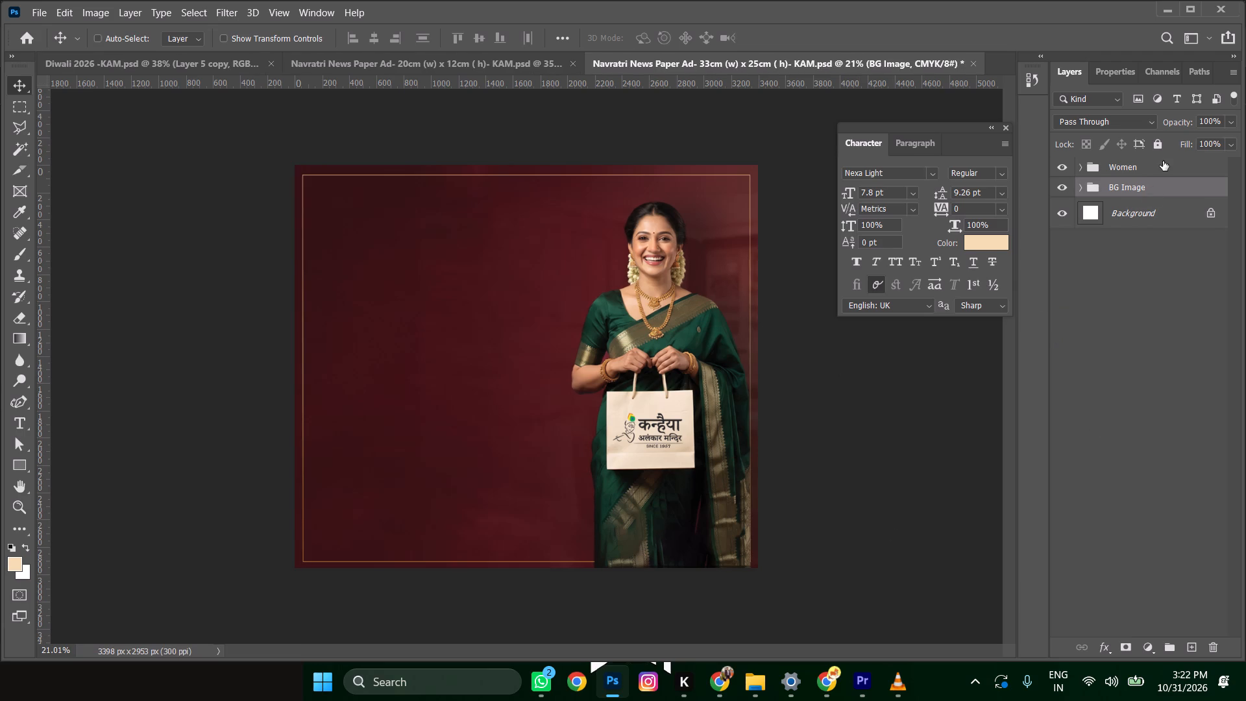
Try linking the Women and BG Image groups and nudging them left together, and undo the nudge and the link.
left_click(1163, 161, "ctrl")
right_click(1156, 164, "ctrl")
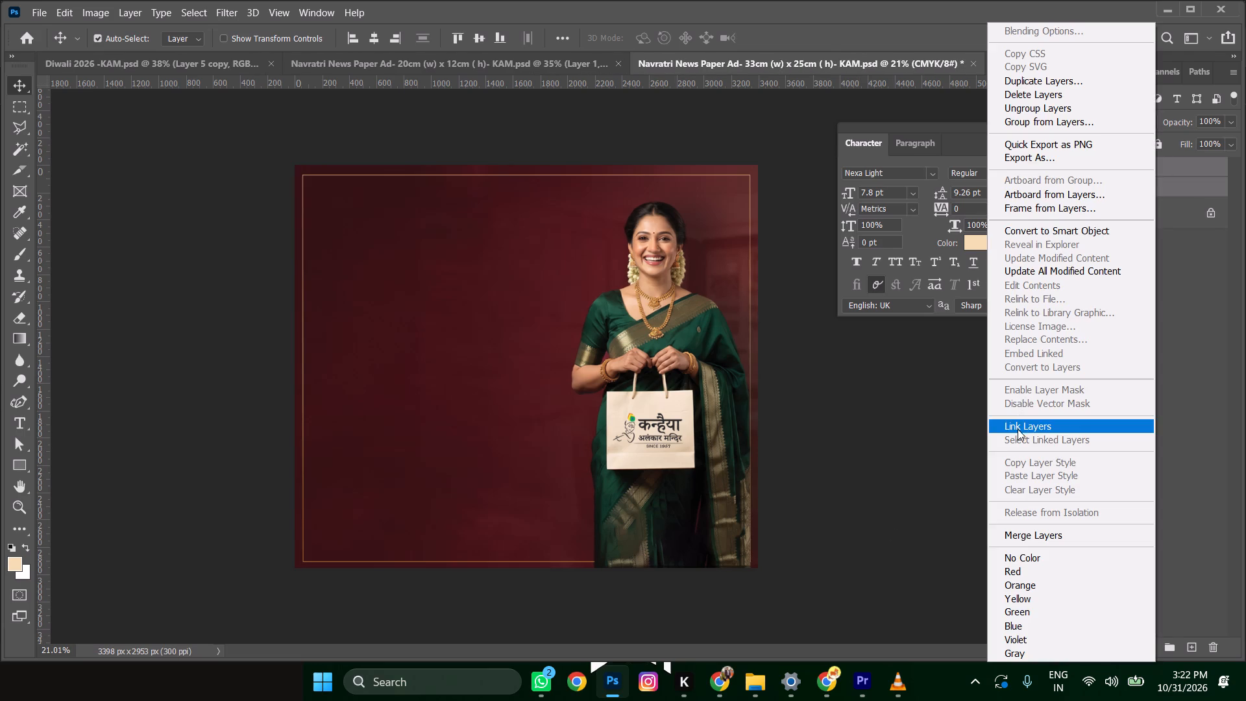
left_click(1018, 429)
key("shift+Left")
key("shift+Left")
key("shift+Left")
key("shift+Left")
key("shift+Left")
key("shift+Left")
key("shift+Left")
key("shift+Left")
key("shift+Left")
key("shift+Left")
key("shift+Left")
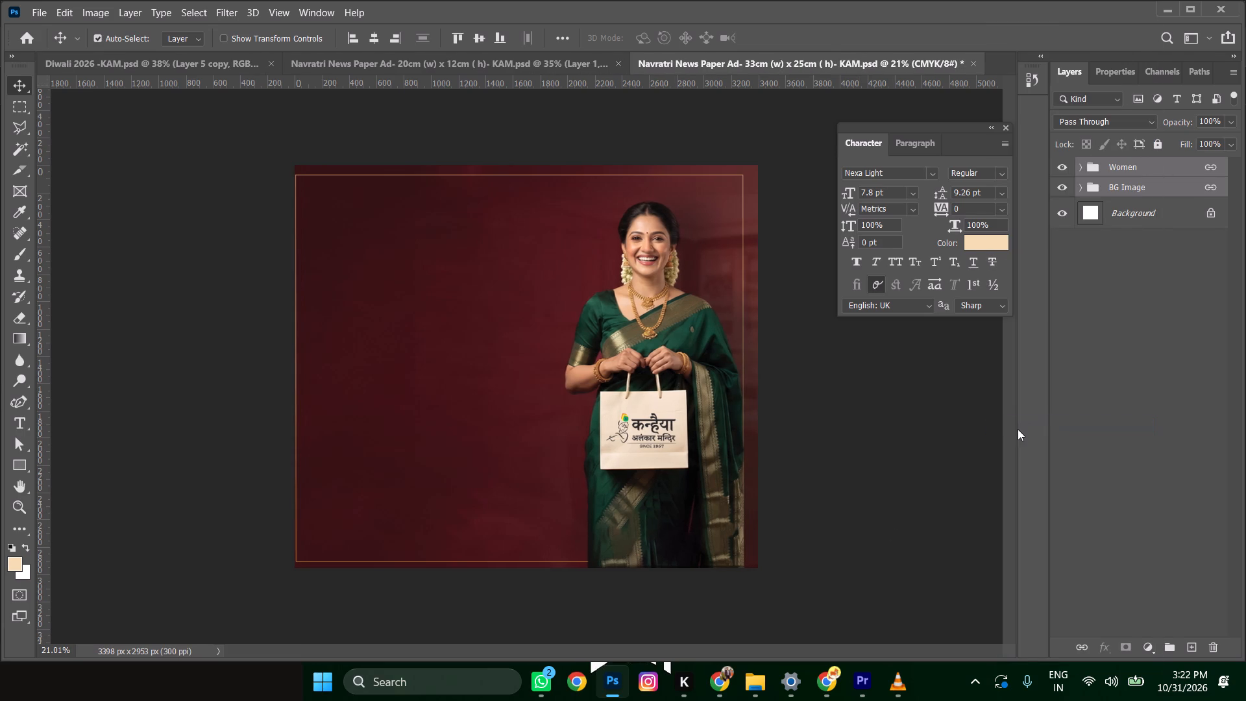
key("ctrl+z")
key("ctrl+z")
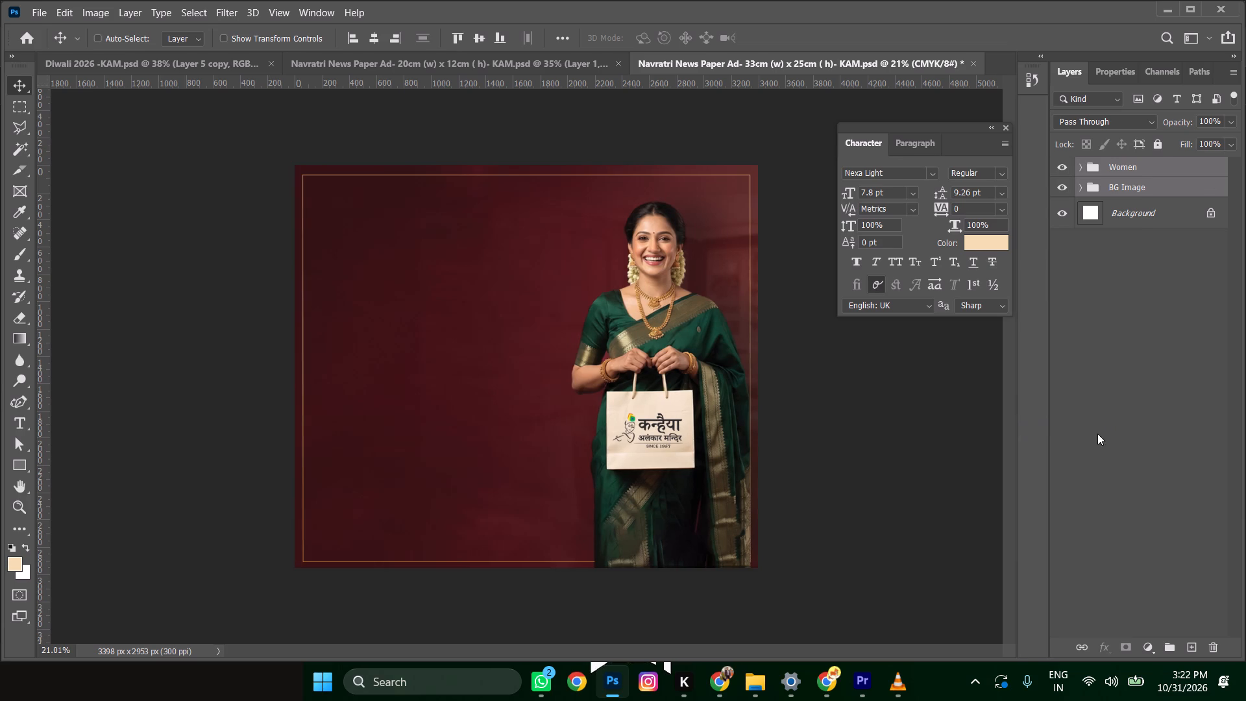
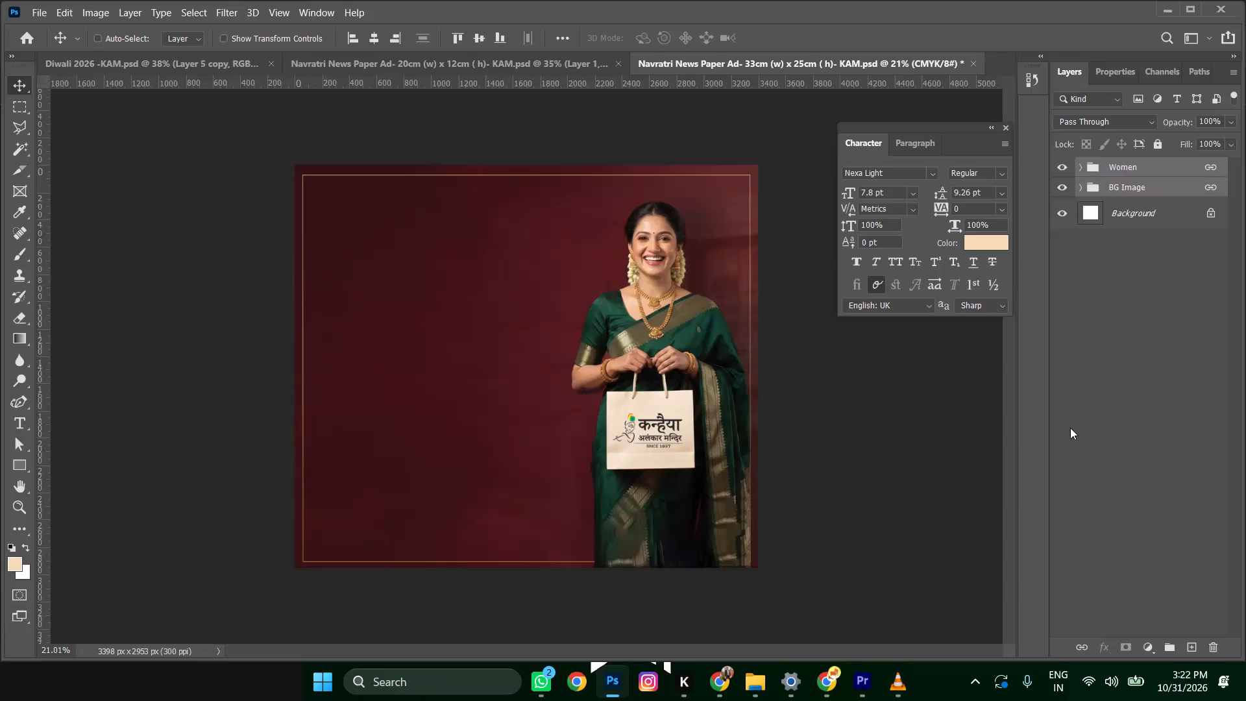
Save the 33 × 25 cm ad document.
key("ctrl+s")
In the 20 × 12 cm Navratri ad, undo the last change so the original layout is restored.
left_click(463, 64)
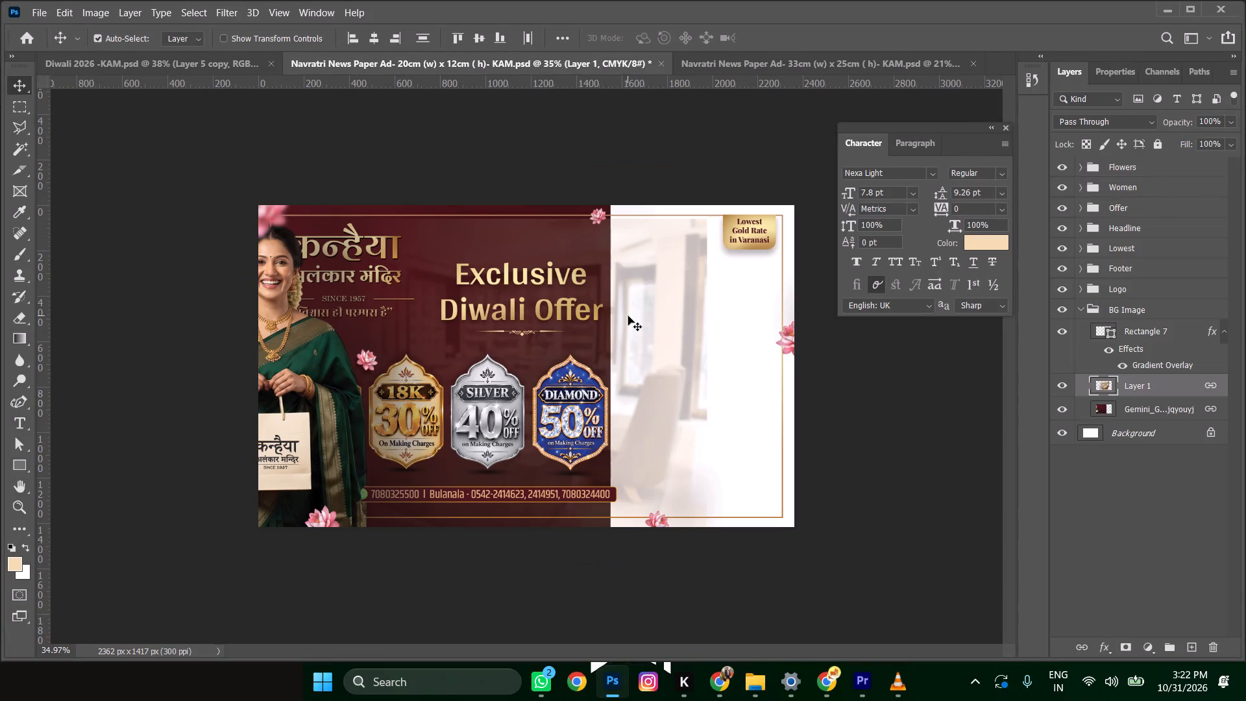
key("ctrl+z")
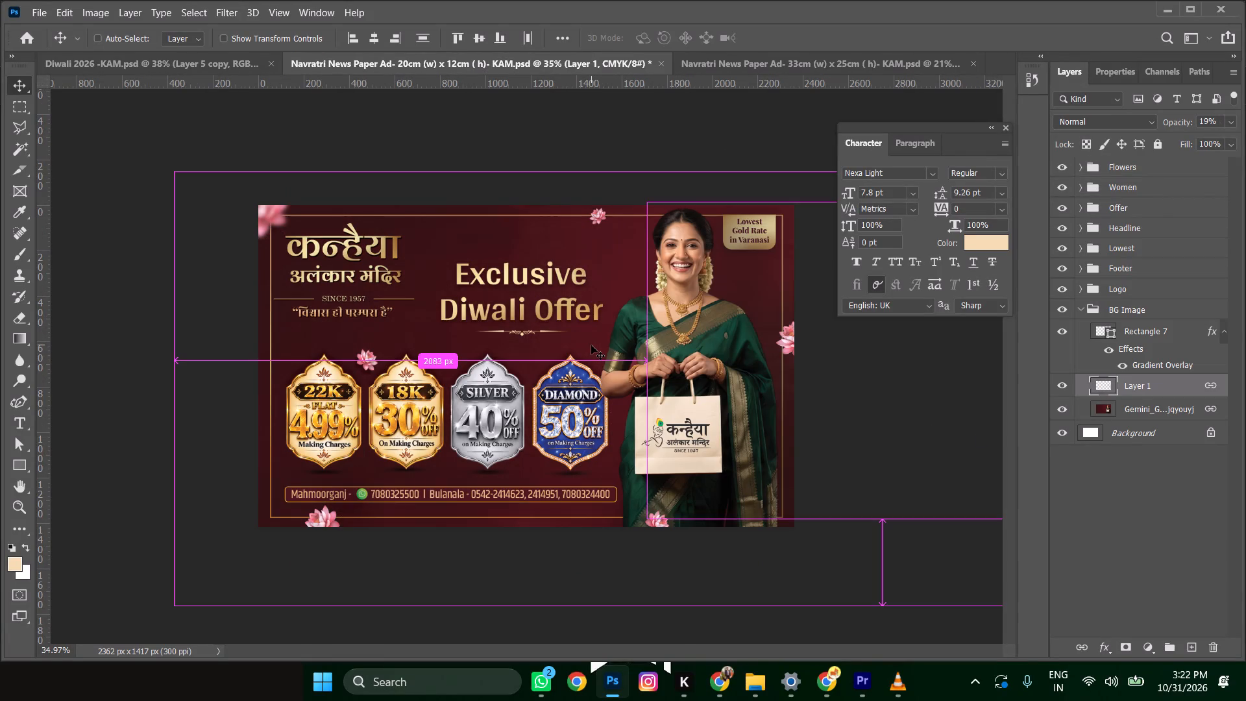
In the 33 × 25 cm ad, shift the woman with her linked bag logo slightly left, fine-tuning in 10 px nudges.
left_click(702, 59)
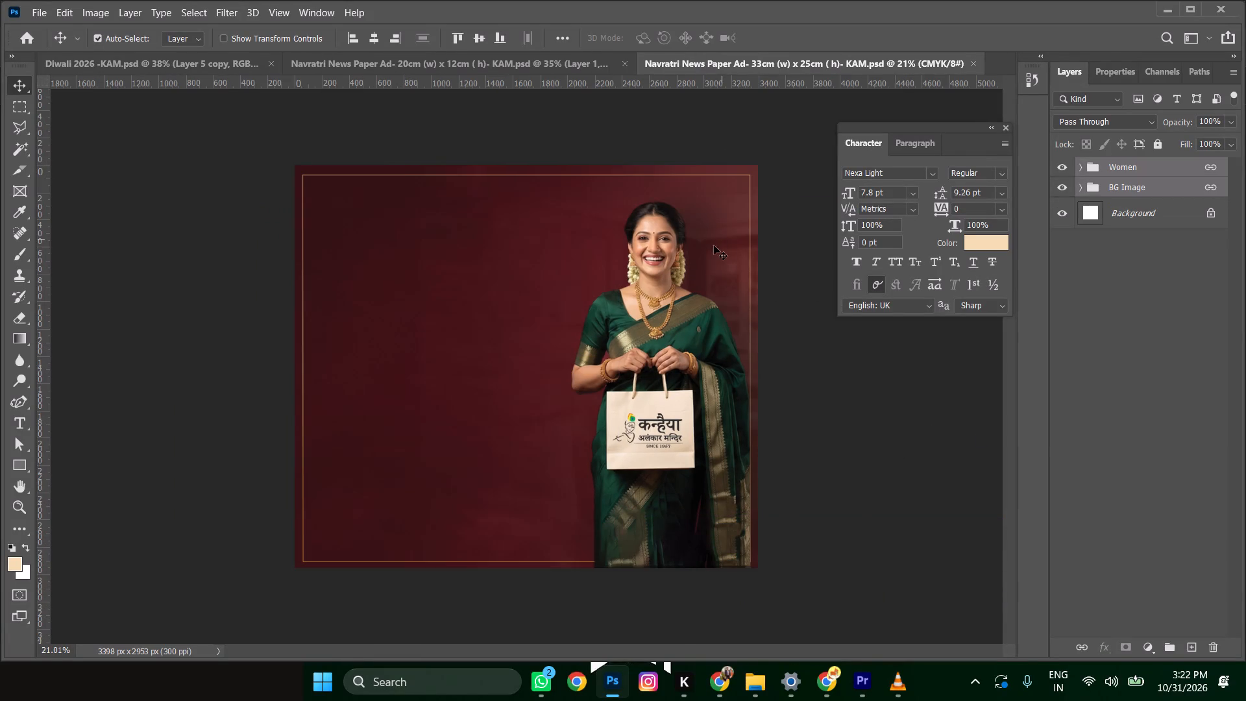
left_click(655, 313)
key("shift+Left")
key("shift+Left")
key("shift+Left")
key("shift+Left")
key("shift+Left")
key("shift+Left")
key("shift+Left")
key("shift+Left")
key("shift+Left")
key("shift+Left")
key("shift+Left")
key("shift+Left")
key("shift+Left")
key("shift+Left")
key("shift+Left")
key("shift+Left")
key("shift+Left")
key("shift+Left")
key("shift+Left")
key("shift+Left")
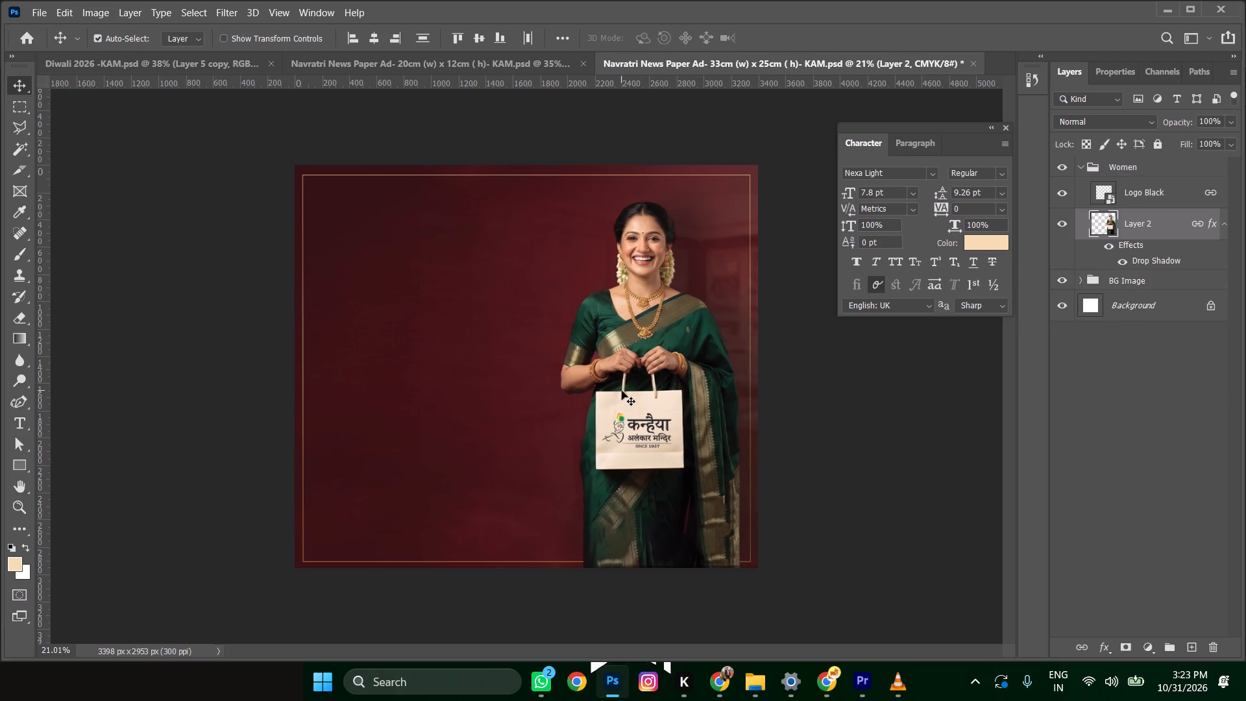
key("shift+Right")
key("shift+Right")
key("shift+Right")
key("shift+Right")
key("shift+Right")
key("shift+Right")
key("shift+Right")
key("shift+Right")
key("shift+Right")
key("shift+Right")
key("shift+Right")
key("shift+Right")
key("shift+Right")
key("shift+Right")
key("shift+Right")
key("shift+Right")
key("shift+Right")
key("shift+Right")
key("shift+Right")
key("shift+Right")
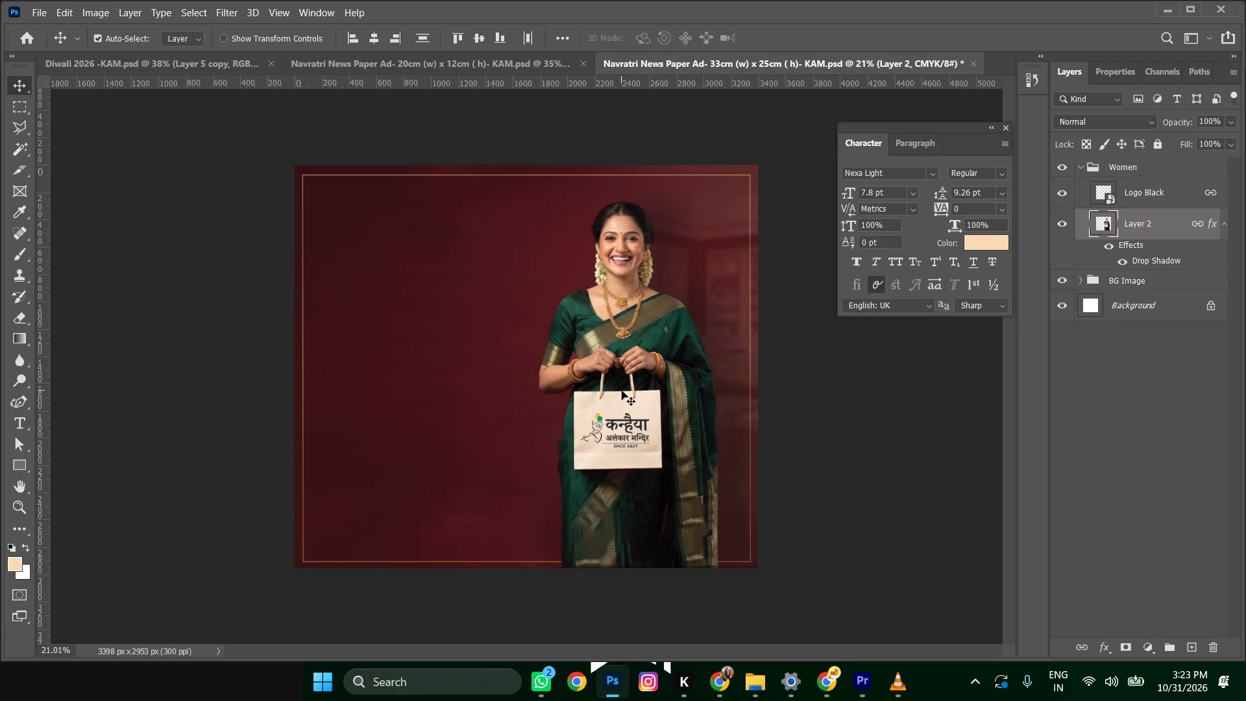
key("shift+Right")
key("shift+Right")
Copy the Lowest group from the 20 × 12 cm ad into the 33 × 25 cm ad.
left_click(389, 62)
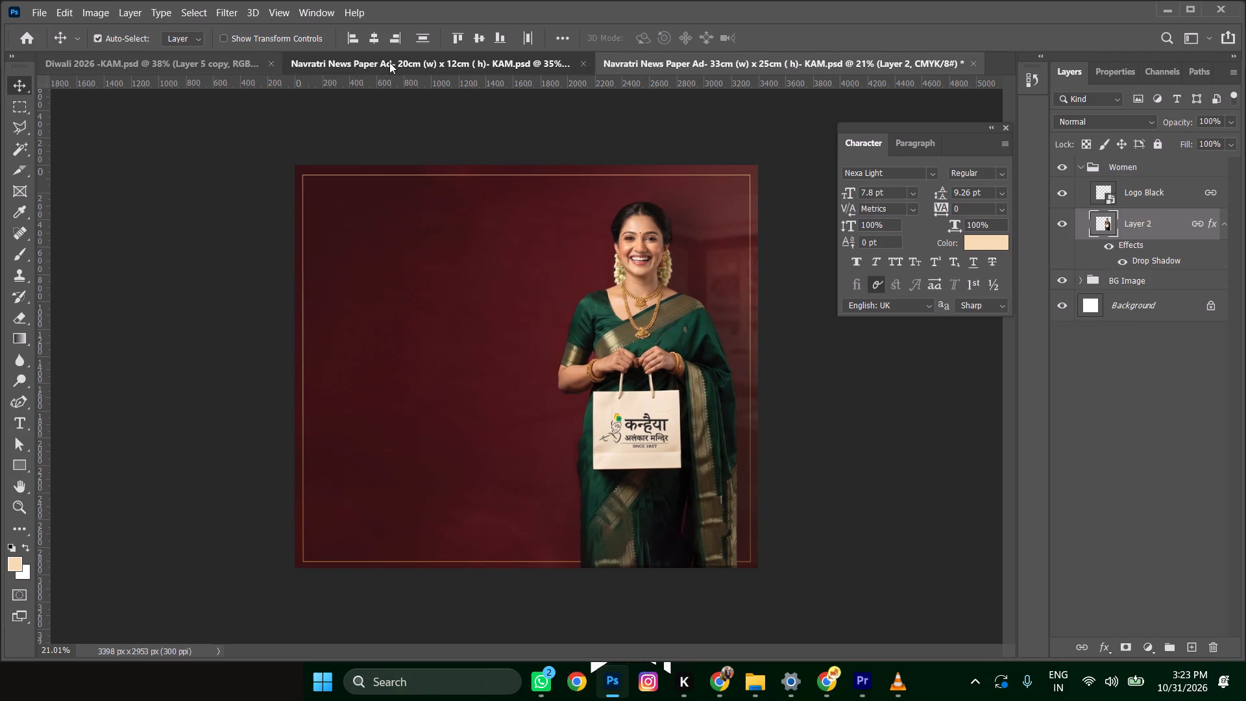
left_click(1081, 309)
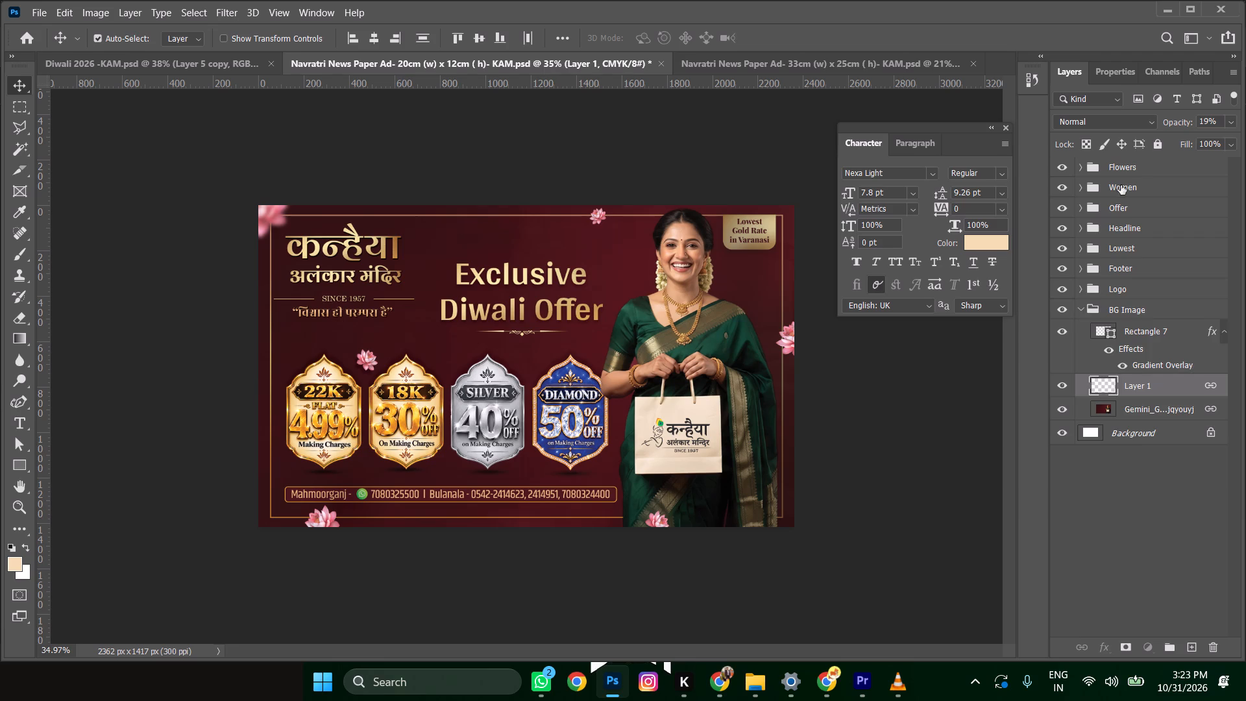
left_click_drag(1122, 246, 754, 55)
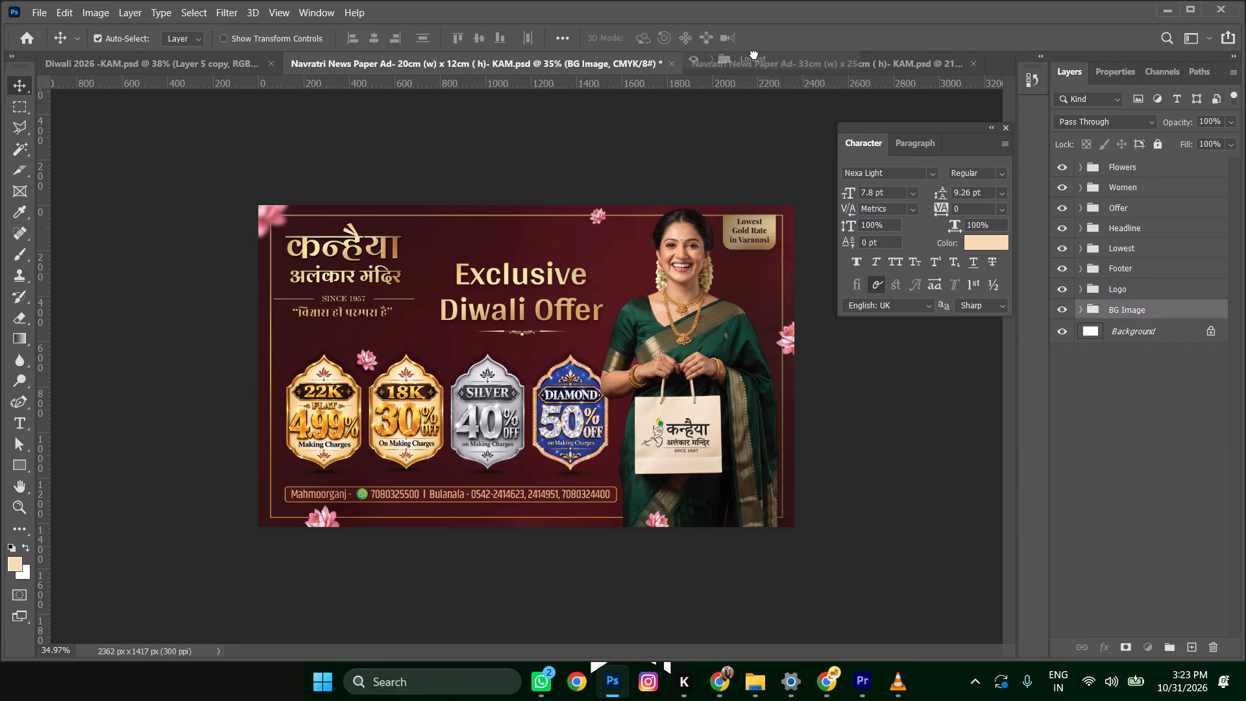
left_click_drag(754, 55, 679, 228)
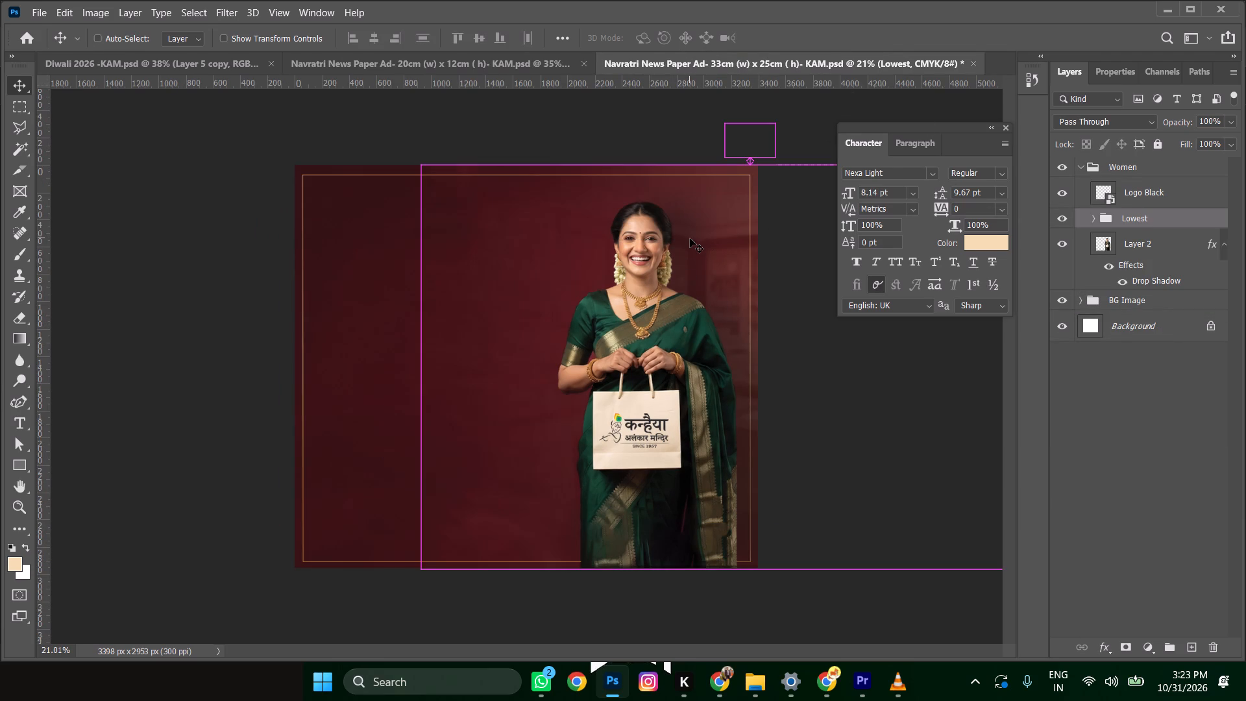
Bring the Lowest Gold Rate badge down onto the canvas and scale it up to about 272%.
key("ctrl+t")
left_click_drag(755, 141, 722, 200)
scroll(726, 185, "up", 18, "alt")
key("space")
left_click(774, 167)
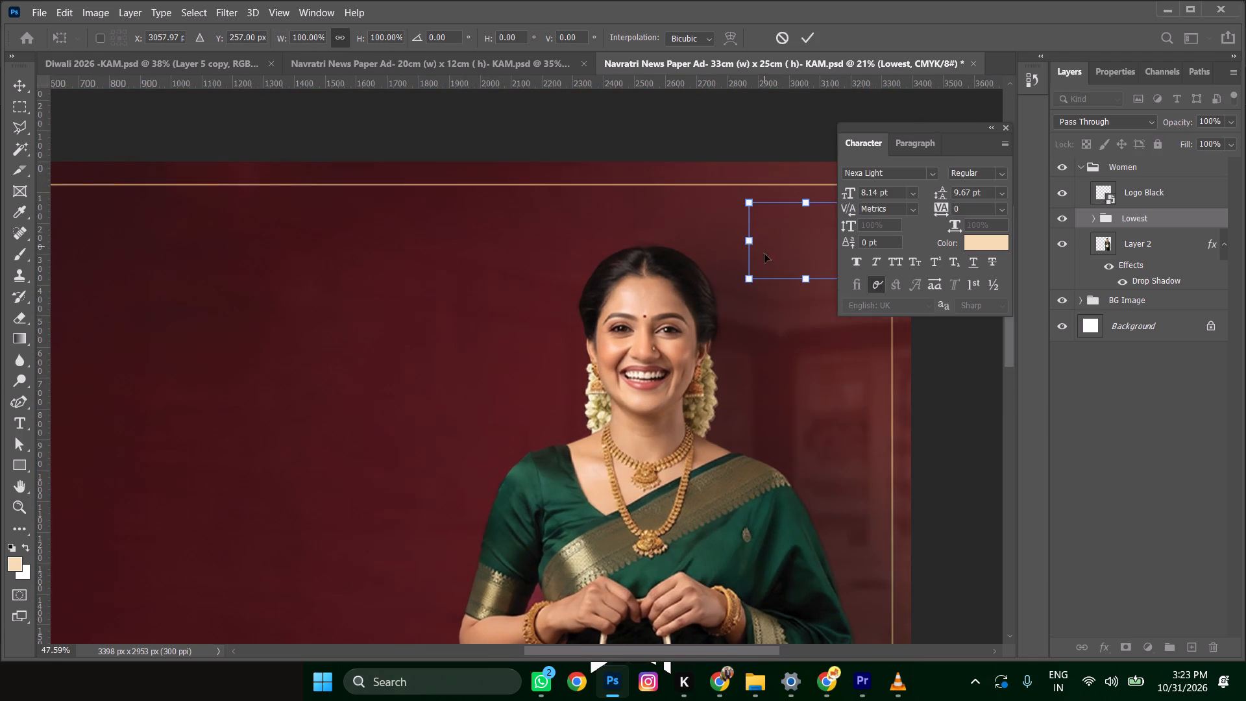
left_click_drag(748, 278, 550, 387)
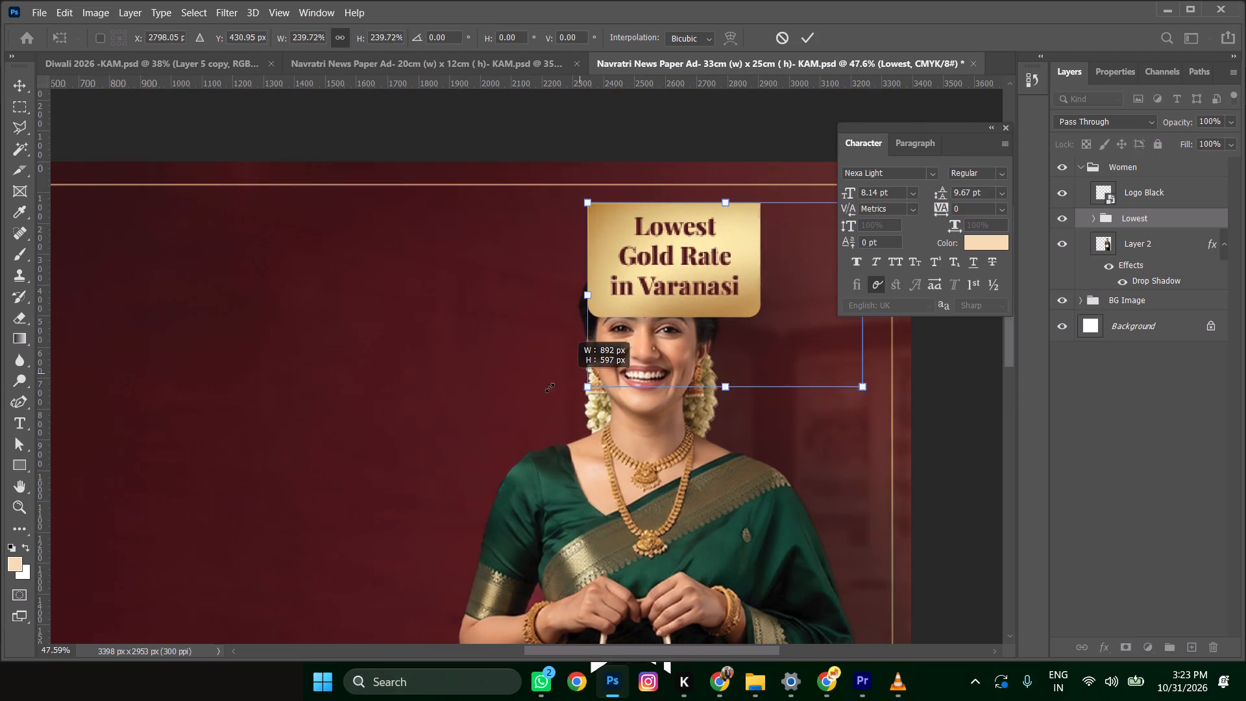
left_click_drag(550, 387, 538, 392)
scroll(674, 301, "down", 5, "alt")
key("Return")
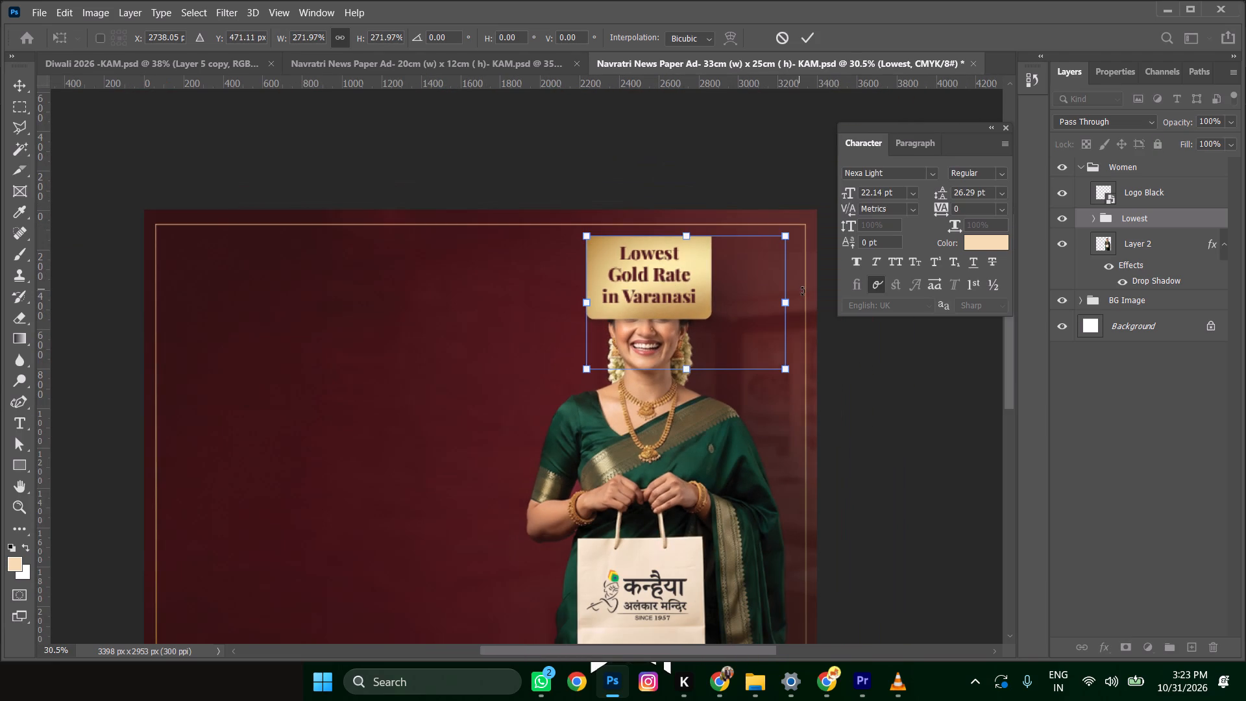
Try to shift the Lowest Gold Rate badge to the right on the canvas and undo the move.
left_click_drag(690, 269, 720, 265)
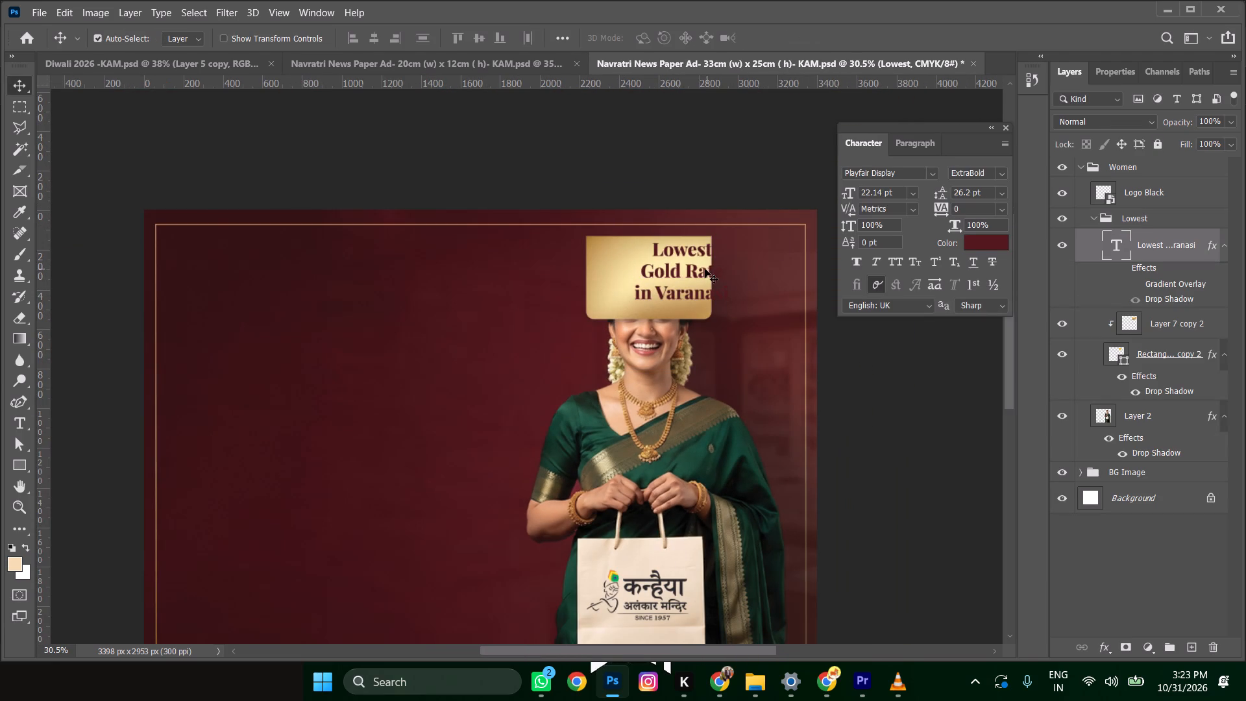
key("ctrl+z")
Move the Lowest group out of the Women group to the top of the layer stack and collapse both groups.
left_click(1094, 217)
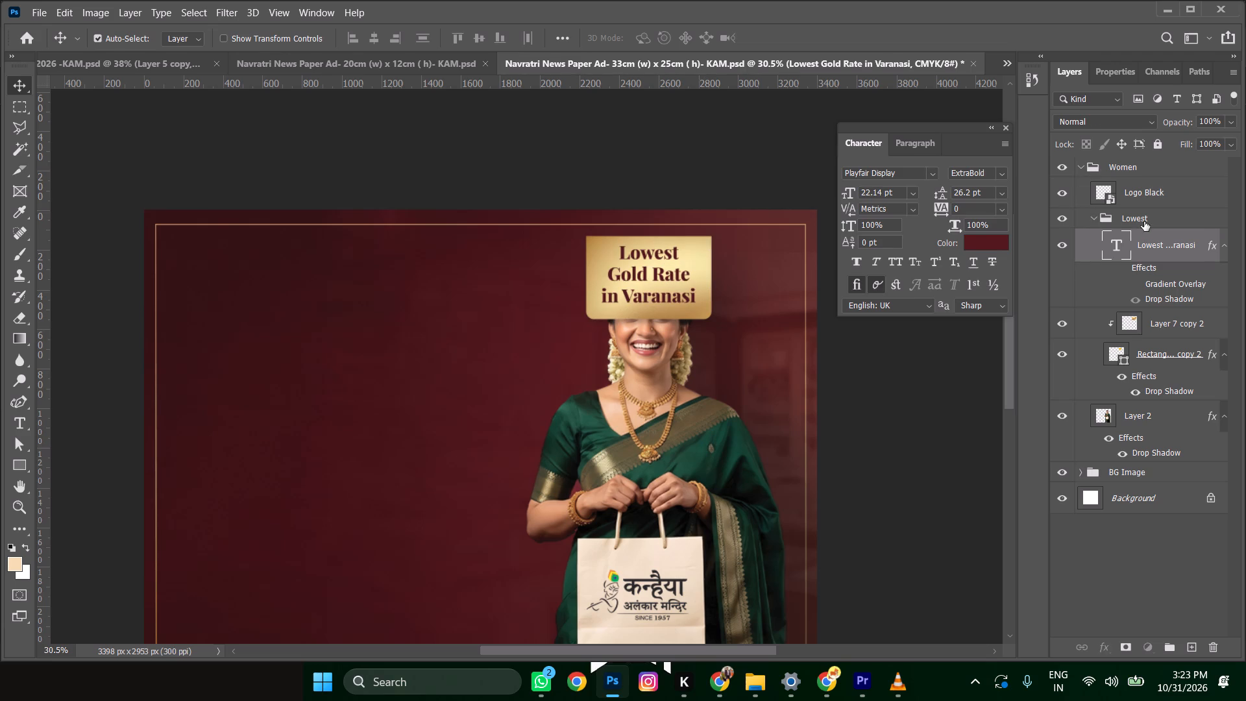
left_click_drag(1149, 222, 1160, 159)
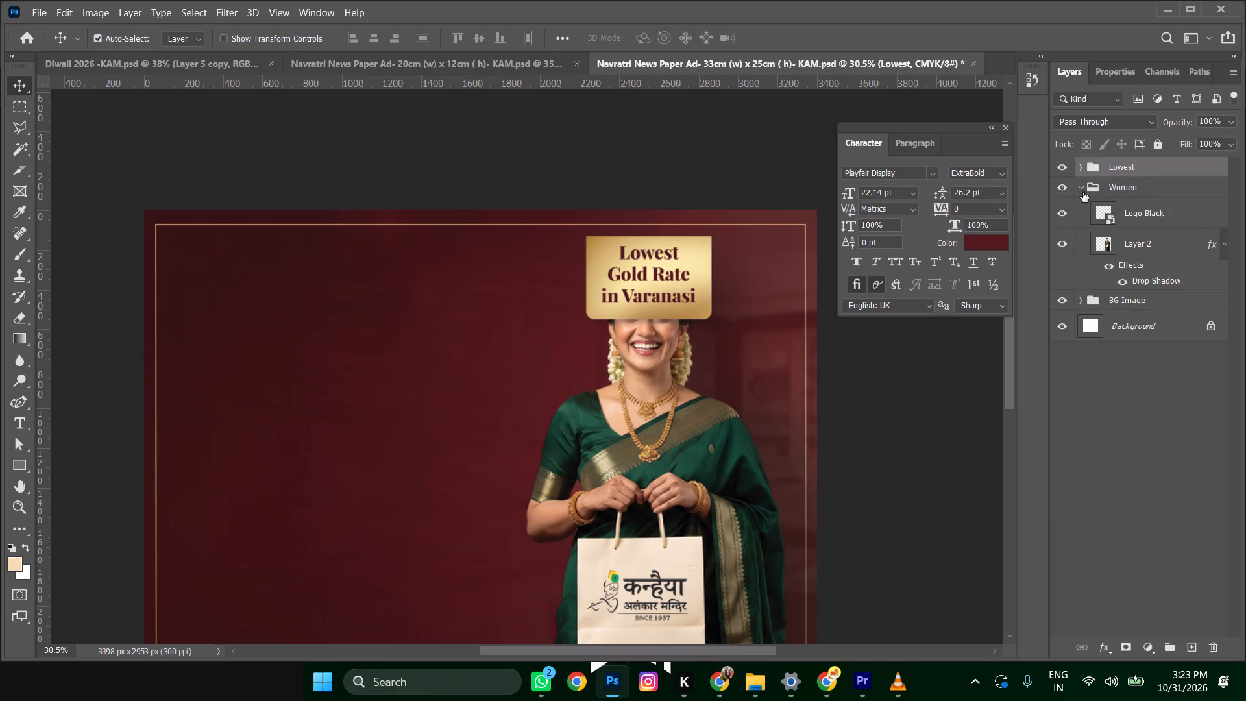
left_click(1081, 188)
Place the Lowest badge under the gold frame's top edge near its right corner, scaled to about 86%, and nudge it 60 px left.
left_click(1140, 166)
key("ctrl+t")
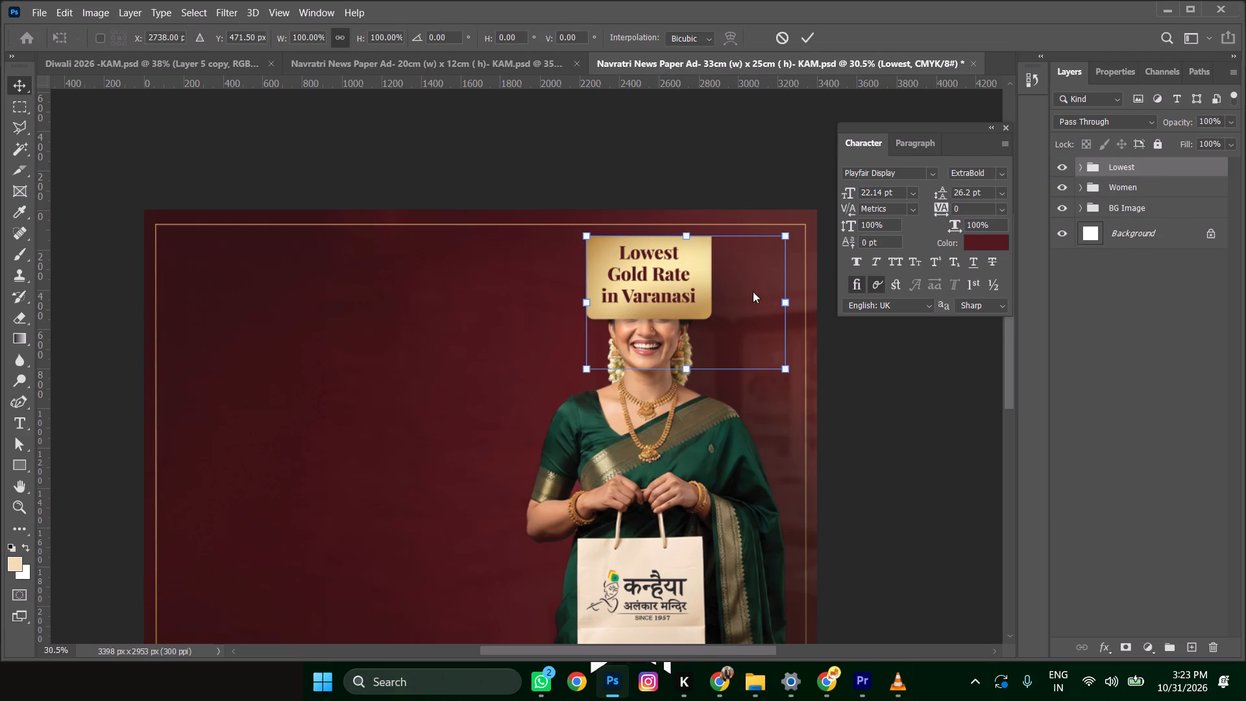
left_click_drag(679, 282, 767, 273)
left_click_drag(678, 358, 702, 338)
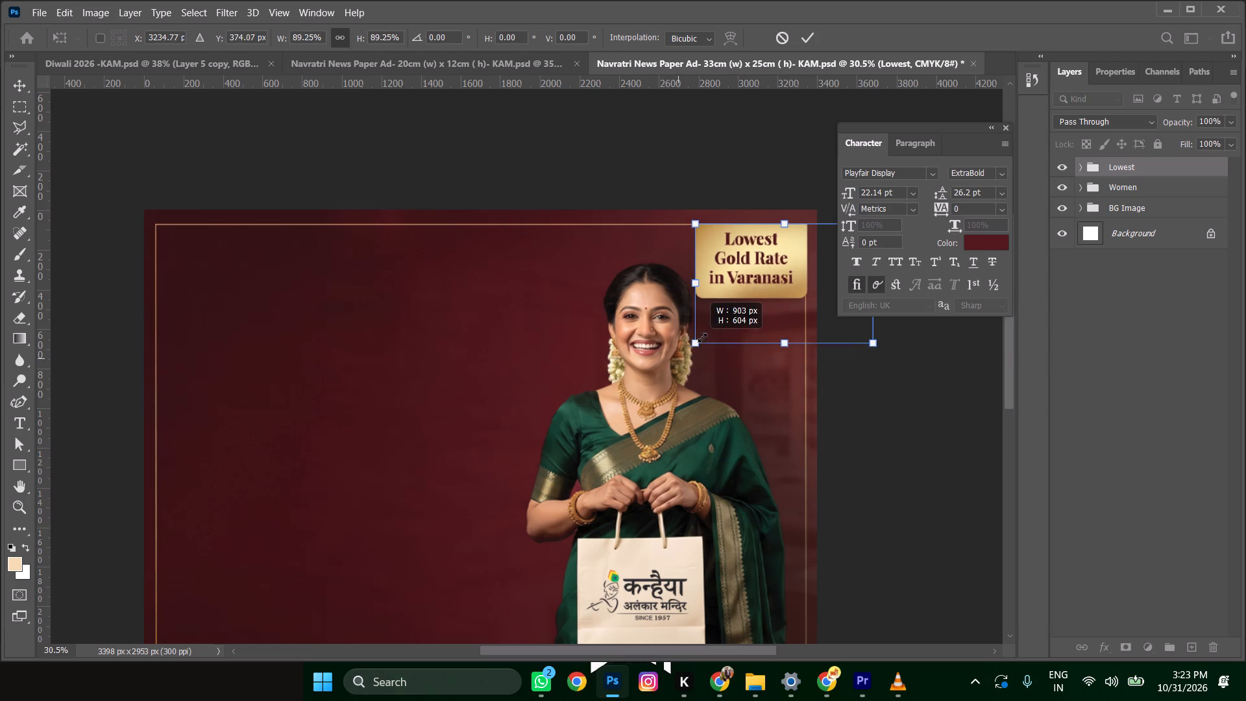
left_click_drag(702, 338, 700, 332)
key("Return")
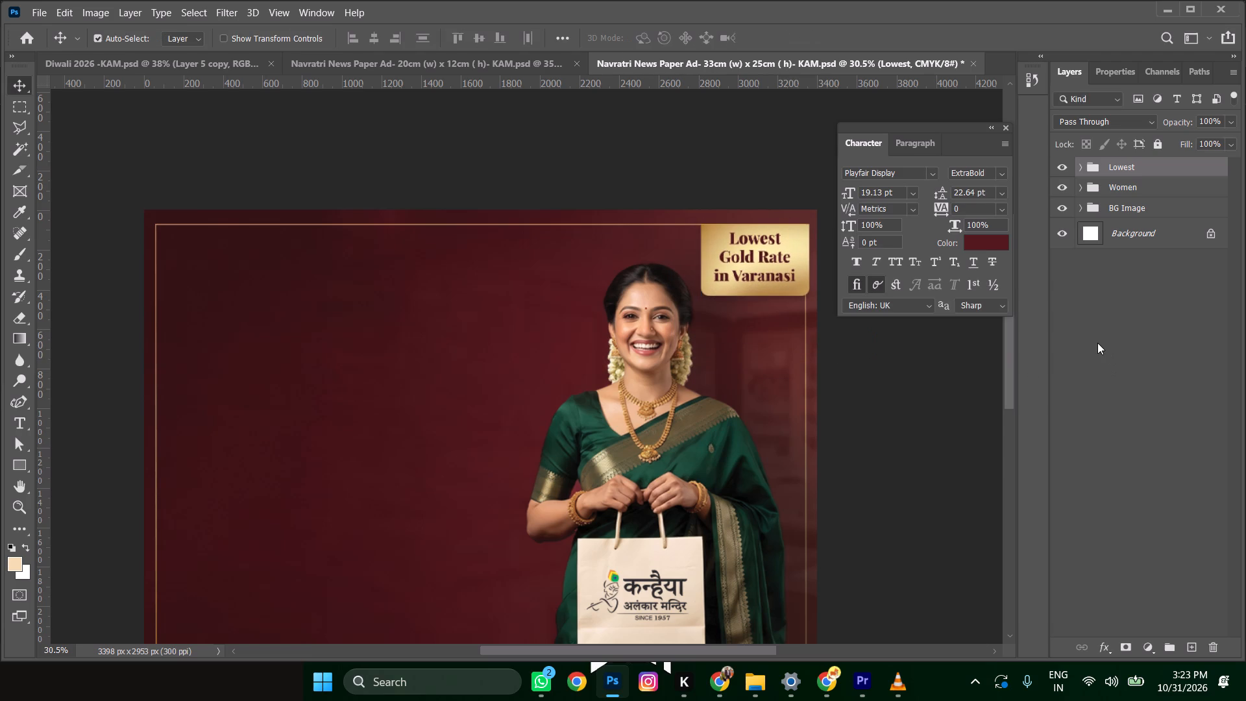
key("shift+Left")
key("shift+Left")
key("shift+Left")
key("shift+Left")
key("shift+Left")
key("shift+Left")
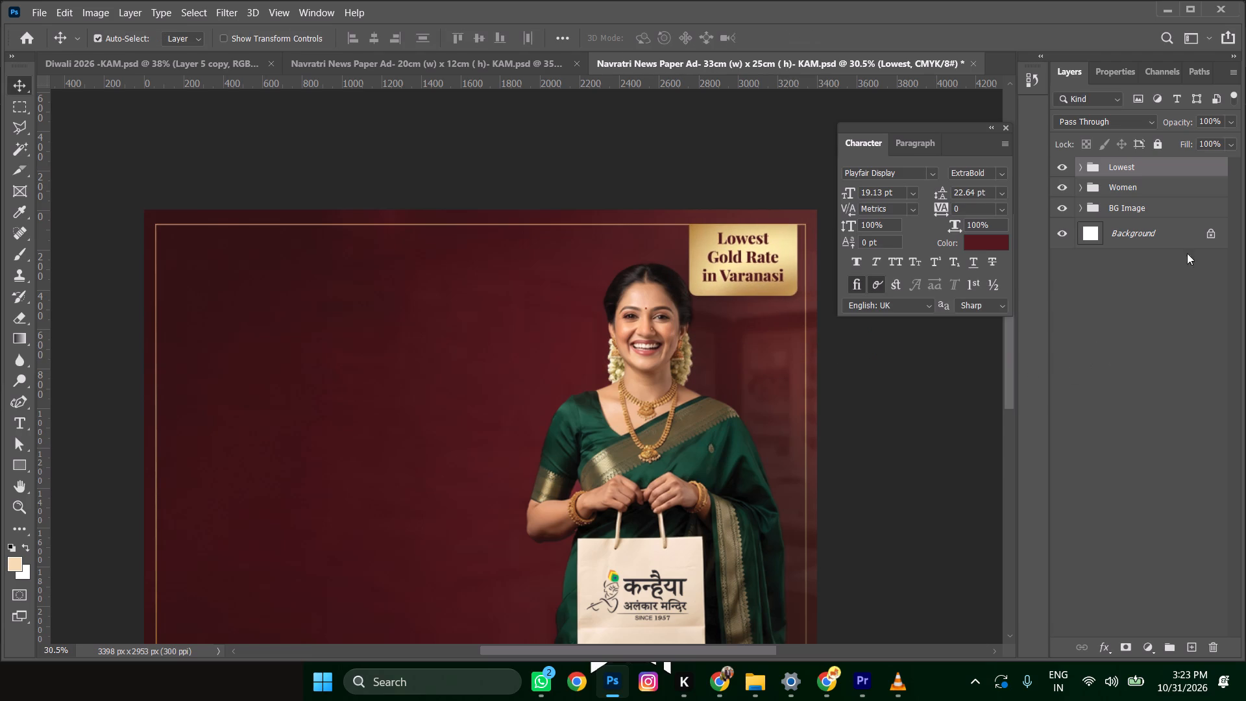
Set the badge rectangle's bottom corner radii to 81.43 px, unlink the corners, and keep both top corners at 0 px.
left_click(1078, 165)
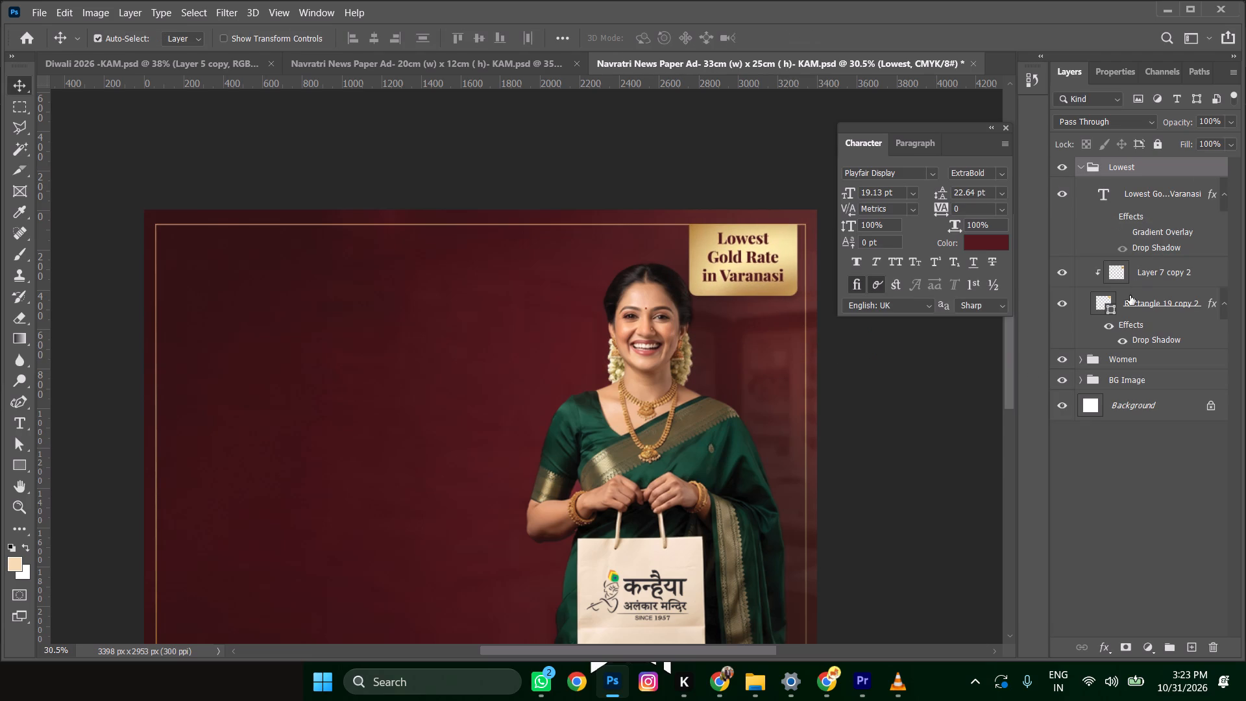
left_click(1142, 310)
left_click(1105, 75)
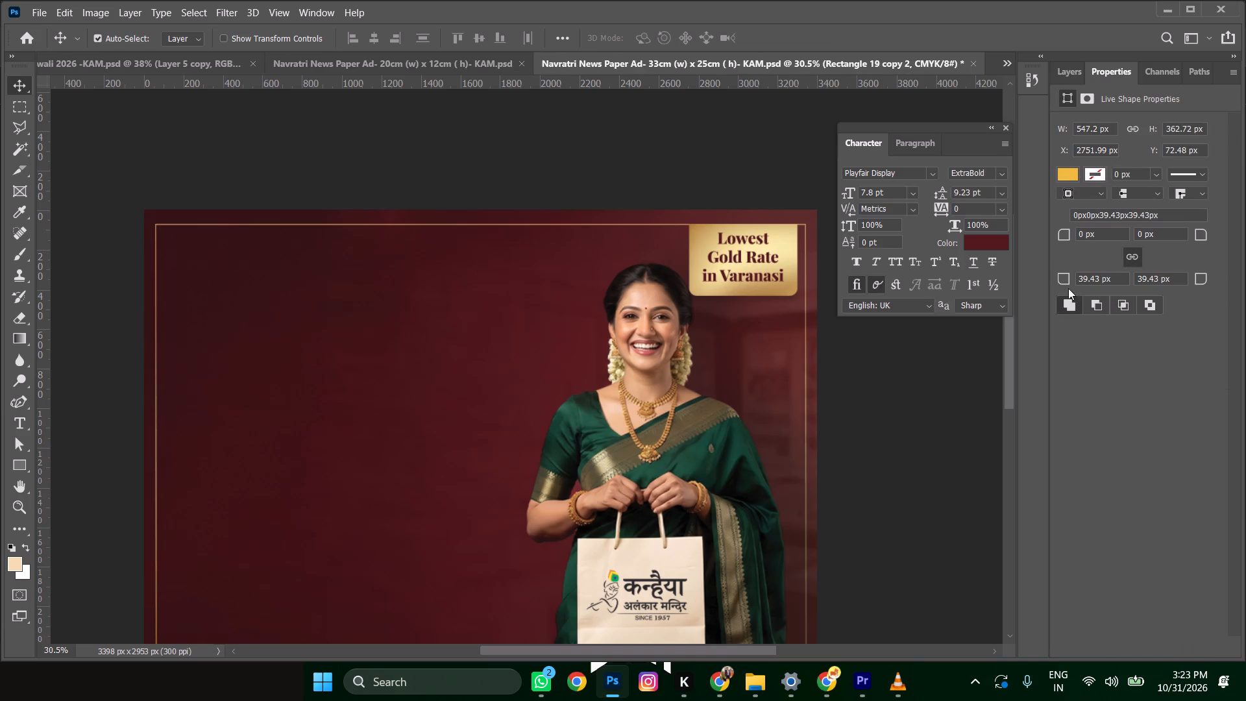
left_click_drag(1068, 278, 1103, 275)
left_click(1129, 254)
left_click_drag(1106, 232, 922, 240)
key("0")
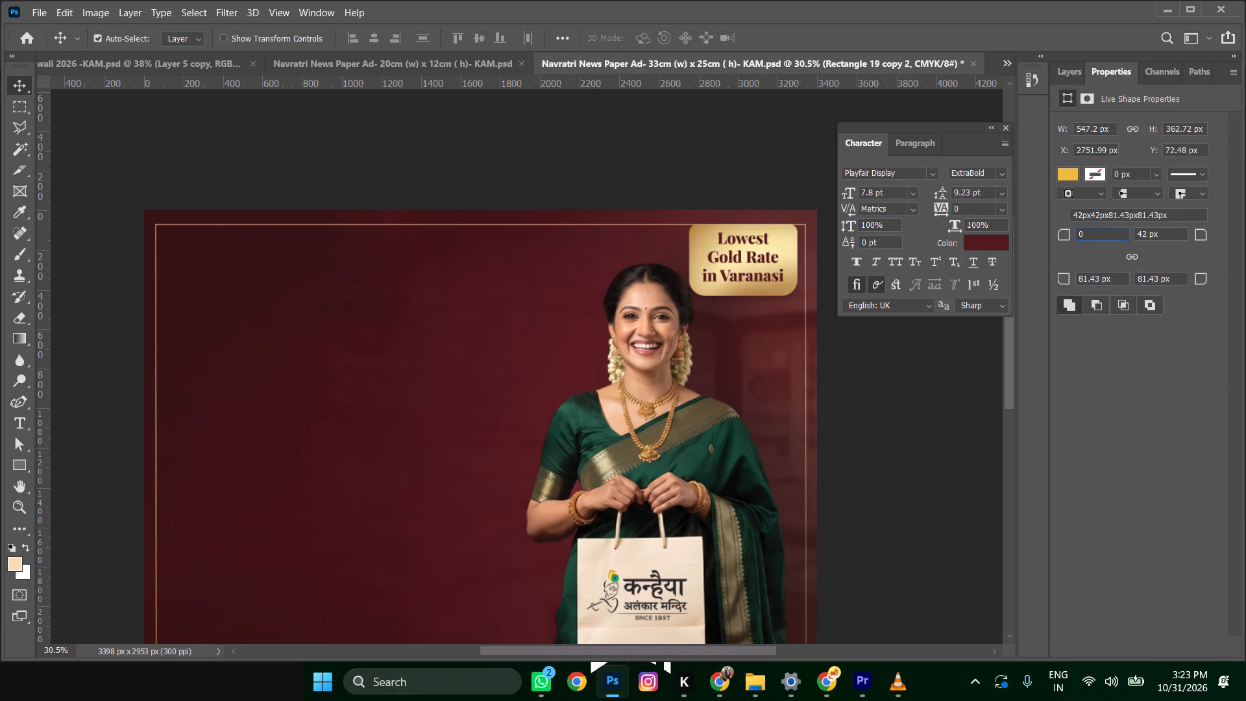
left_click_drag(1164, 233, 1079, 245)
key("0")
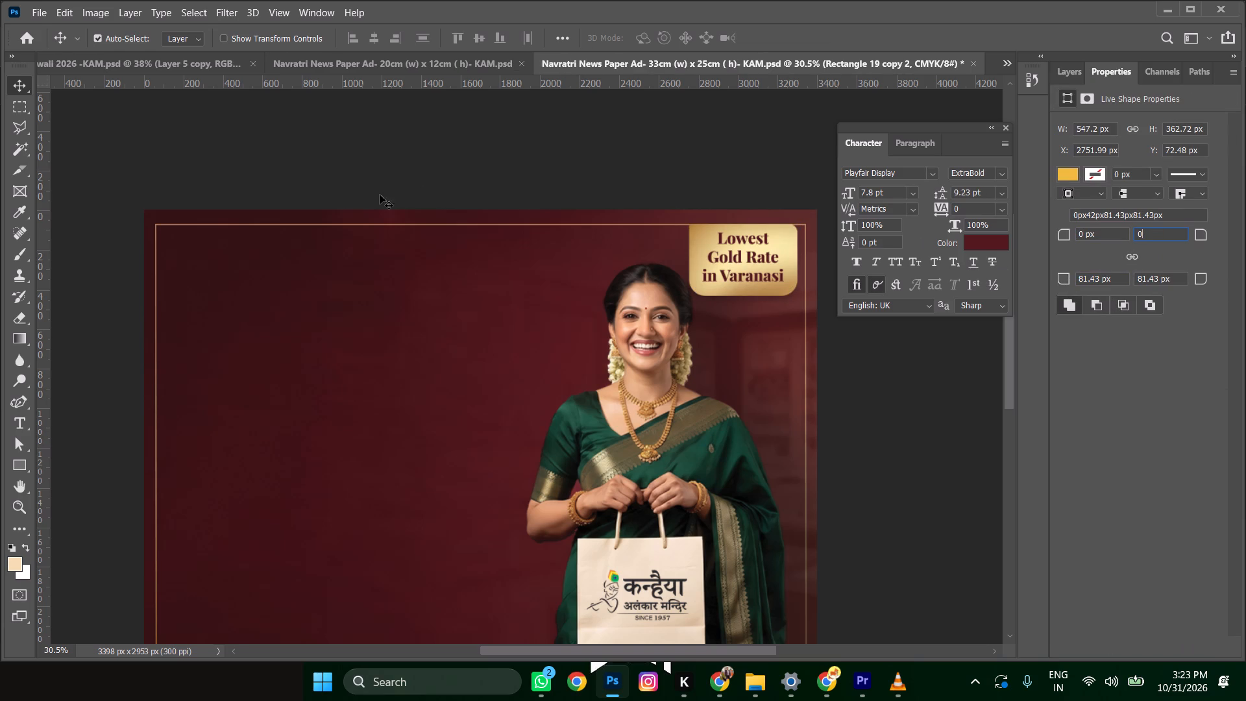
key("Return")
left_click(23, 85)
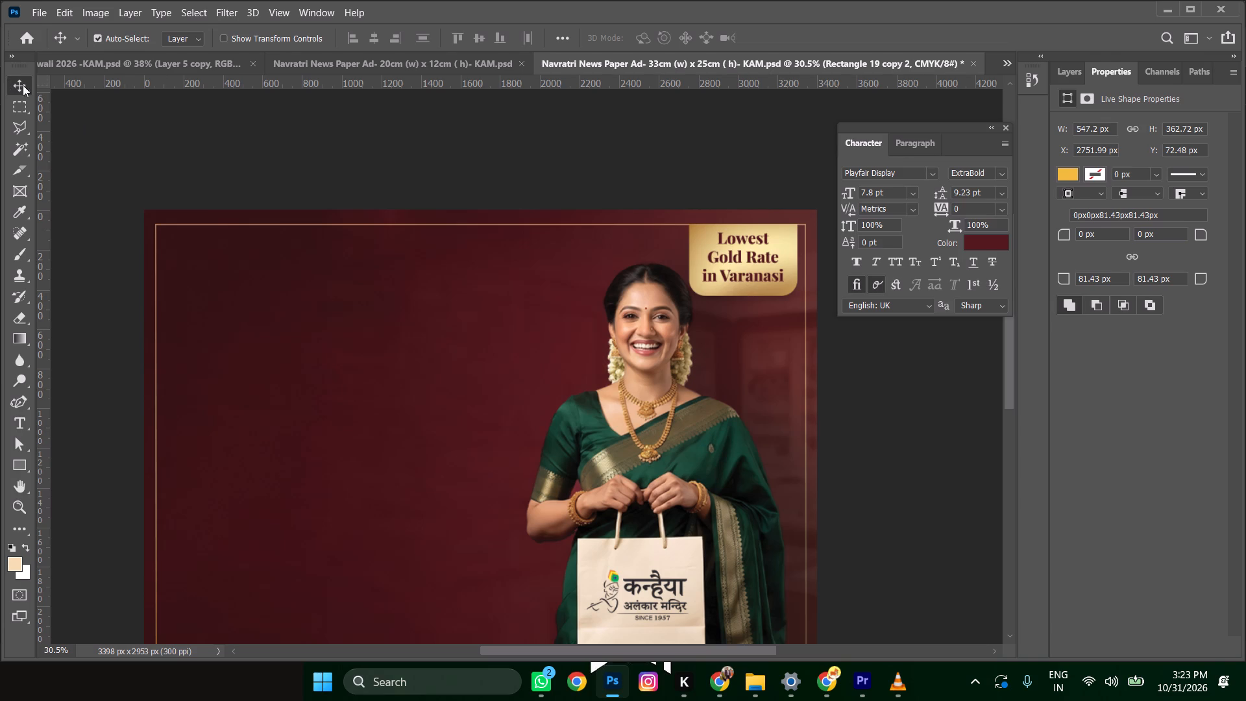
Collapse the Lowest group and nudge the whole badge 10 px right.
left_click(1059, 73)
left_click(1080, 162)
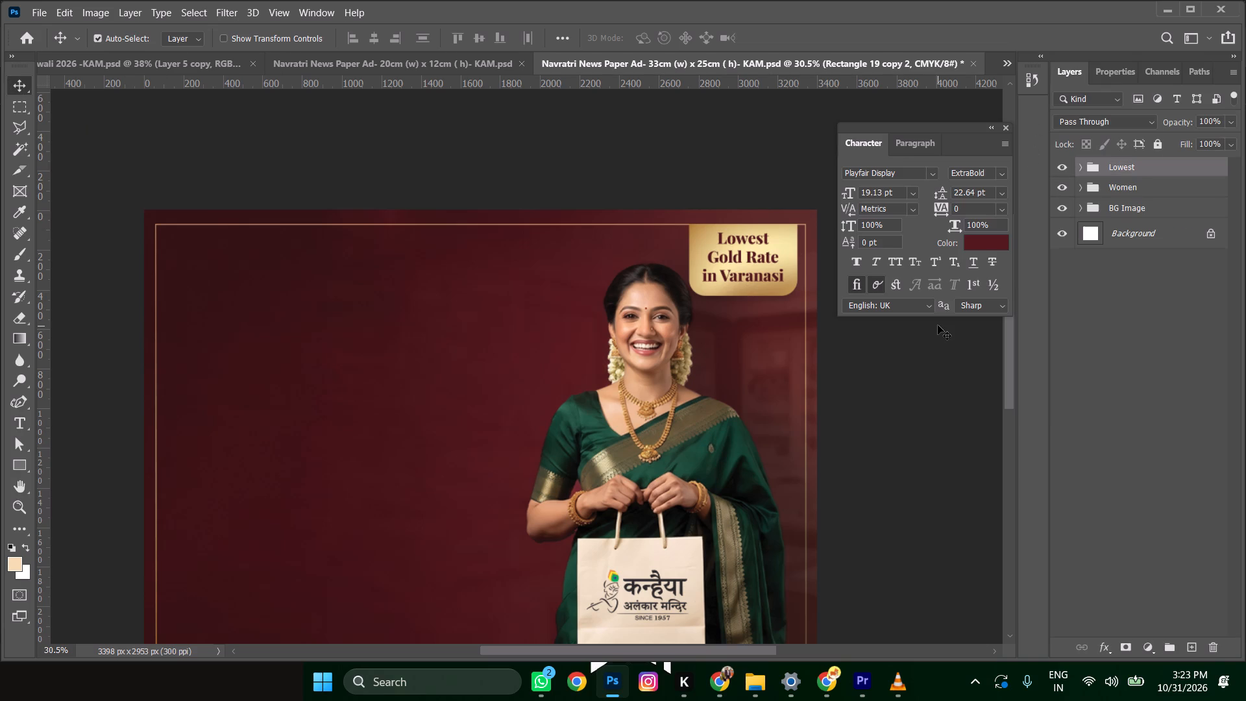
key("shift+Right")
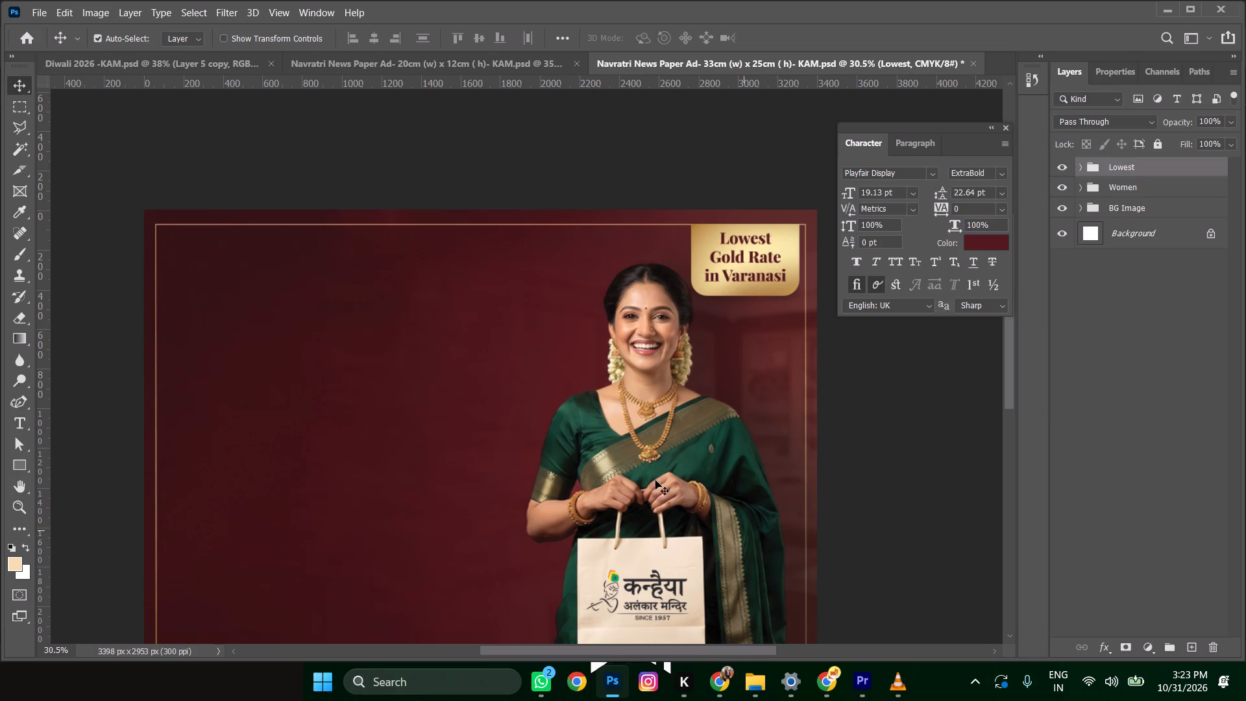
Nudge the woman and her linked bag logo 30 px left.
left_click(653, 471)
key("shift+Left")
key("shift+Left")
key("shift+Left")
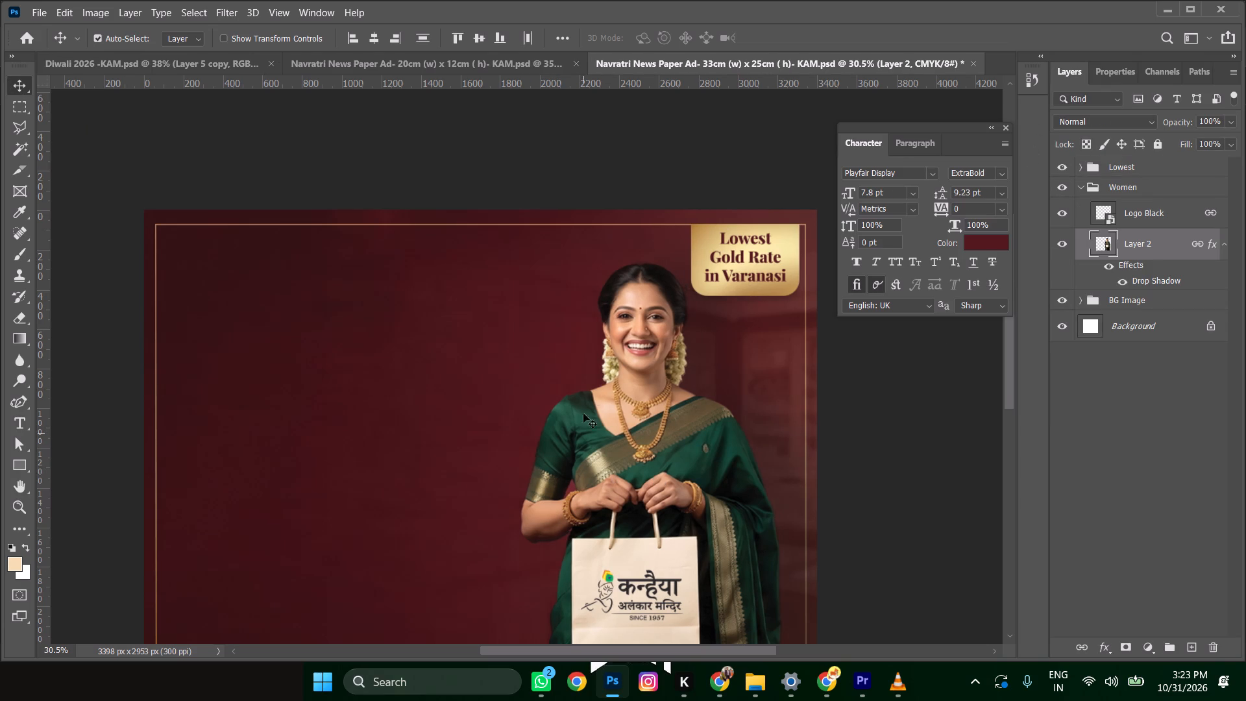
scroll(598, 396, "down", 4)
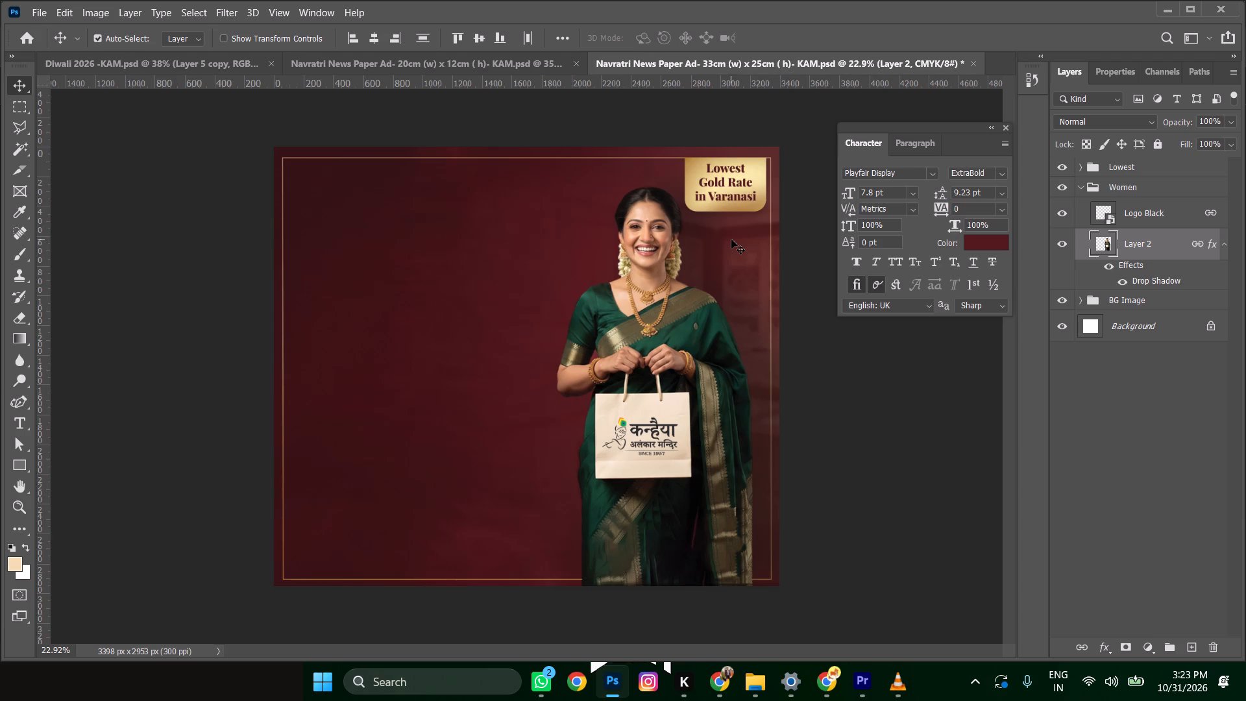
key("shift+Left")
key("shift+Right")
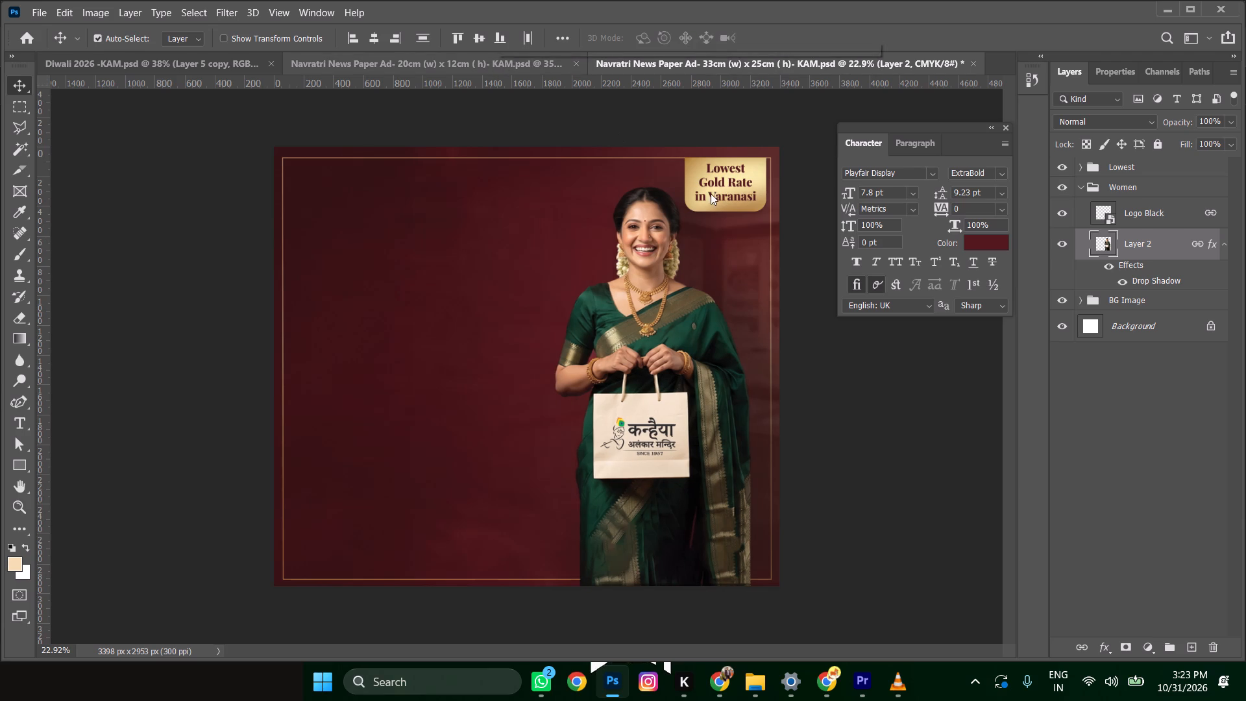
Collapse the Women group and nudge the Lowest badge a net 10 px left.
left_click(1085, 187)
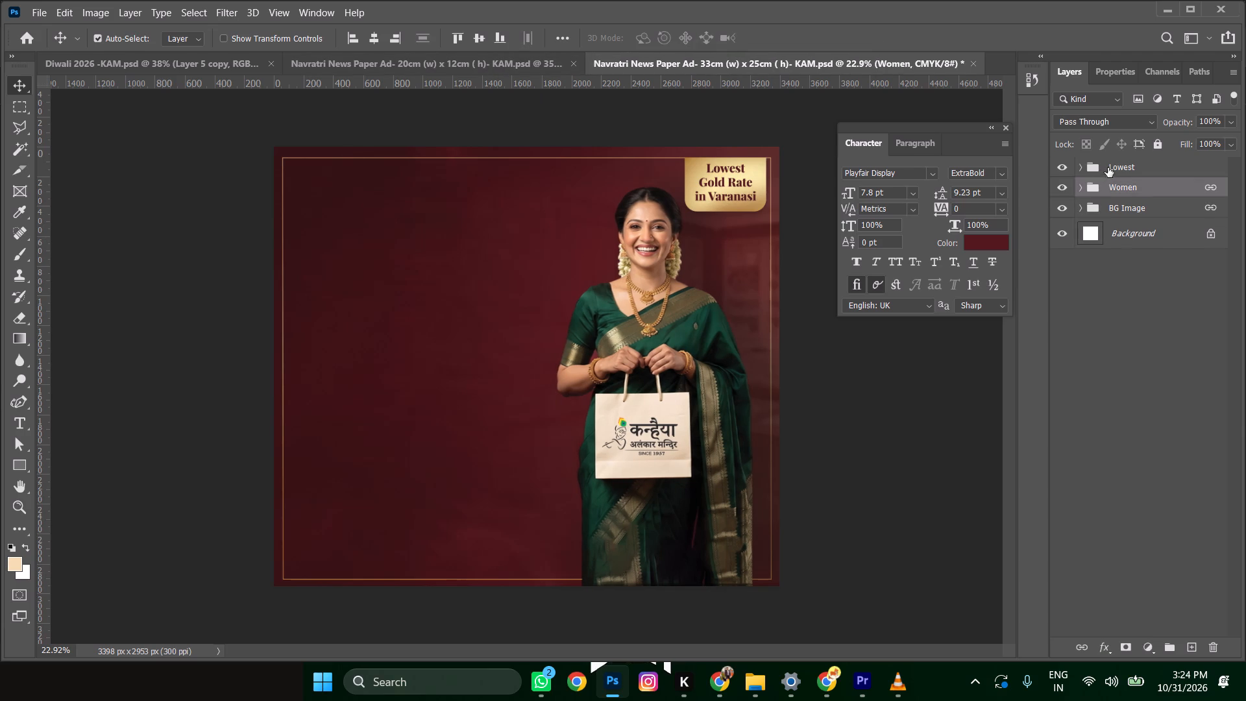
left_click(1114, 165)
key("shift+Left")
key("shift+Left")
key("shift+Right")
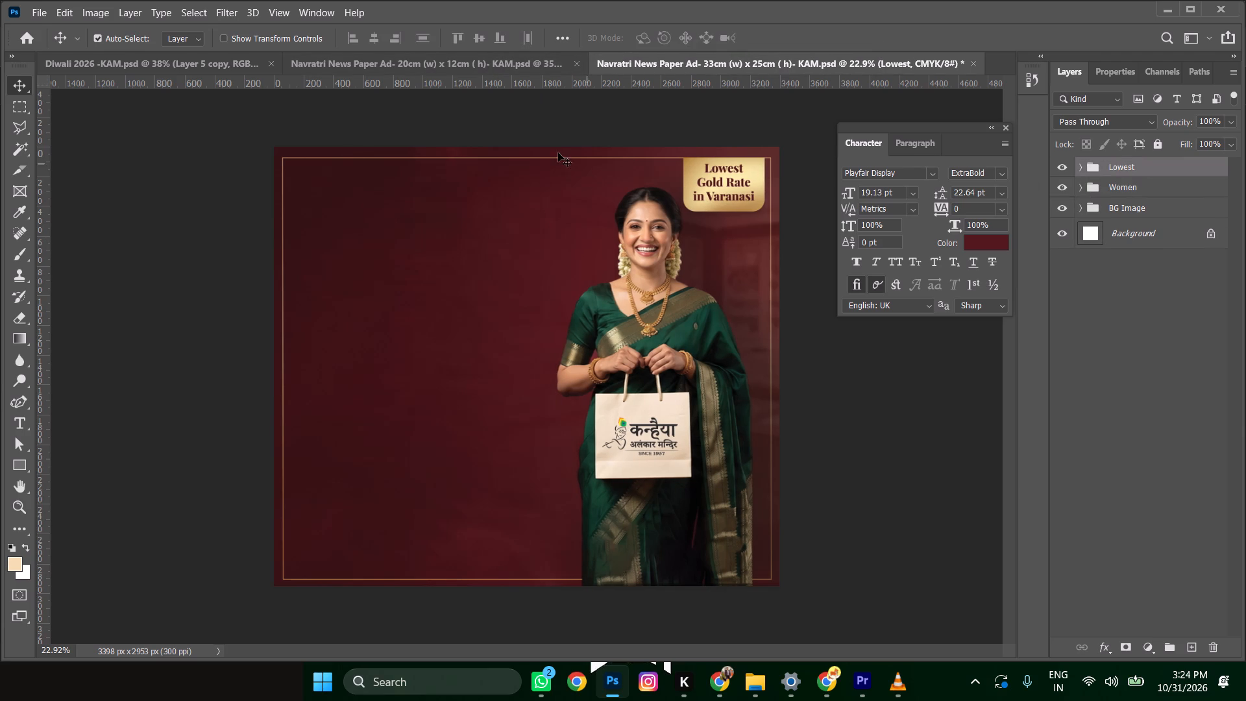
Copy the Logo group from the 20 × 12 cm ad into the upper-left area of the 33 × 25 cm ad.
left_click(442, 69)
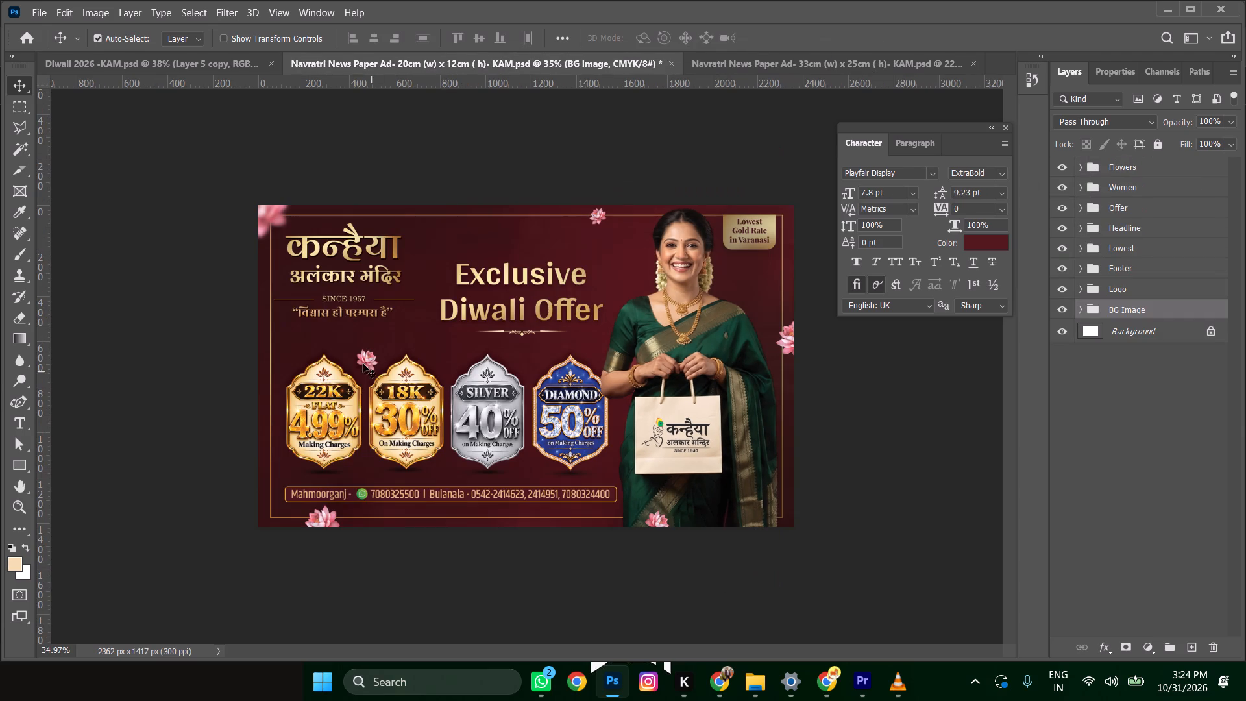
left_click(304, 244)
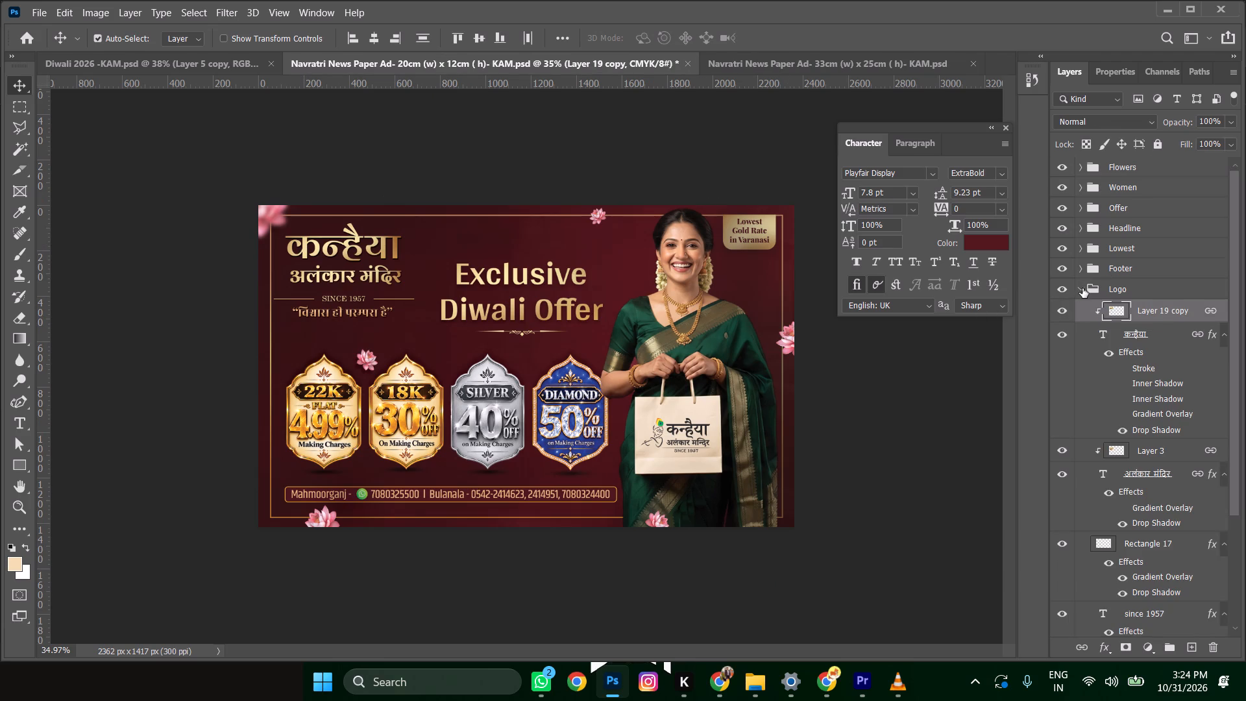
left_click(1082, 288)
left_click_drag(1130, 289, 712, 70)
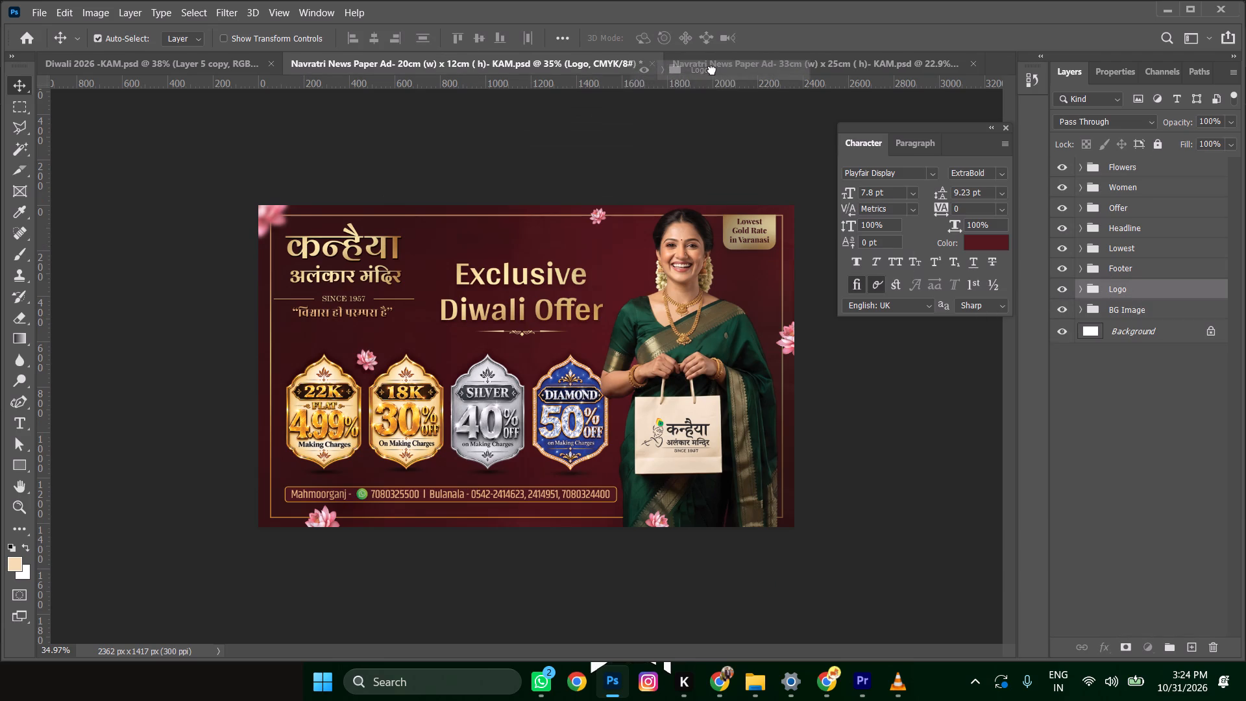
left_click_drag(712, 70, 376, 236)
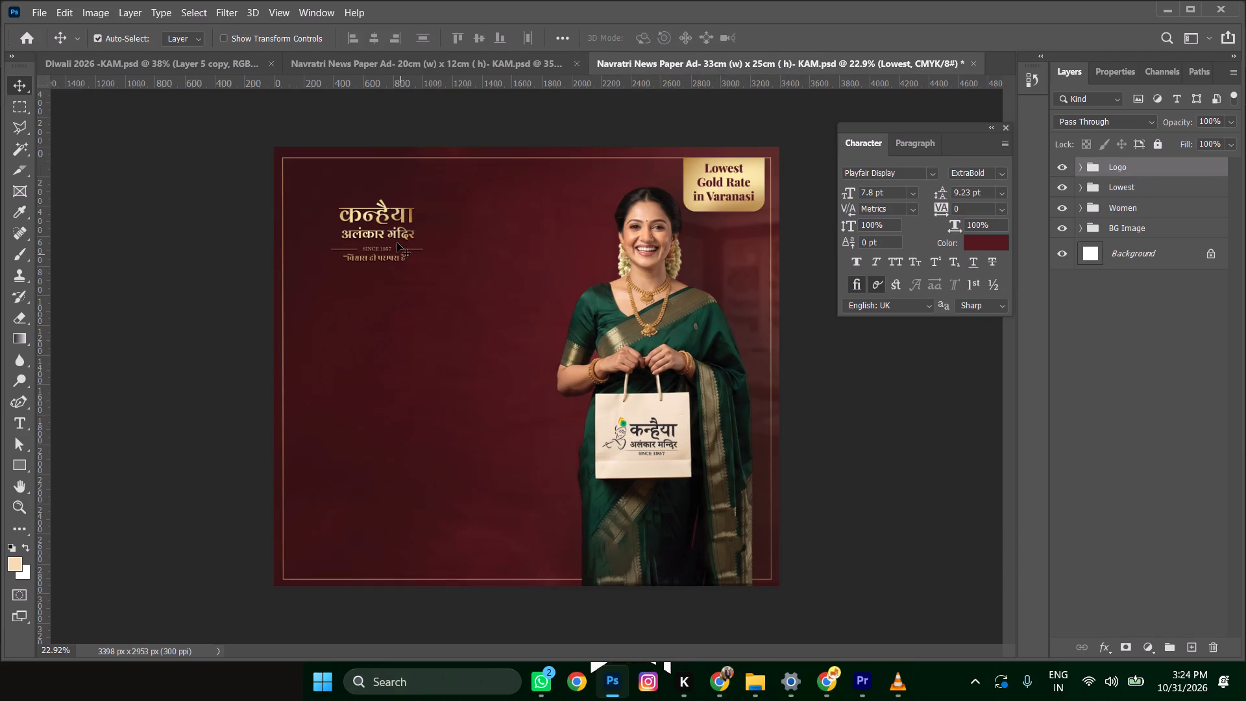
Scale the logo to 127.11%, place it in the golden border's upper-left corner, and nudge it 40 px right and 10 px up.
key("ctrl+t")
left_click_drag(425, 271, 445, 297)
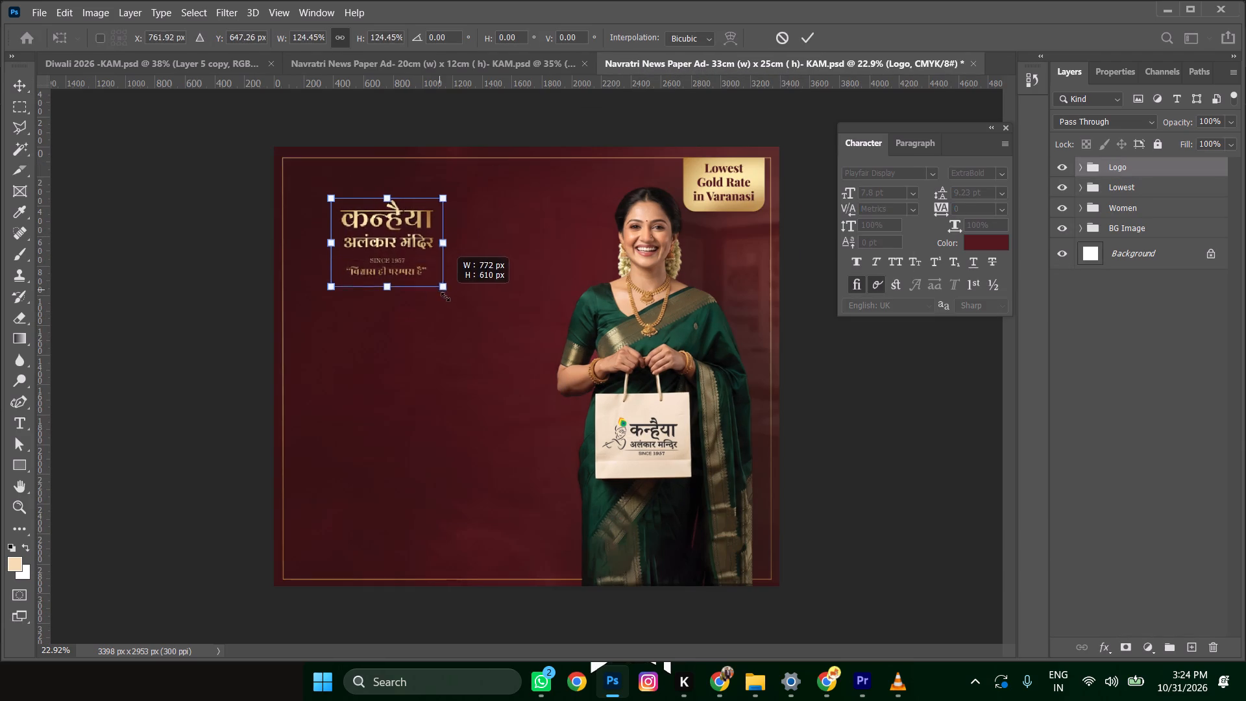
left_click_drag(445, 297, 445, 297)
left_click_drag(408, 250, 369, 219)
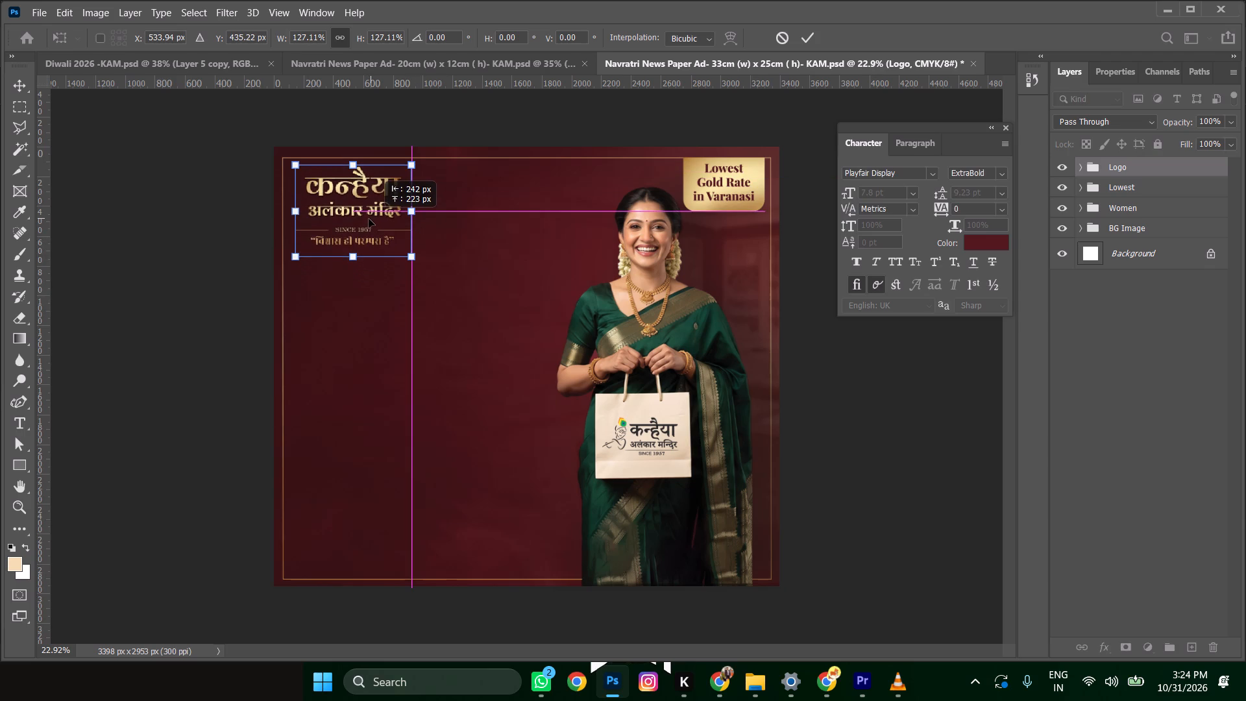
left_click_drag(369, 219, 365, 219)
key("Return")
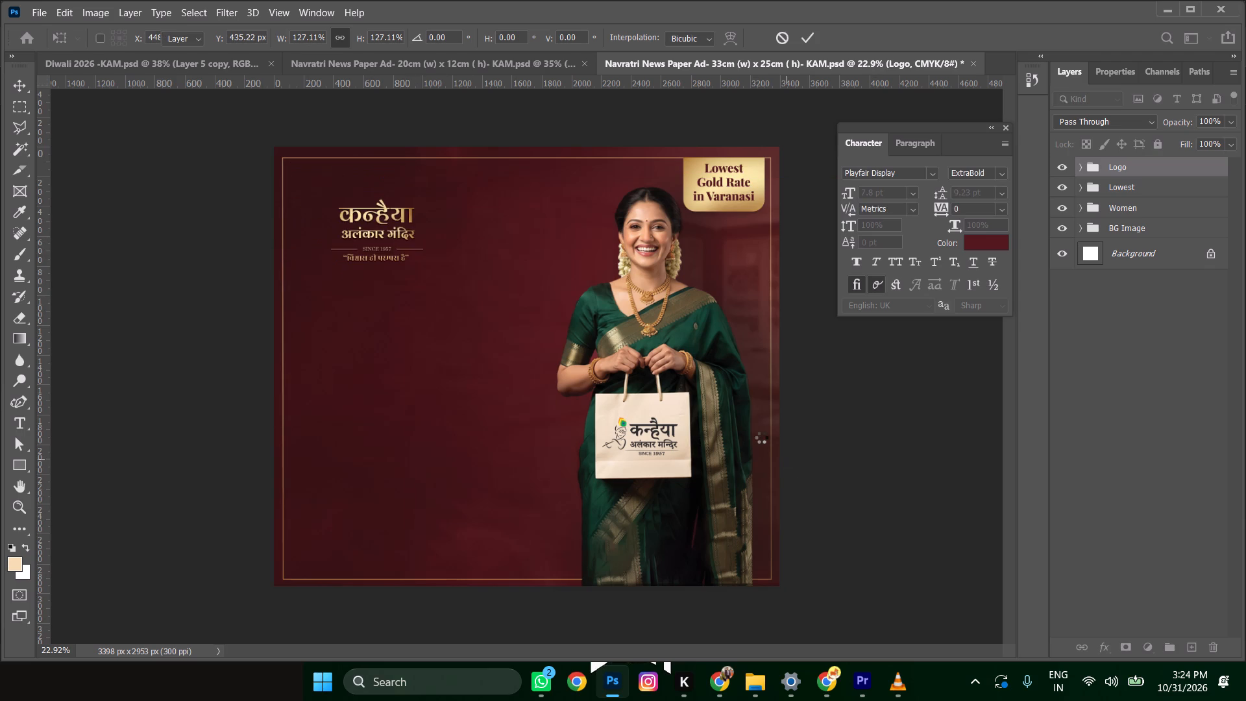
key("shift+Right")
key("shift+Right")
key("shift+Right")
key("shift+Up")
key("shift+Right")
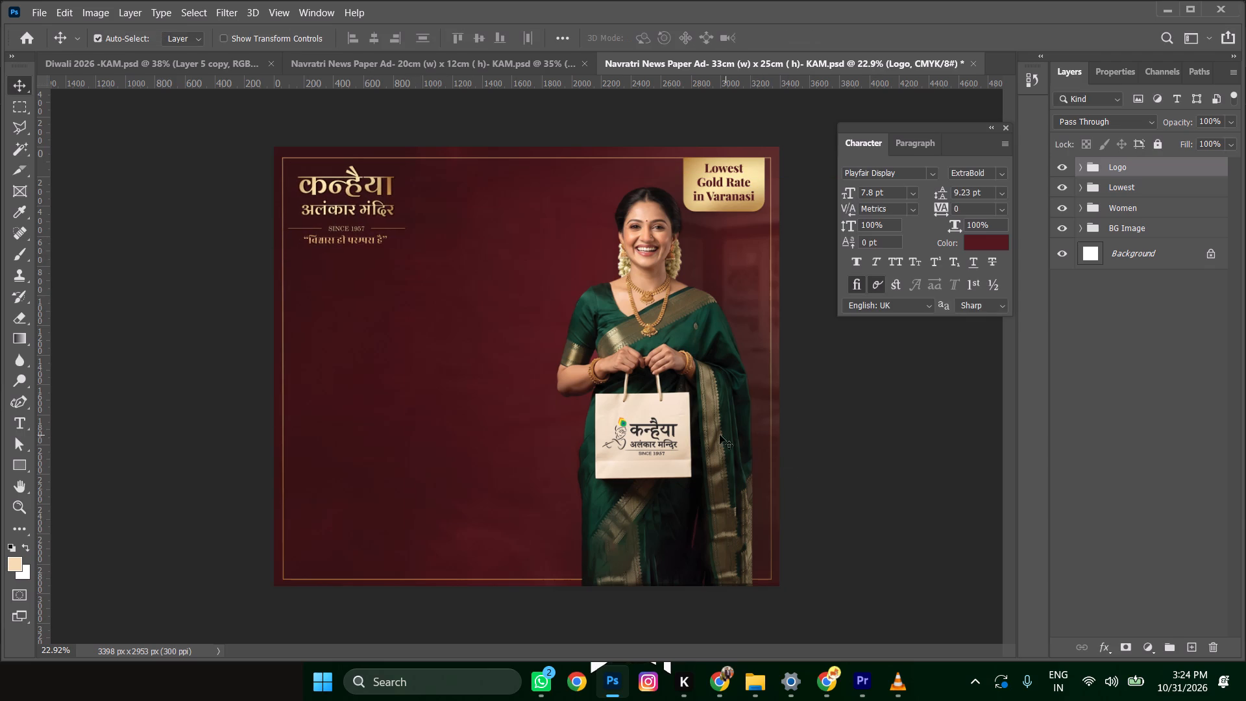
Set the tracking of the logo's कन्हैया text to -20.
left_click(1080, 173)
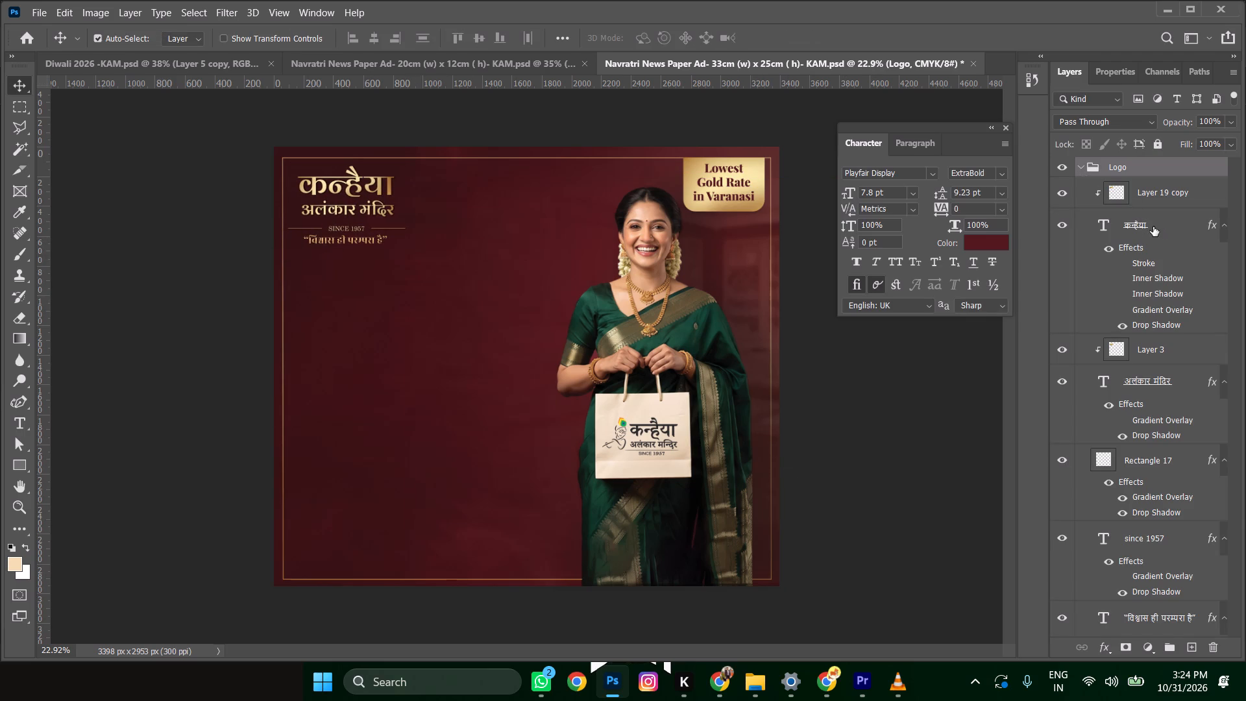
left_click(1153, 227)
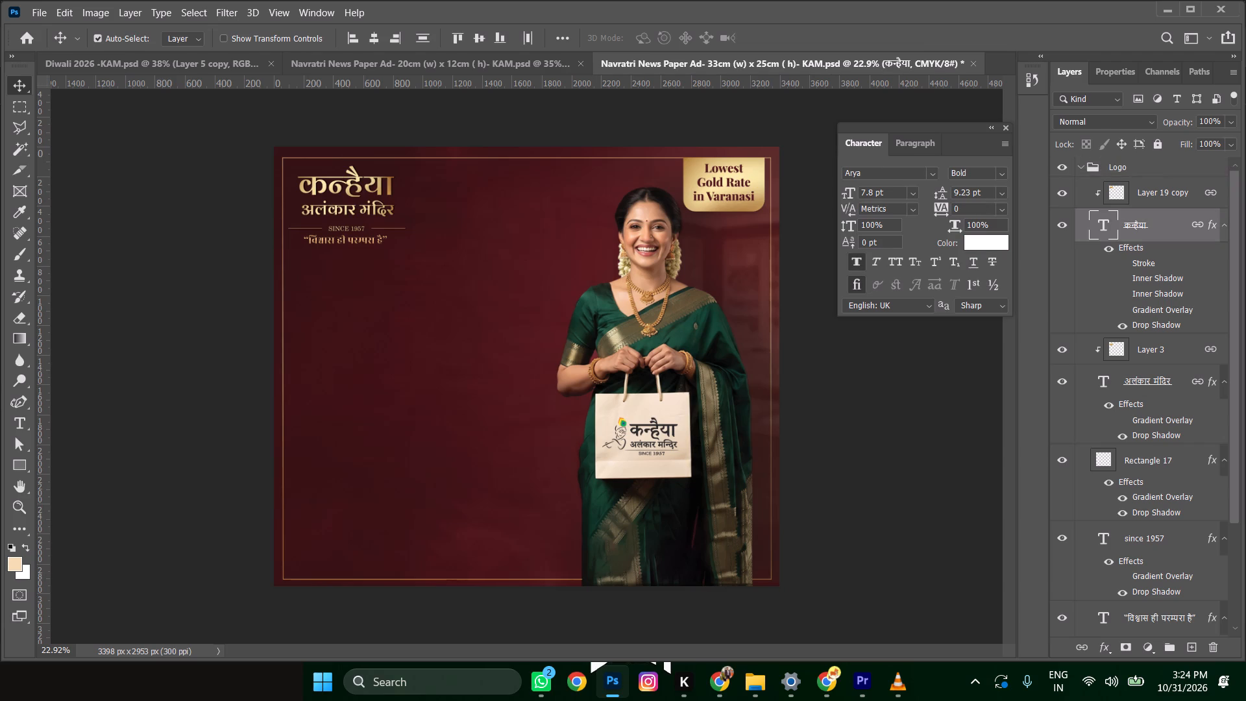
left_click(977, 206)
scroll(977, 206, "down", 2)
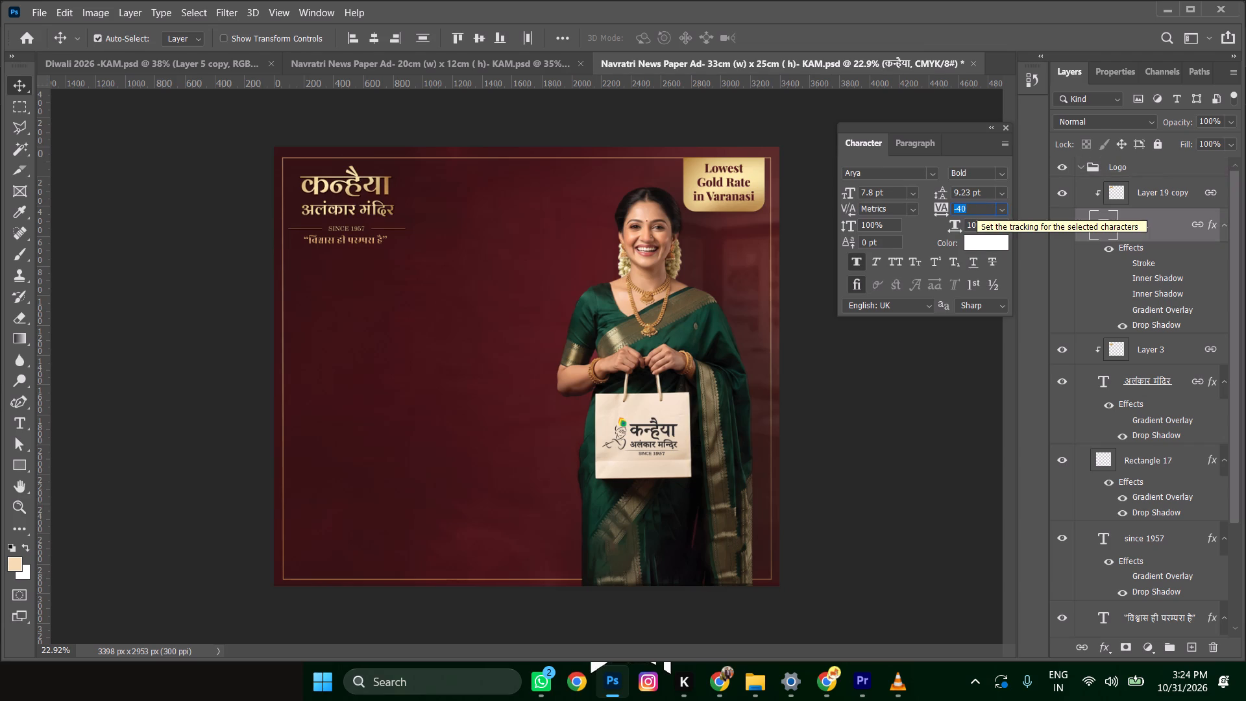
scroll(977, 206, "up", 1)
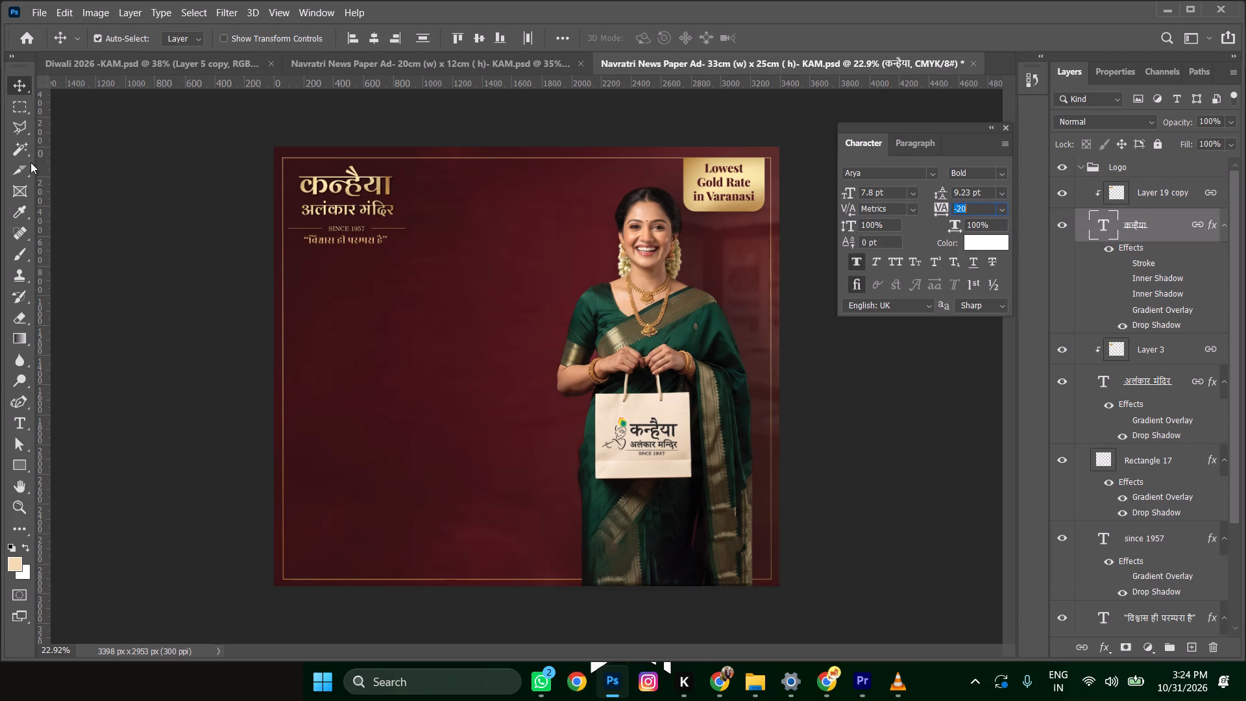
left_click(18, 86)
scroll(330, 180, "up", 10, "alt")
scroll(376, 171, "down", 5, "alt")
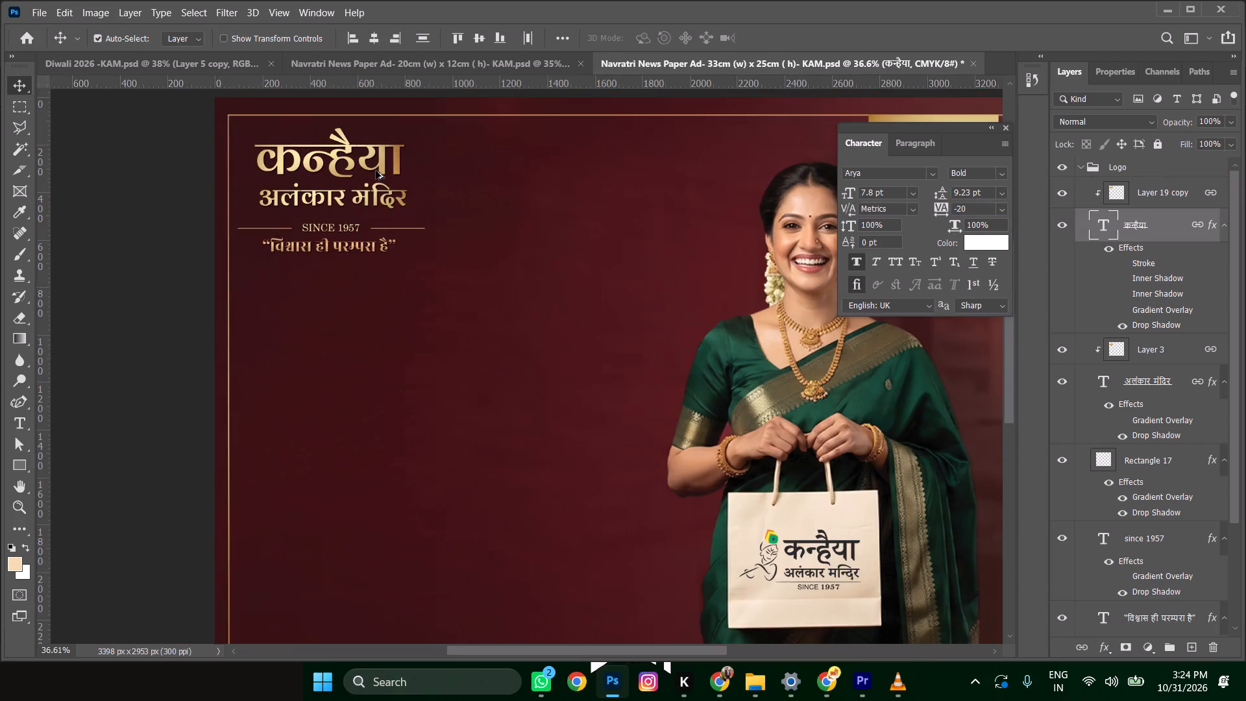
scroll(376, 171, "down", 4, "alt")
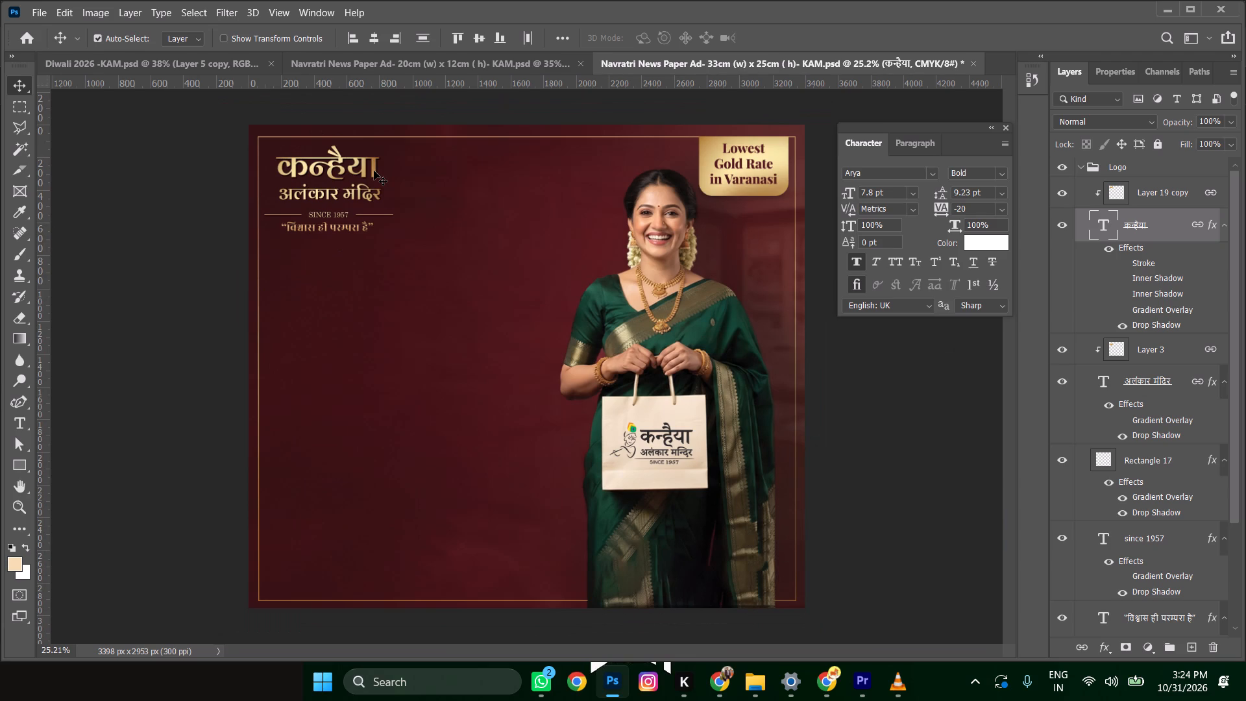
Save the 33 × 25 cm ad and collapse the Logo group.
key("ctrl+s")
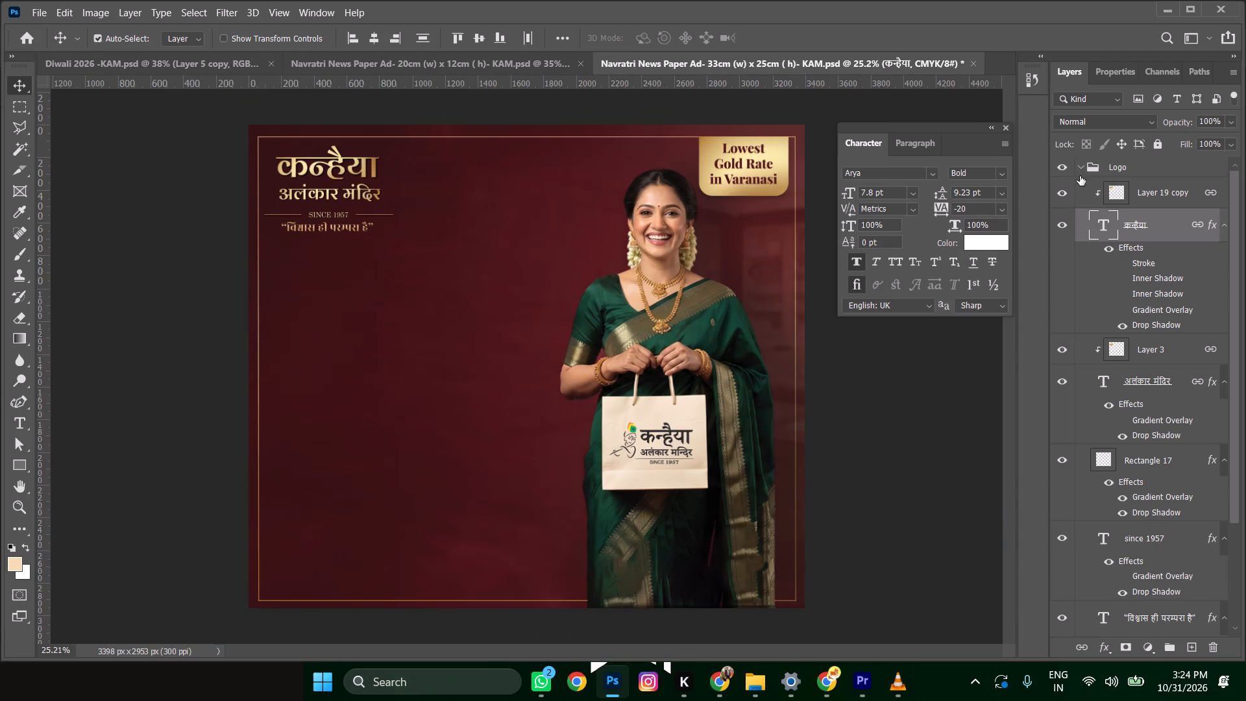
left_click(1081, 164)
left_click(1156, 172)
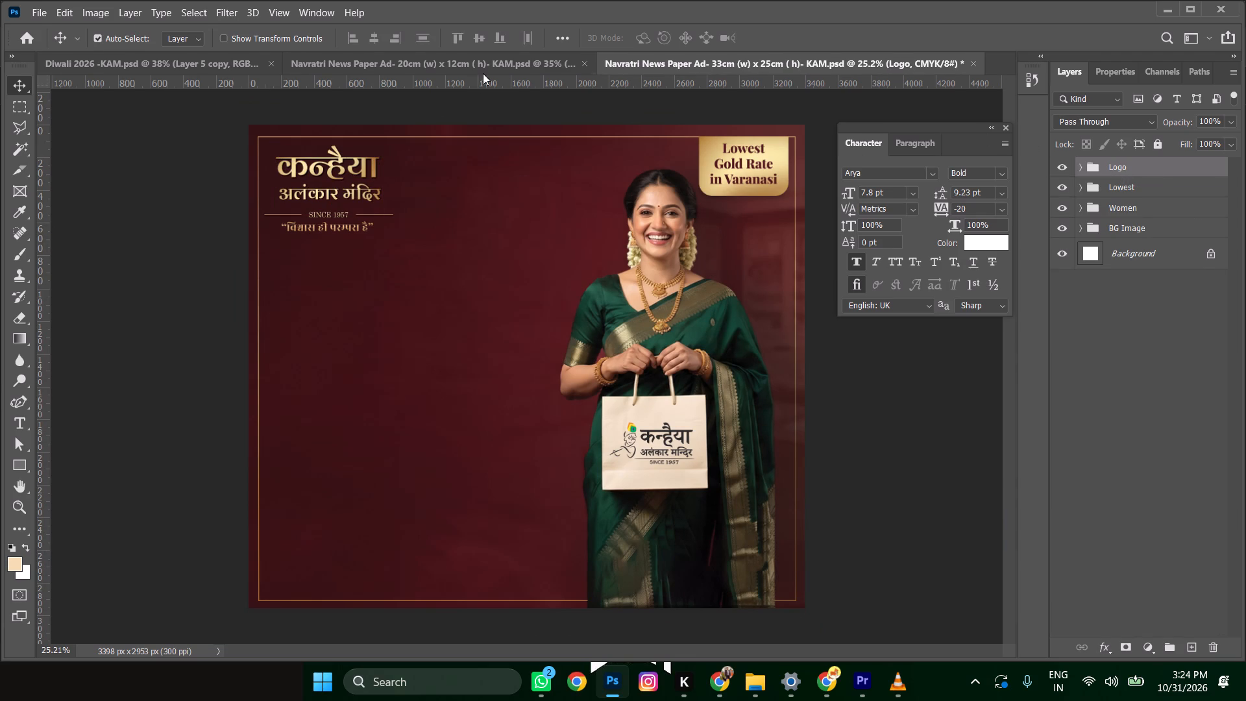
Copy the Headline group from the 20 × 12 cm ad into the 33 × 25 cm ad, below the logo.
left_click(440, 60)
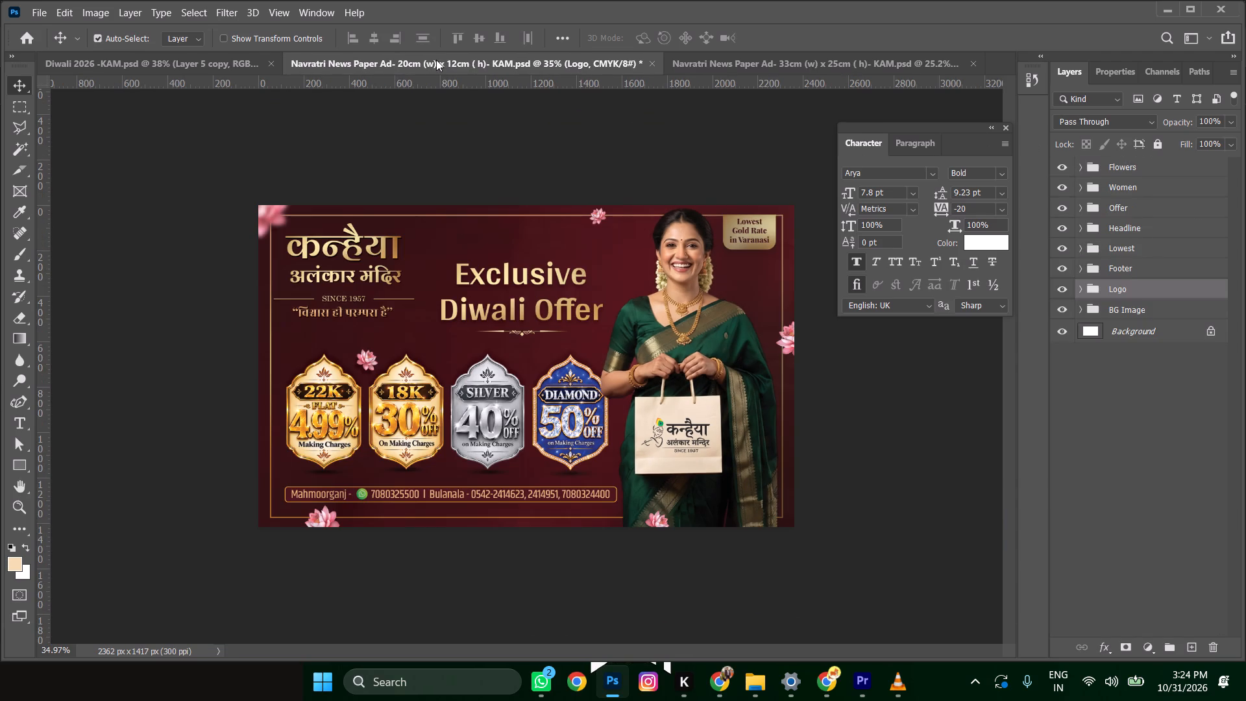
left_click(528, 270)
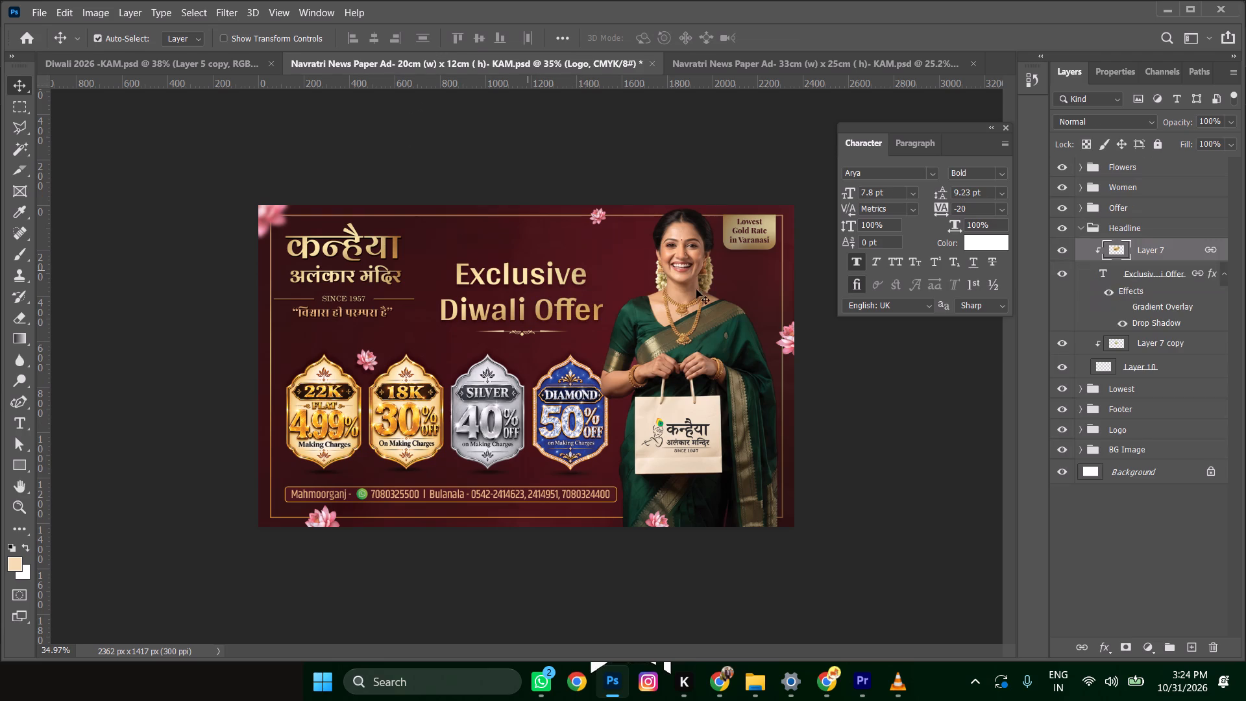
left_click(1082, 227)
left_click_drag(1119, 229, 821, 184)
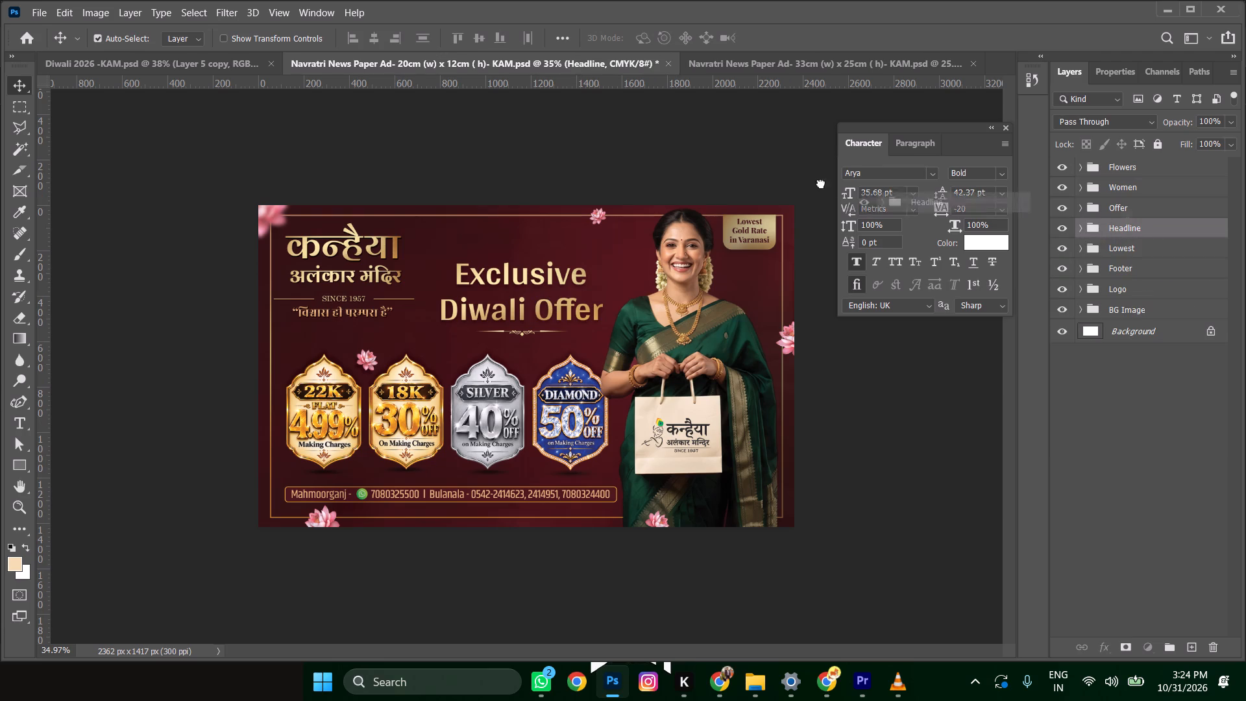
left_click_drag(821, 184, 427, 297)
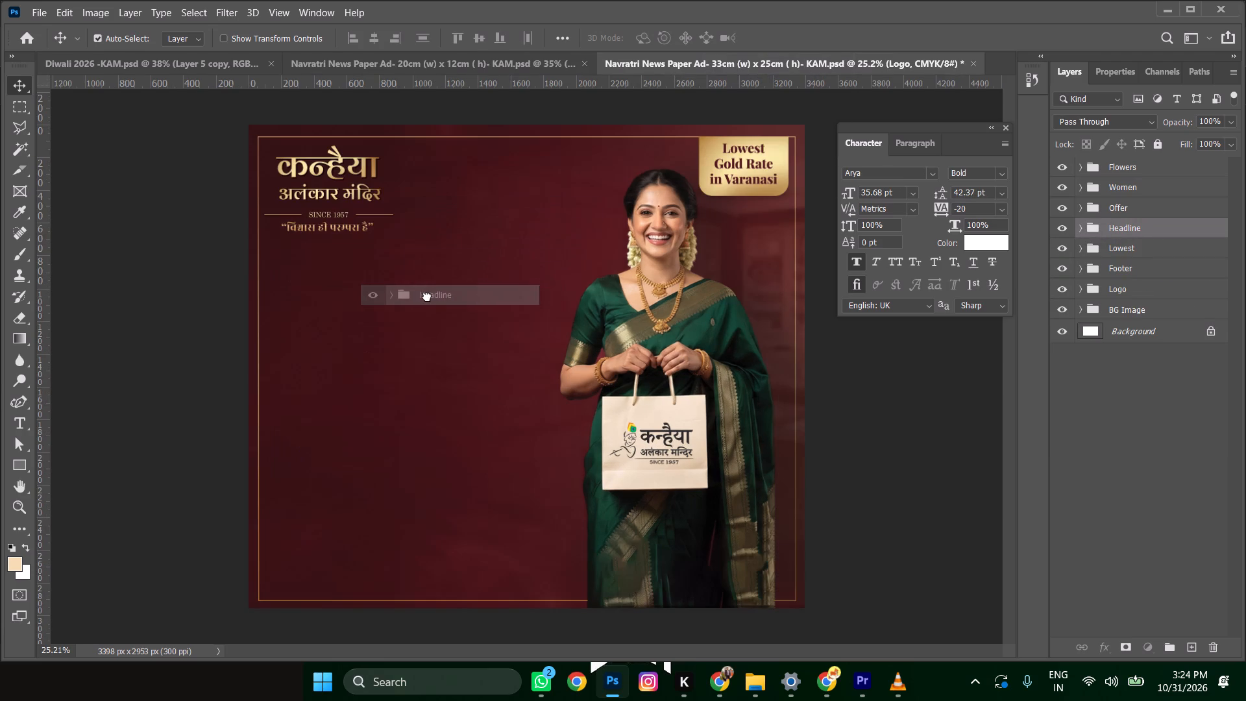
left_click_drag(427, 297, 416, 284)
Scale the headline to 178.84% and position it between the logo and the woman's arm.
key("ctrl+t")
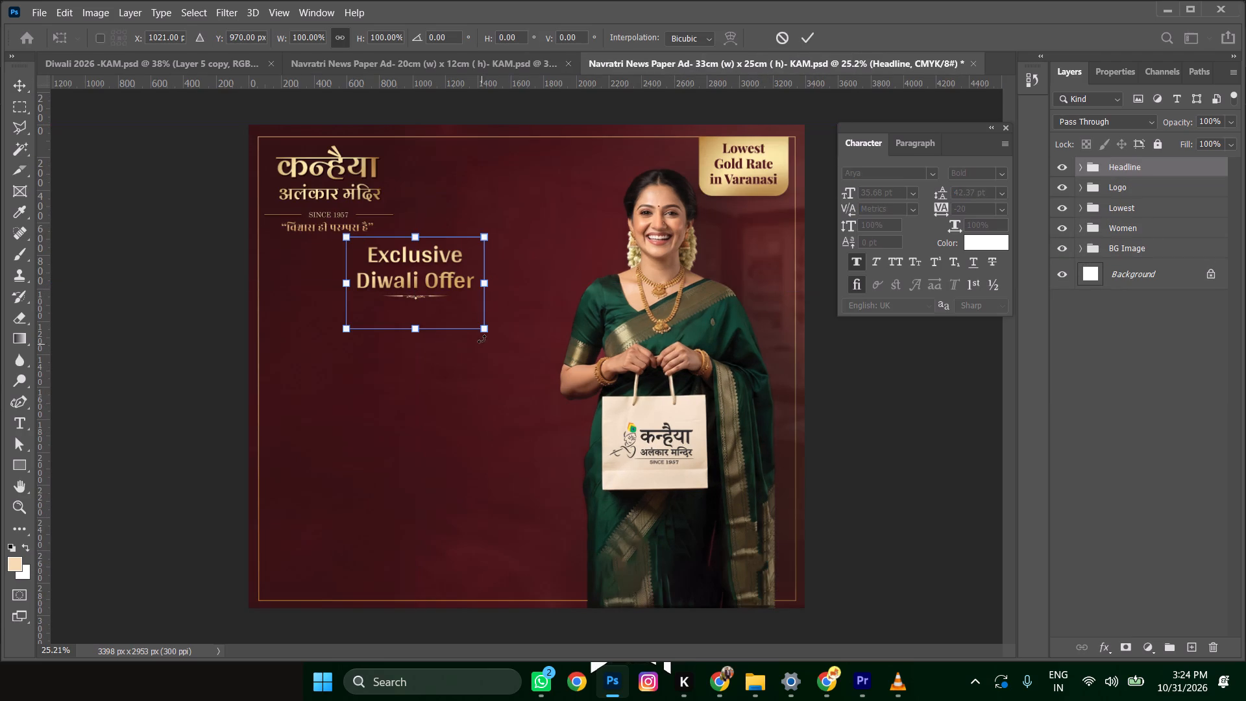
left_click_drag(484, 327, 603, 392)
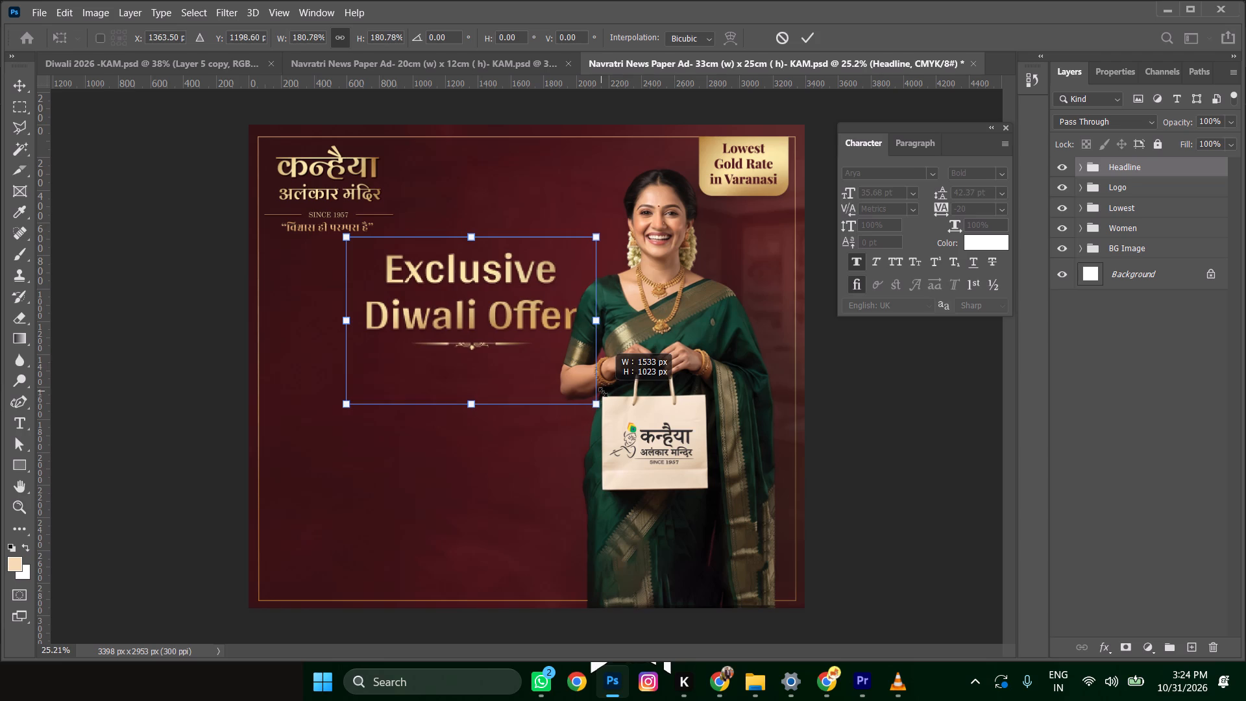
left_click_drag(603, 392, 600, 392)
left_click_drag(517, 326, 489, 328)
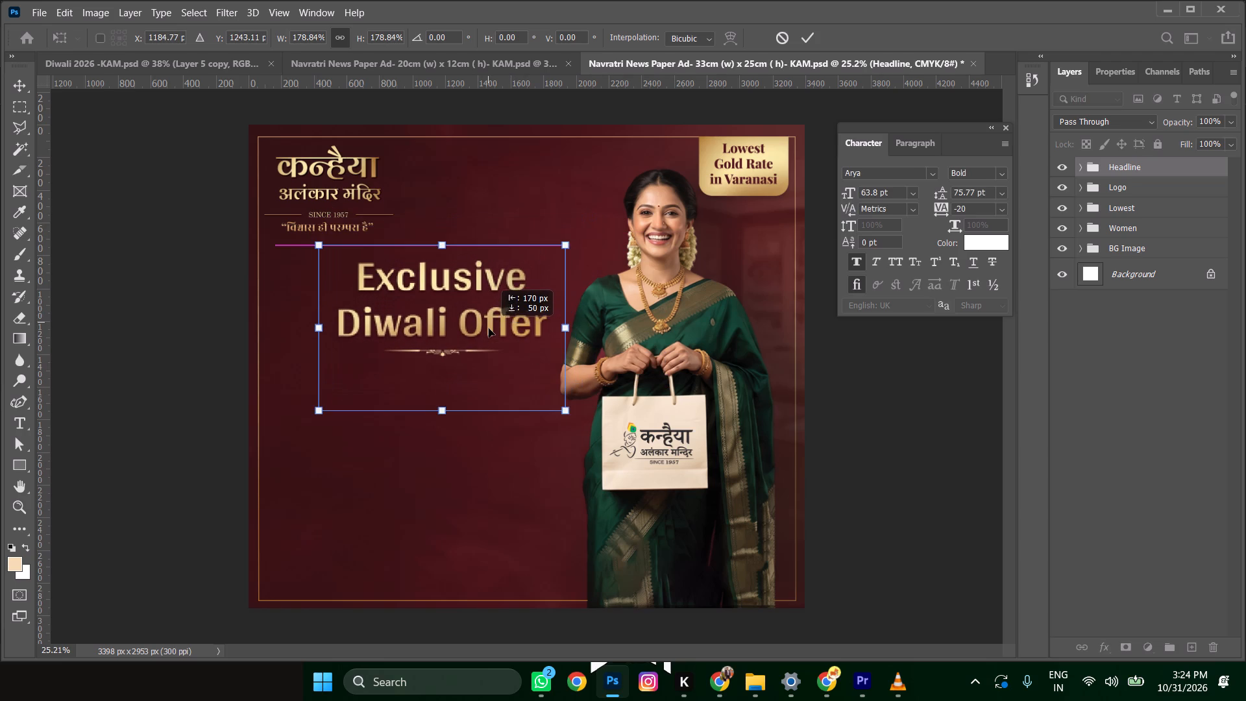
left_click_drag(489, 328, 489, 327)
key("Return")
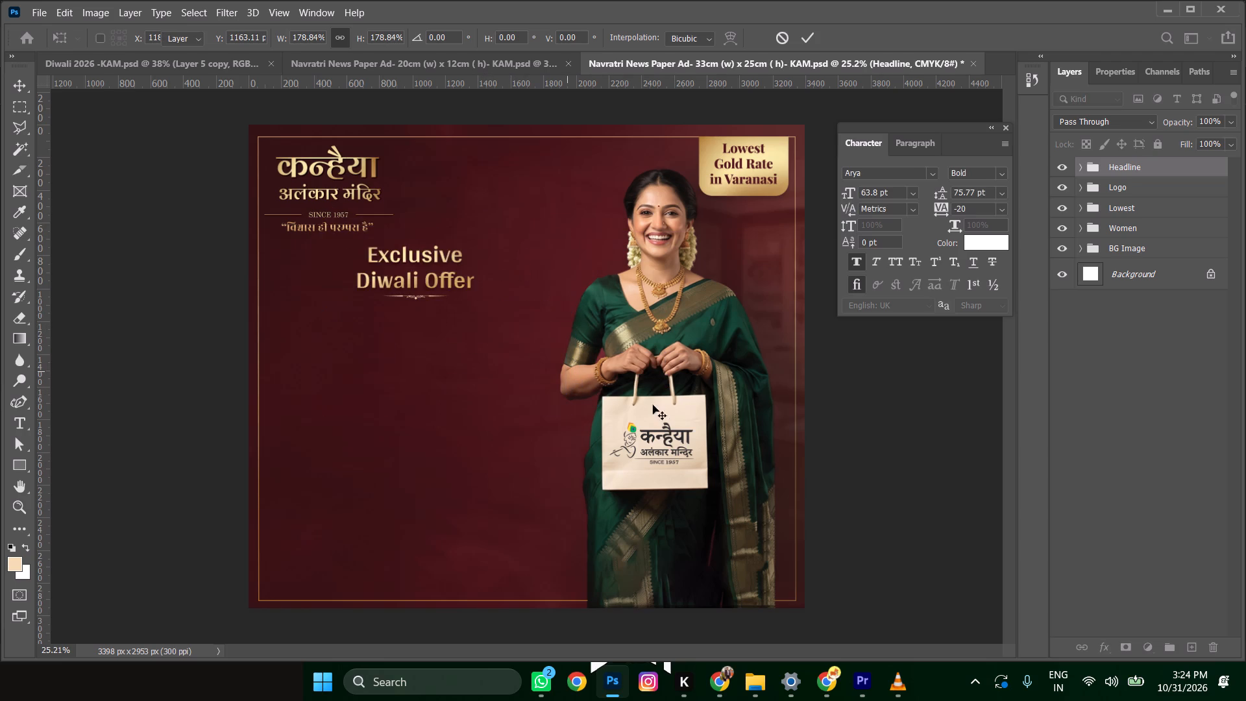
Scale the Lowest badge to 83.58%, keeping it against the border's upper-right corner.
left_click(1139, 206)
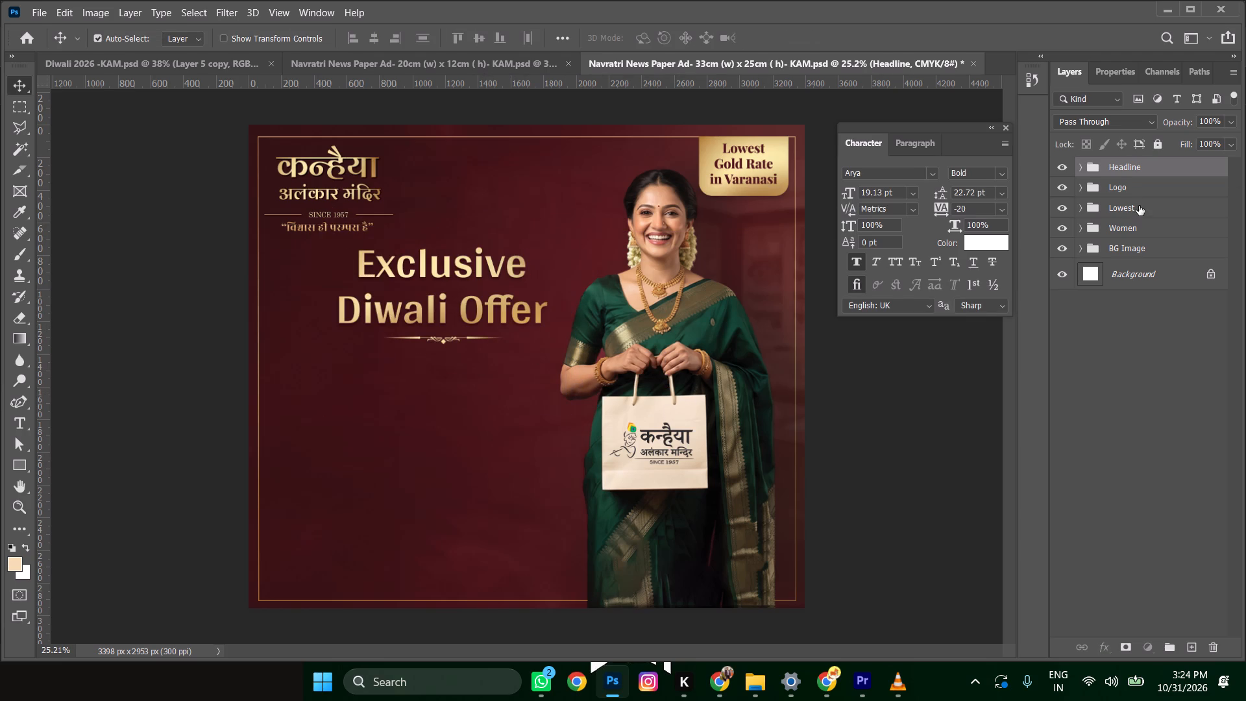
key("ctrl+t")
left_click_drag(698, 231, 709, 228)
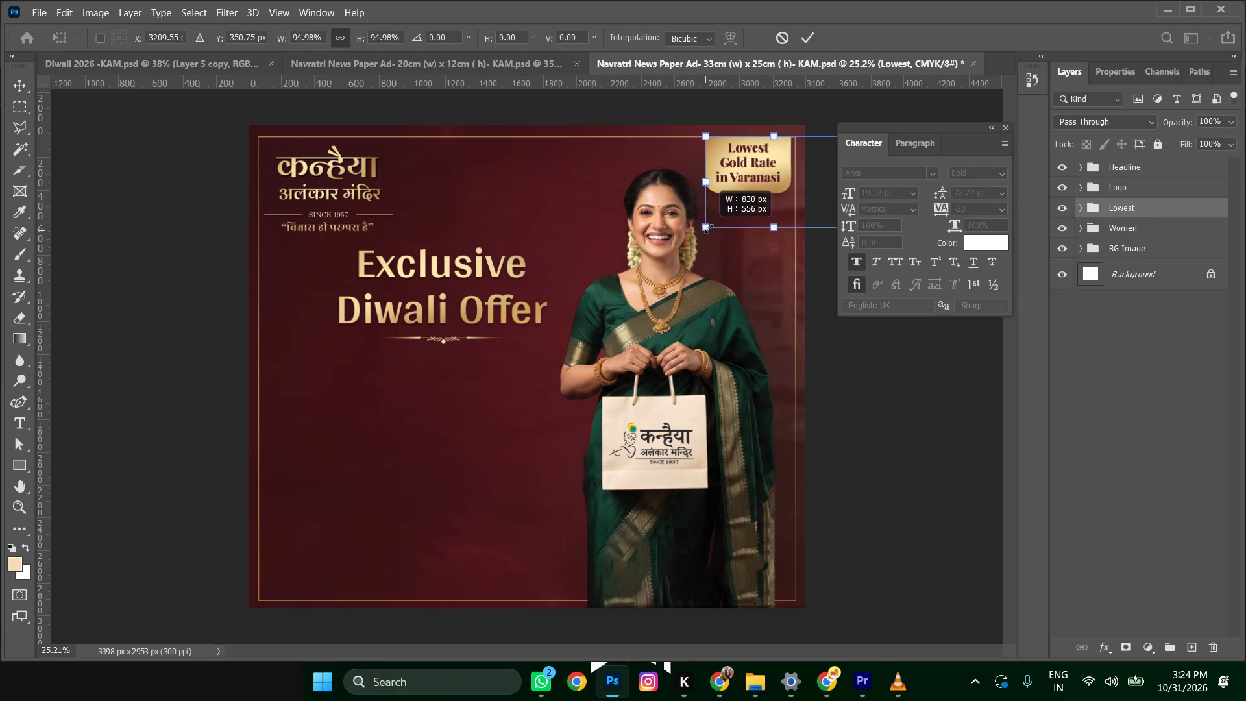
left_click_drag(709, 228, 722, 215)
key("Return")
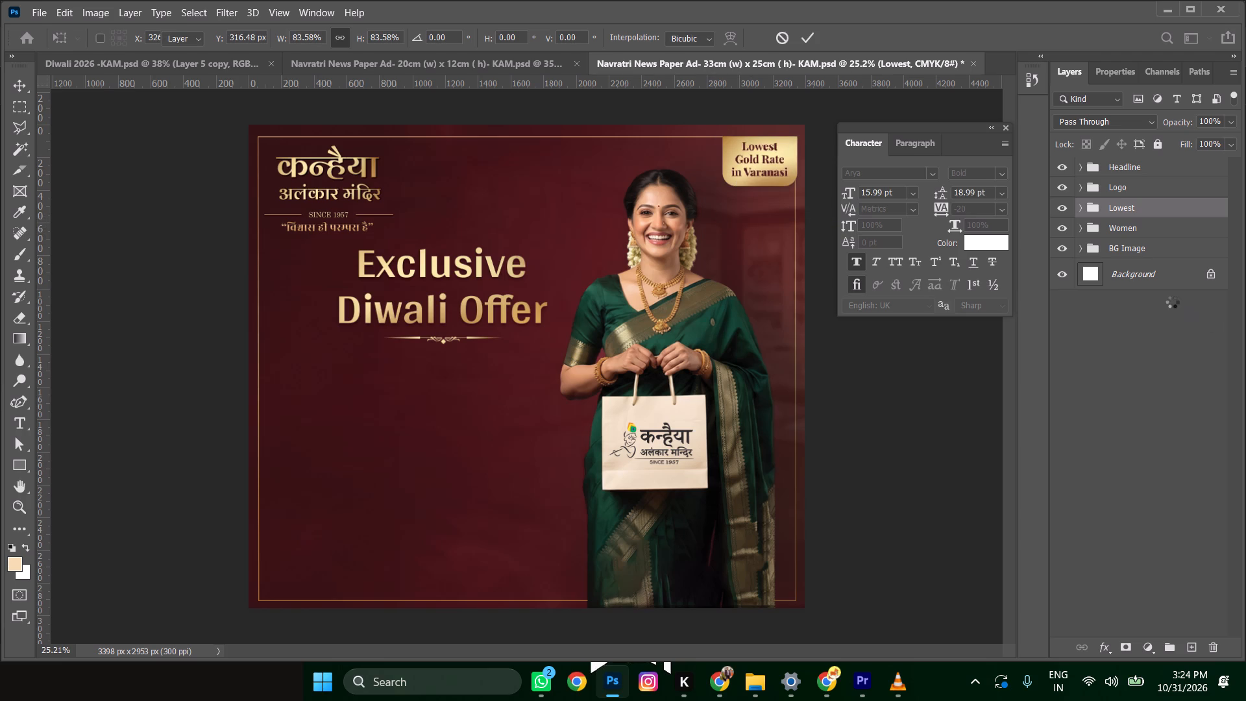
Nudge the Lowest badge about 80 px left, inside the golden border's right side.
key("shift+Left")
key("shift+Left")
key("shift+Left")
key("shift+Left")
key("shift+Left")
key("shift+Left")
key("shift+Left")
key("shift+Left")
key("shift+Left")
key("shift+Left")
key("shift+Left")
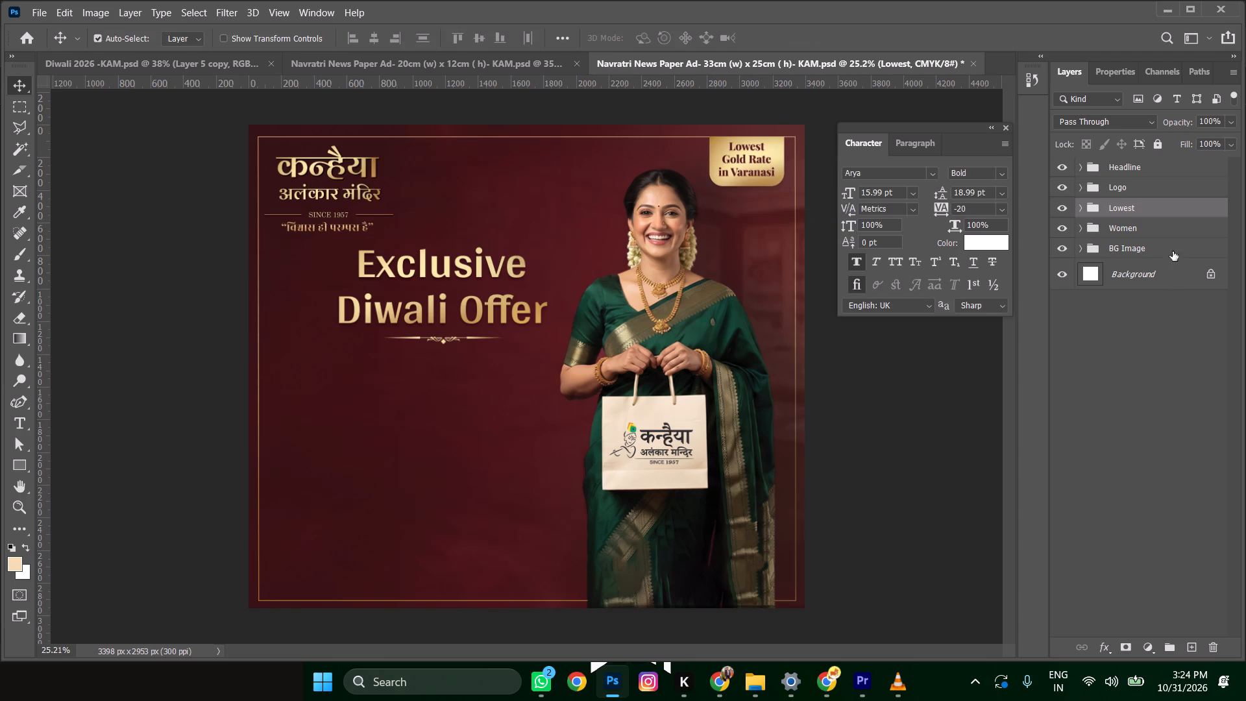
Nudge the woman and her linked bag logo about 110 px right and collapse the Women group.
left_click(689, 308)
key("shift+Right")
key("shift+Right")
key("shift+Right")
key("shift+Right")
key("shift+Right")
key("shift+Right")
key("shift+Right")
key("shift+Right")
key("shift+Right")
key("shift+Right")
key("shift+Right")
key("shift+Right")
key("shift+Right")
key("shift+Right")
key("shift+Right")
key("shift+Right")
key("shift+Right")
key("shift+Right")
key("shift+Right")
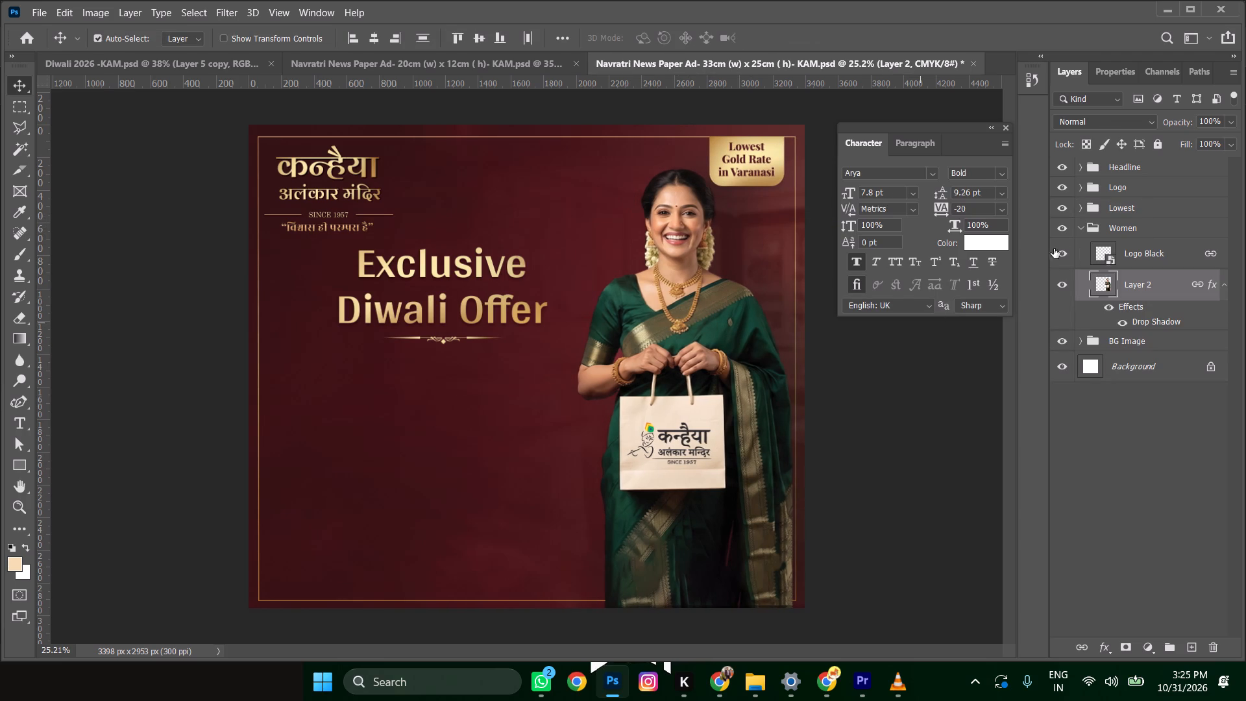
left_click(1081, 230)
Nudge the Headline group right and up so it sits beside the logo and close to the woman.
left_click(1141, 167)
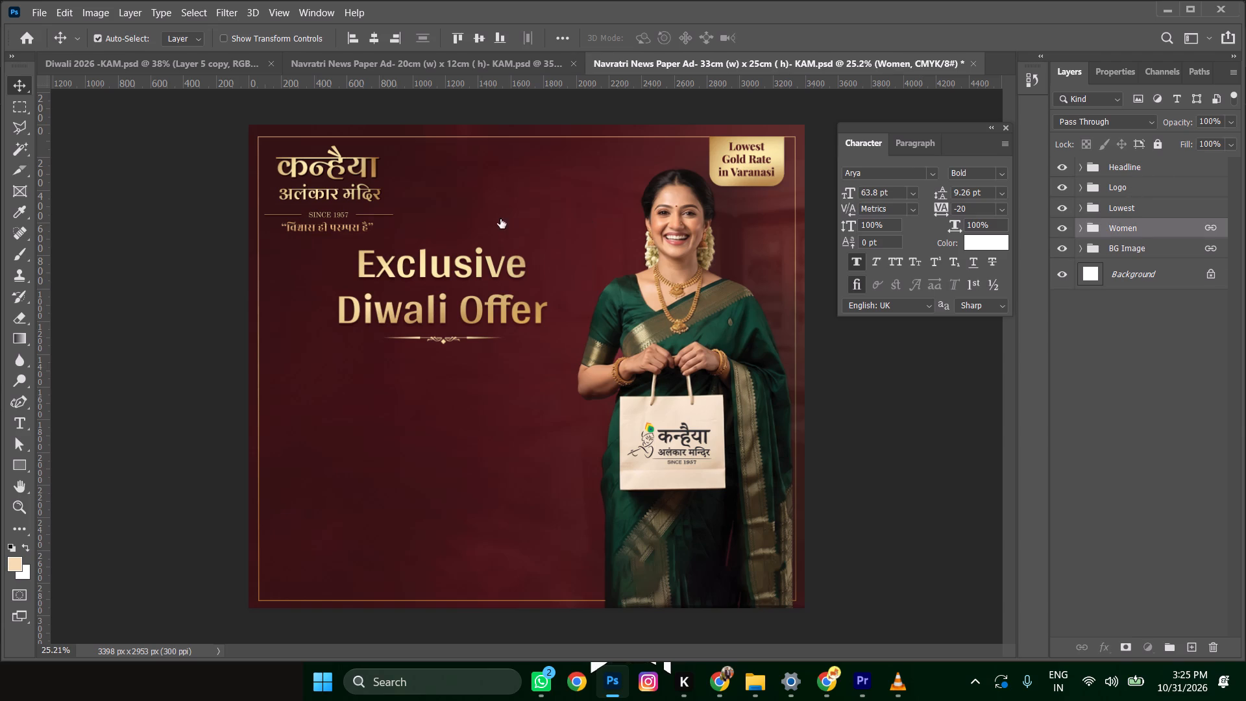
key("shift+Right")
key("shift+Right")
key("shift+Right")
key("shift+Right")
key("shift+Right")
key("shift+Right")
key("shift+Right")
key("shift+Right")
key("shift+Right")
key("shift+Right")
key("shift+Right")
key("shift+Right")
key("shift+Right")
key("shift+Right")
key("shift+Right")
key("shift+Right")
key("shift+Right")
key("shift+Right")
key("shift+Right")
key("shift+Right")
key("shift+Right")
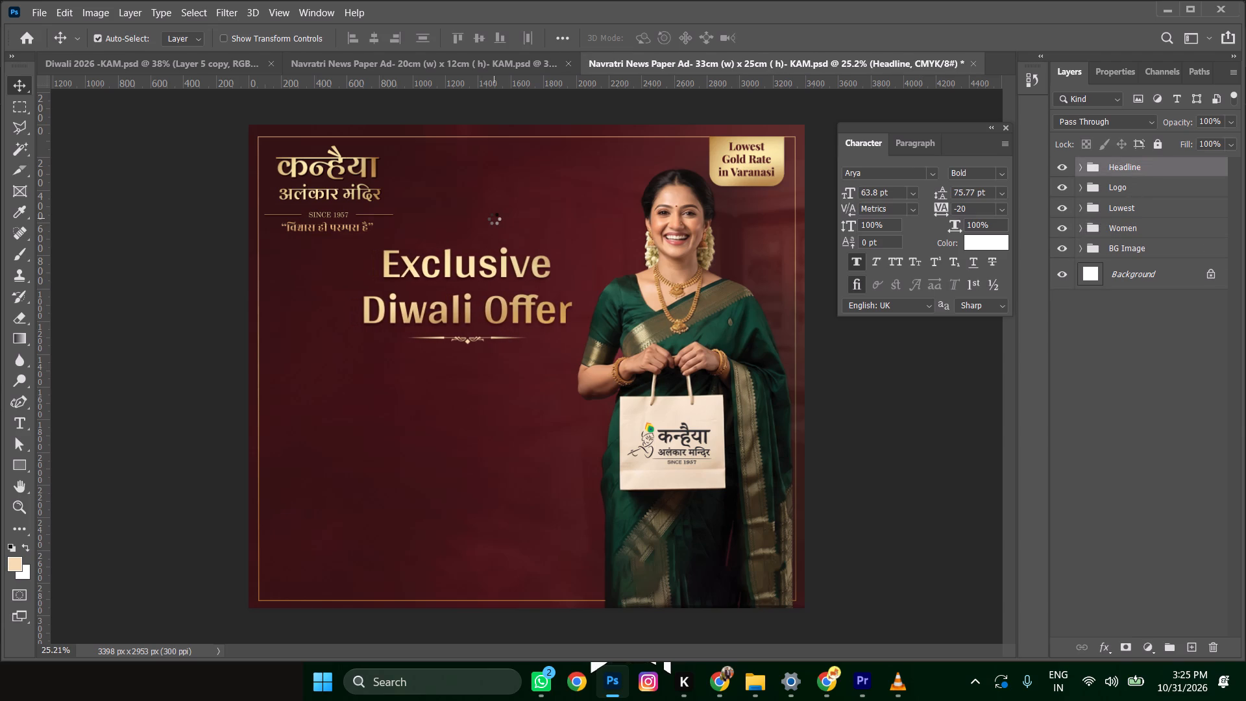
key("shift+Up")
key("shift+Right")
key("shift+Up")
key("shift+Right")
key("shift+Up")
key("shift+Up")
key("shift+Up")
key("shift+Up")
key("shift+Up")
key("shift+Up")
key("shift+Up")
key("shift+Up")
key("shift+Up")
key("shift+Up")
key("shift+Up")
key("shift+Up")
key("shift+Up")
key("shift+Up")
key("shift+Up")
key("shift+Up")
key("shift+Up")
key("shift+Up")
key("shift+Up")
key("shift+Up")
key("shift+Up")
key("shift+Up")
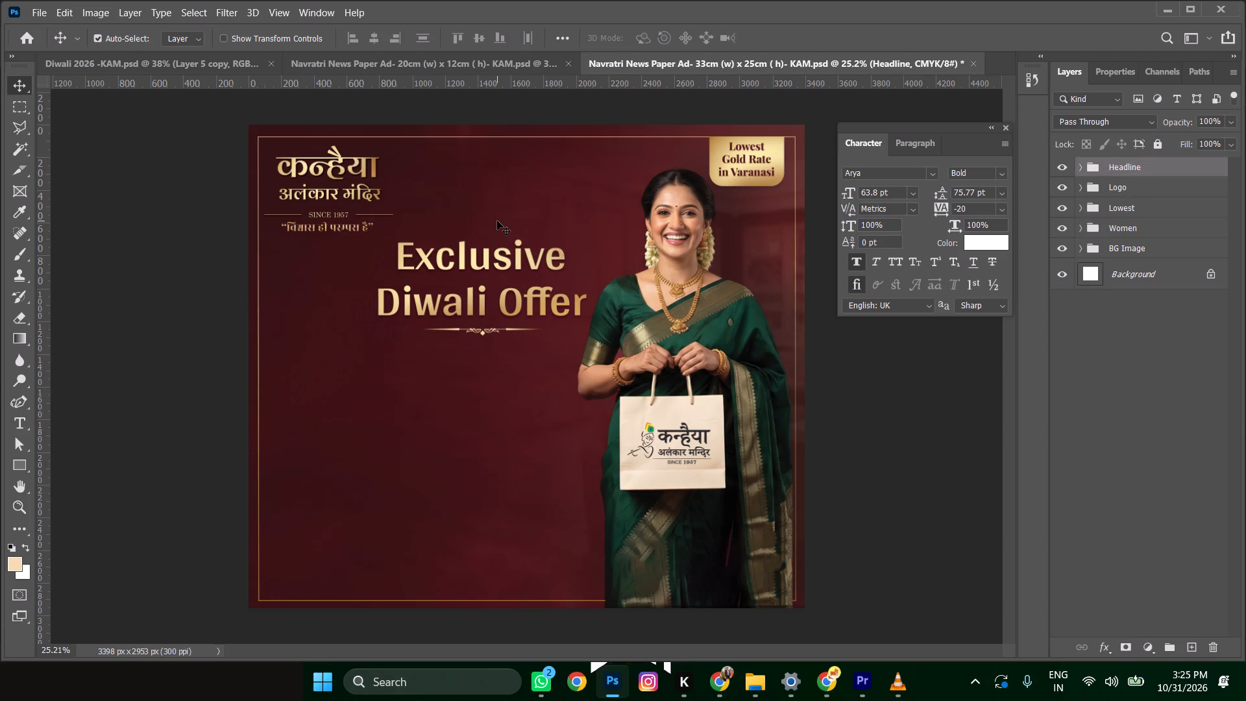
key("shift+Right")
key("shift+Right")
key("shift+Right")
key("shift+Right")
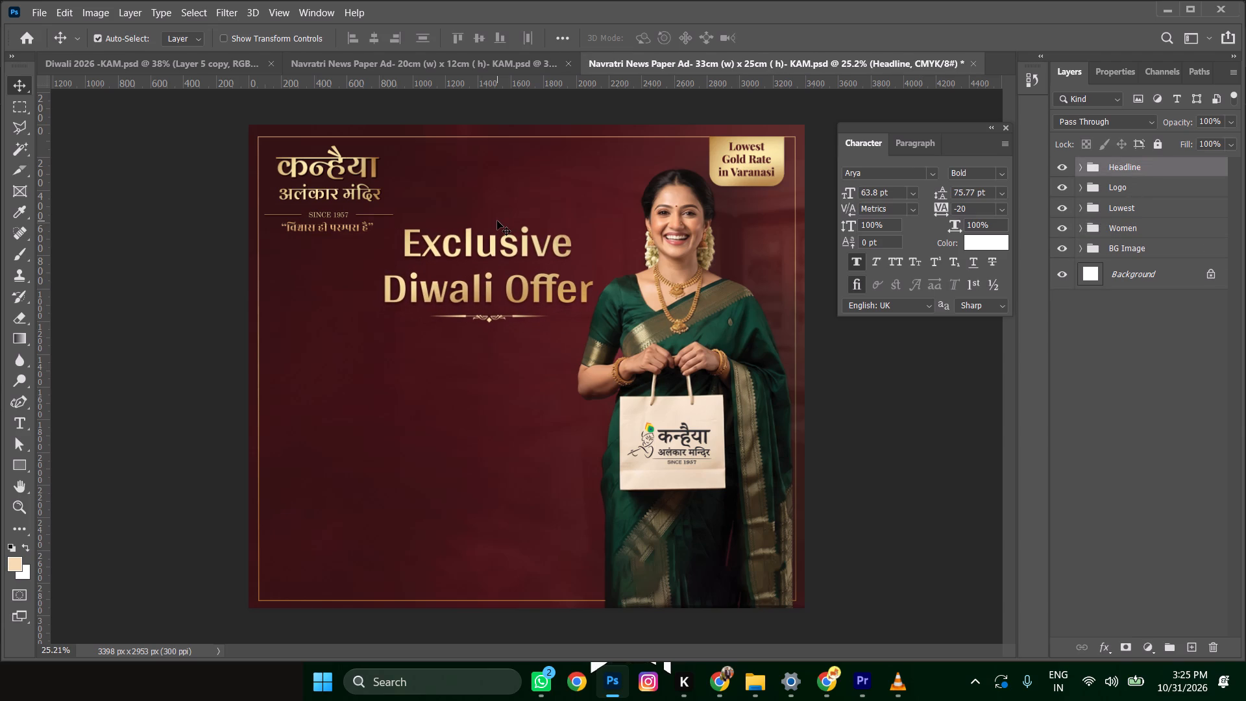
key("shift+Left")
key("shift+Left")
Copy the Offer group with its four badges from the 20 × 12 cm Navratri ad into the 33 × 25 cm ad.
left_click(402, 64)
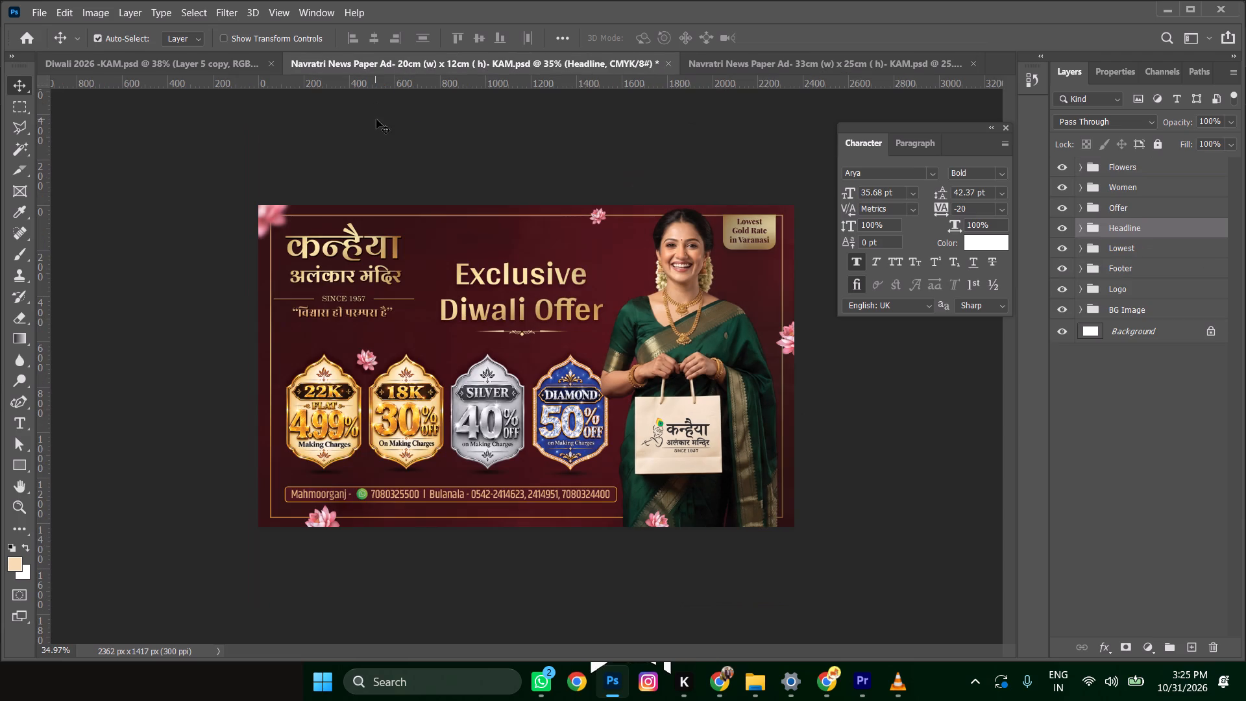
left_click(1065, 208)
left_click(1064, 208)
left_click_drag(1125, 208, 751, 69)
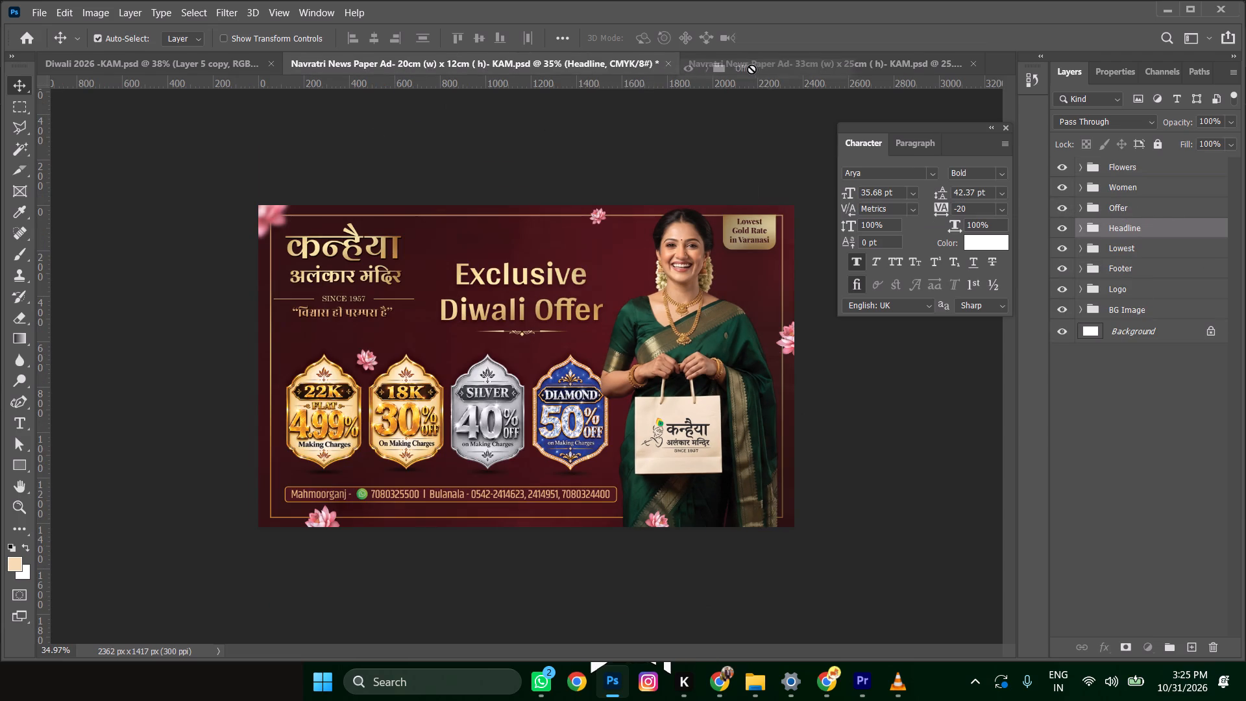
left_click_drag(751, 69, 413, 414)
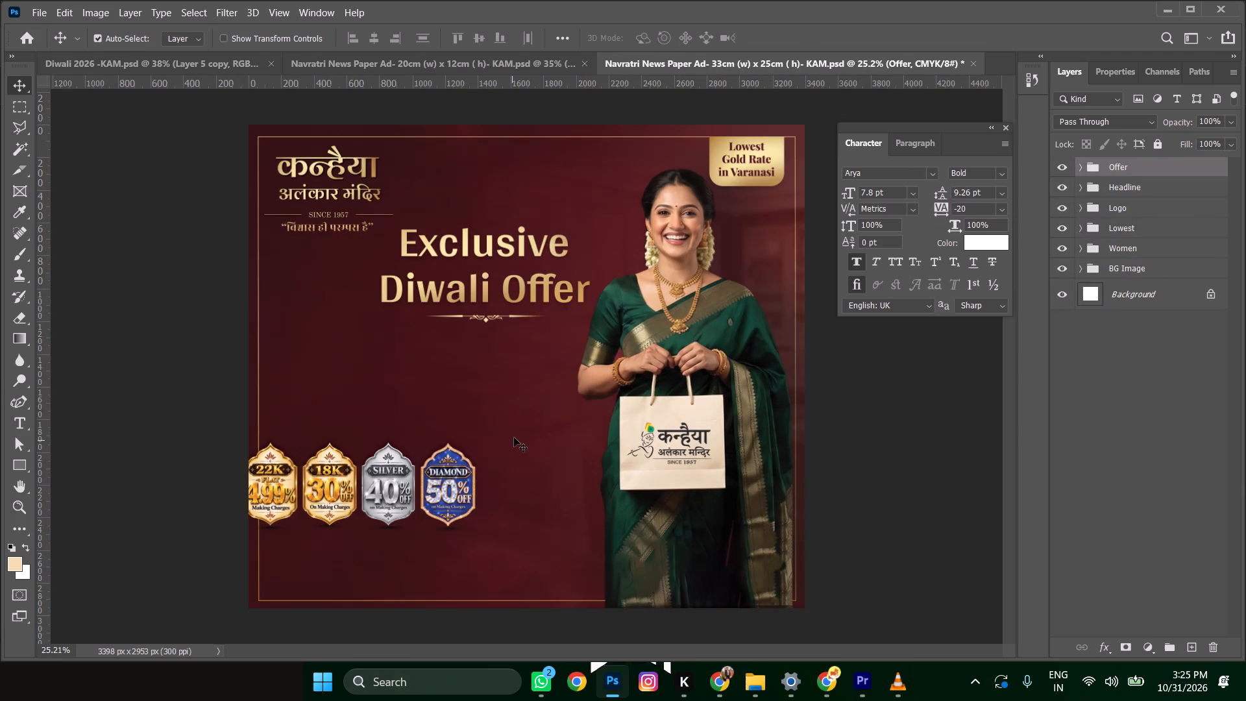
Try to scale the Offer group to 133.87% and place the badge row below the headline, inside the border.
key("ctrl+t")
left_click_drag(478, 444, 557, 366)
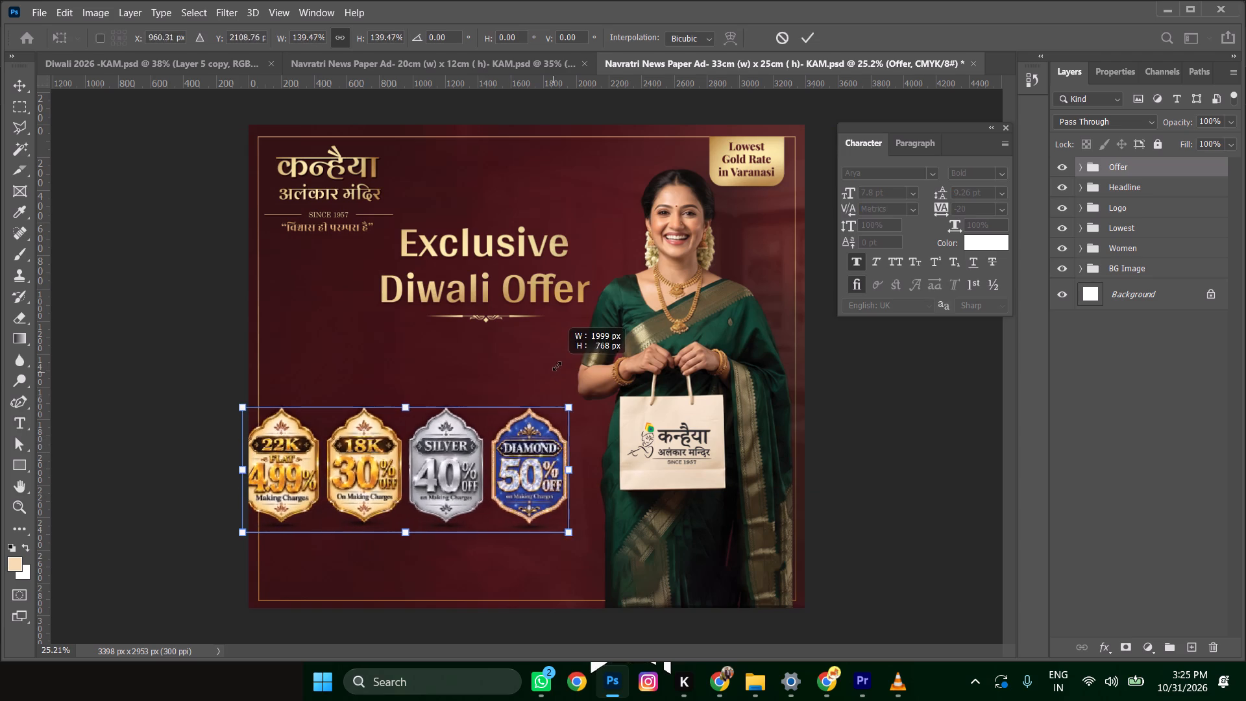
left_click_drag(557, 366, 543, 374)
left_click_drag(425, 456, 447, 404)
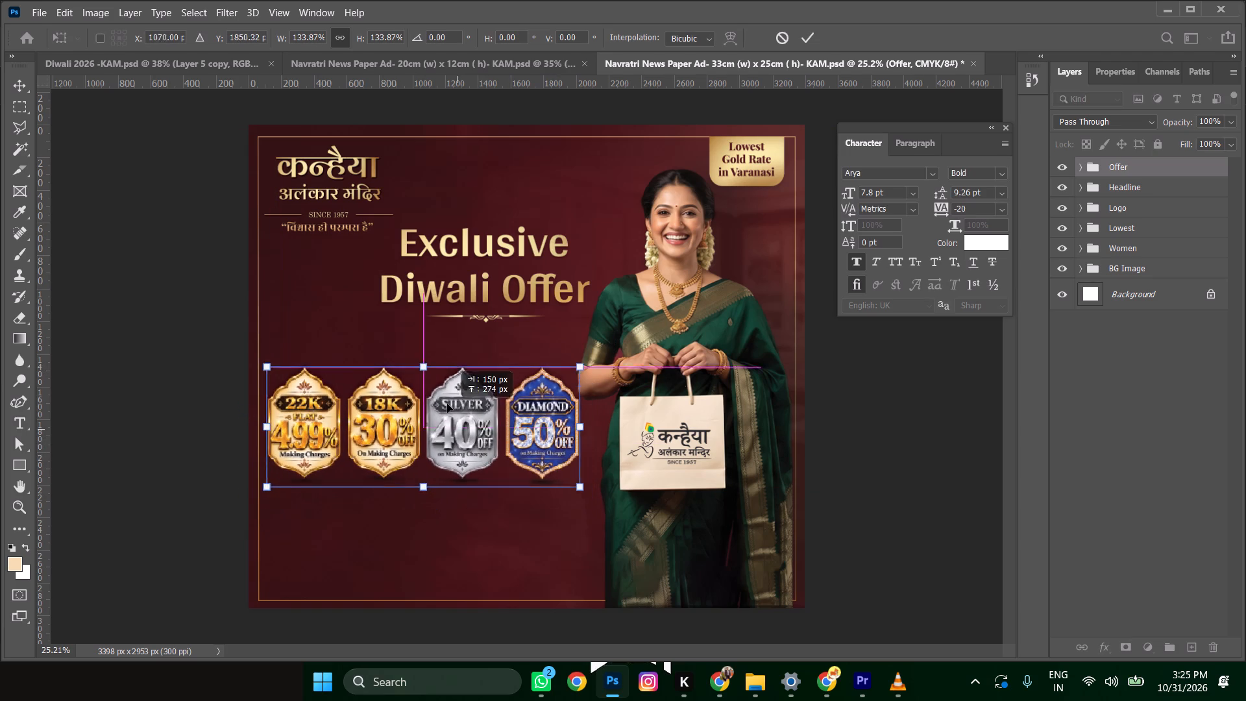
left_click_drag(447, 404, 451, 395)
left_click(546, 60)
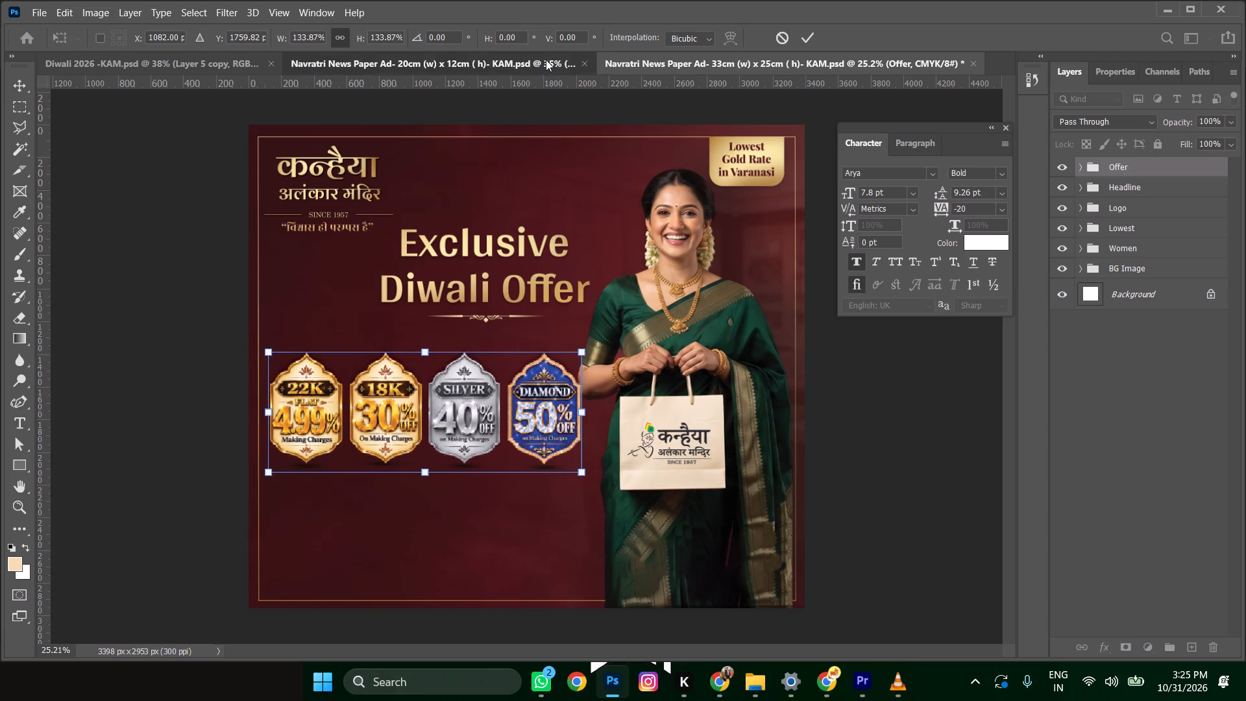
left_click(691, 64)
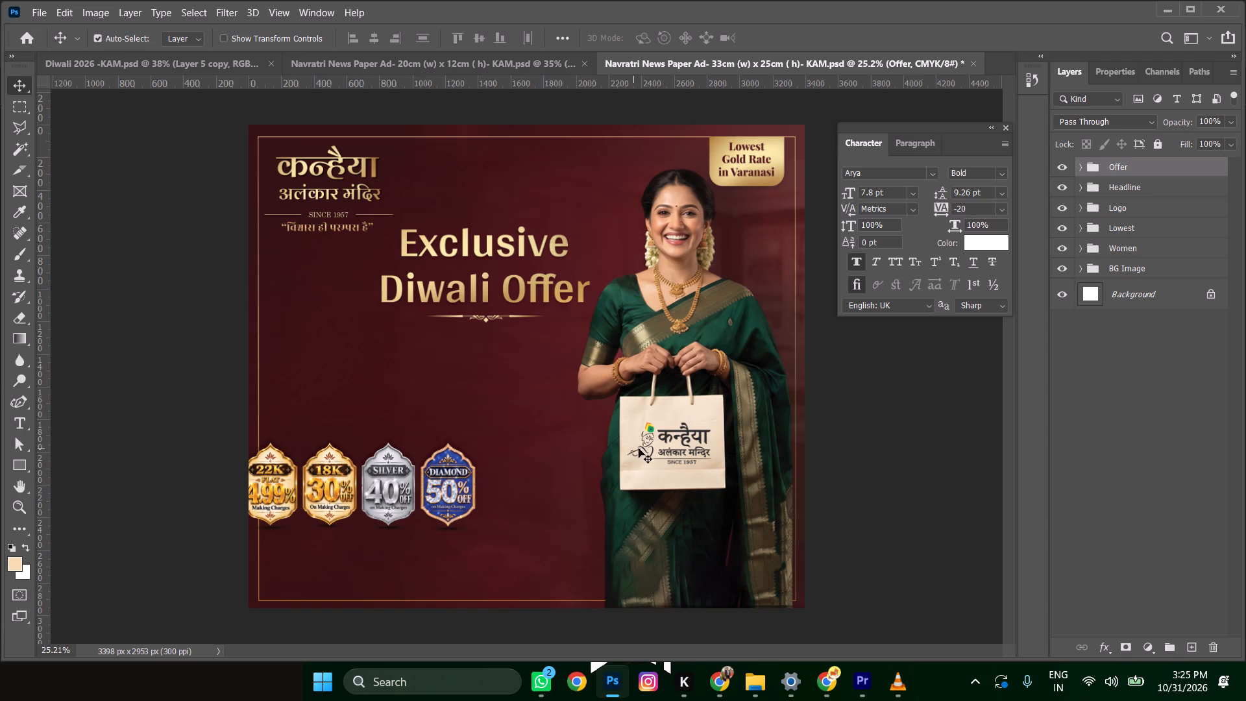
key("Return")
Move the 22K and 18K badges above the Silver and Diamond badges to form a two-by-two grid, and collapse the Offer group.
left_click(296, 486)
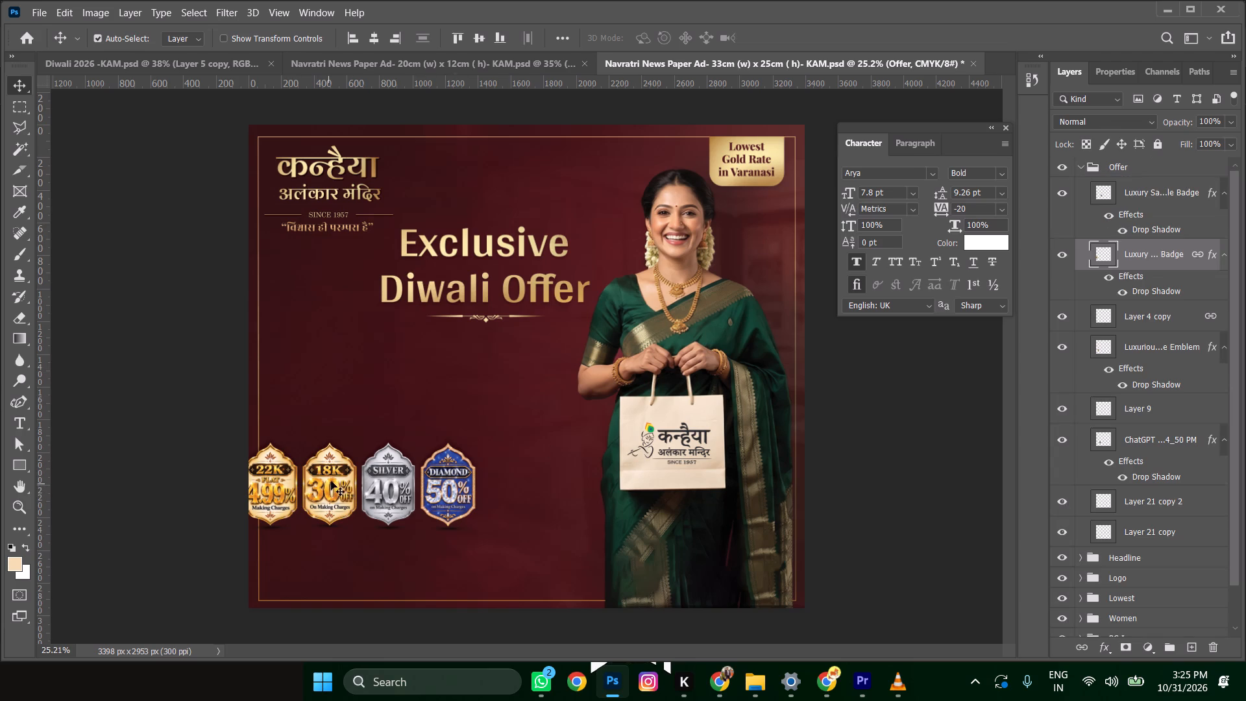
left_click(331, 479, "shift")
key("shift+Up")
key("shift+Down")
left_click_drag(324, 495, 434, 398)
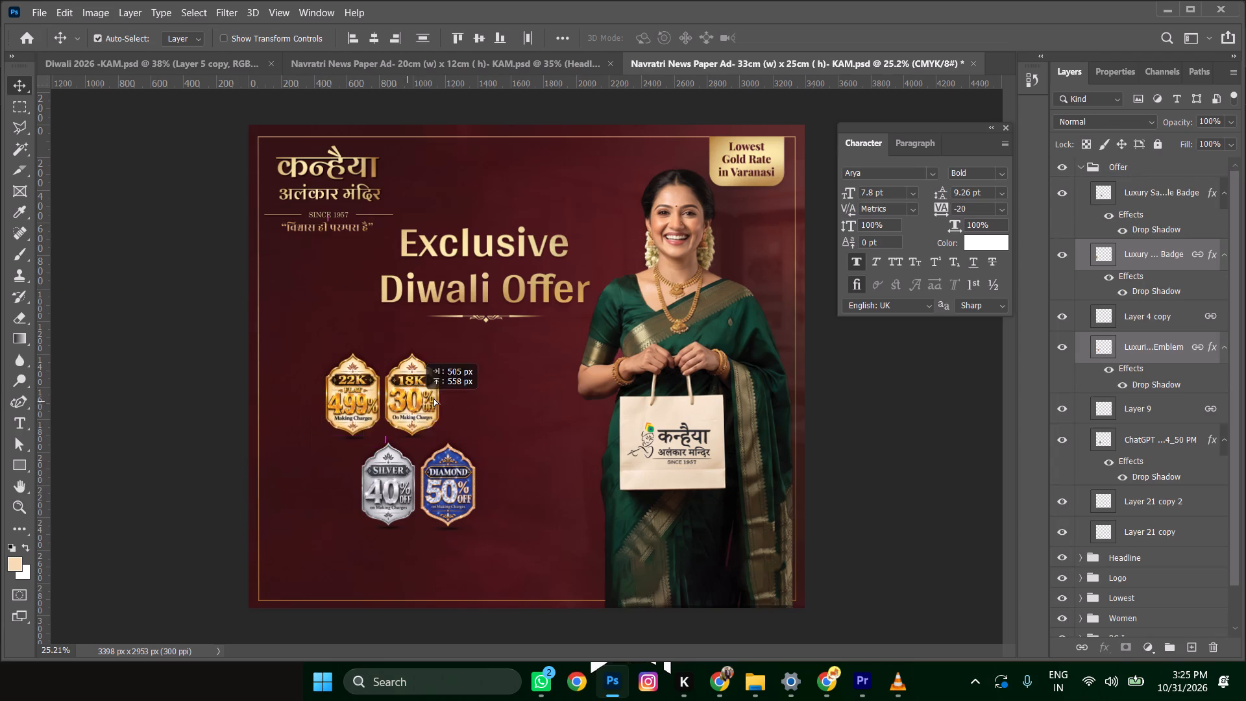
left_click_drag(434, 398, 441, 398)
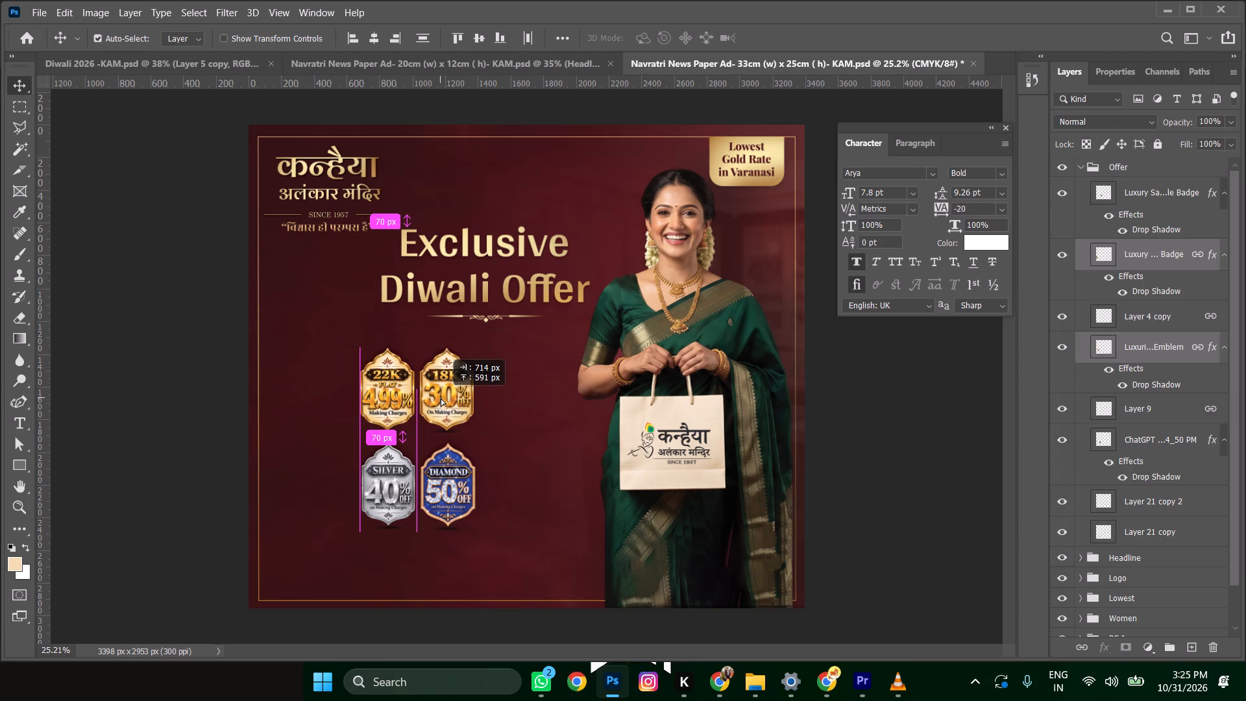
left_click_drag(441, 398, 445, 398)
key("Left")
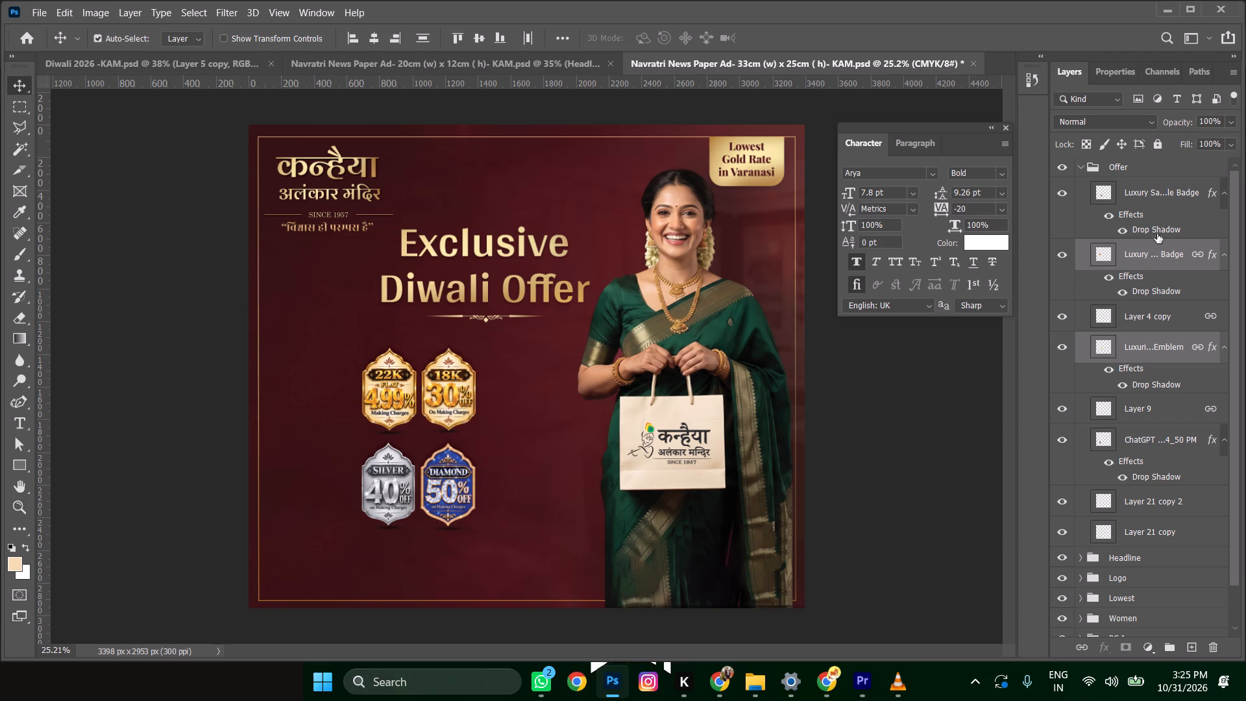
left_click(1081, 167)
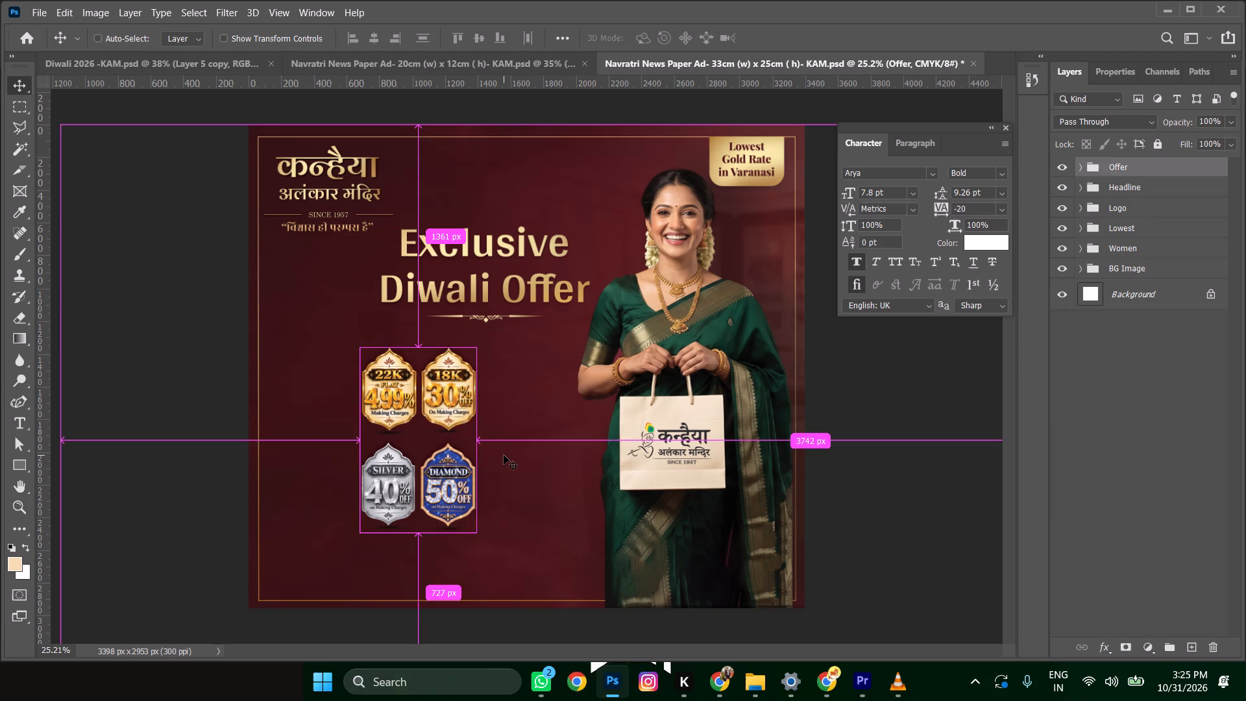
Turn on the CMYK proof colours preview for the 33 × 25 cm ad.
key("ctrl+y")
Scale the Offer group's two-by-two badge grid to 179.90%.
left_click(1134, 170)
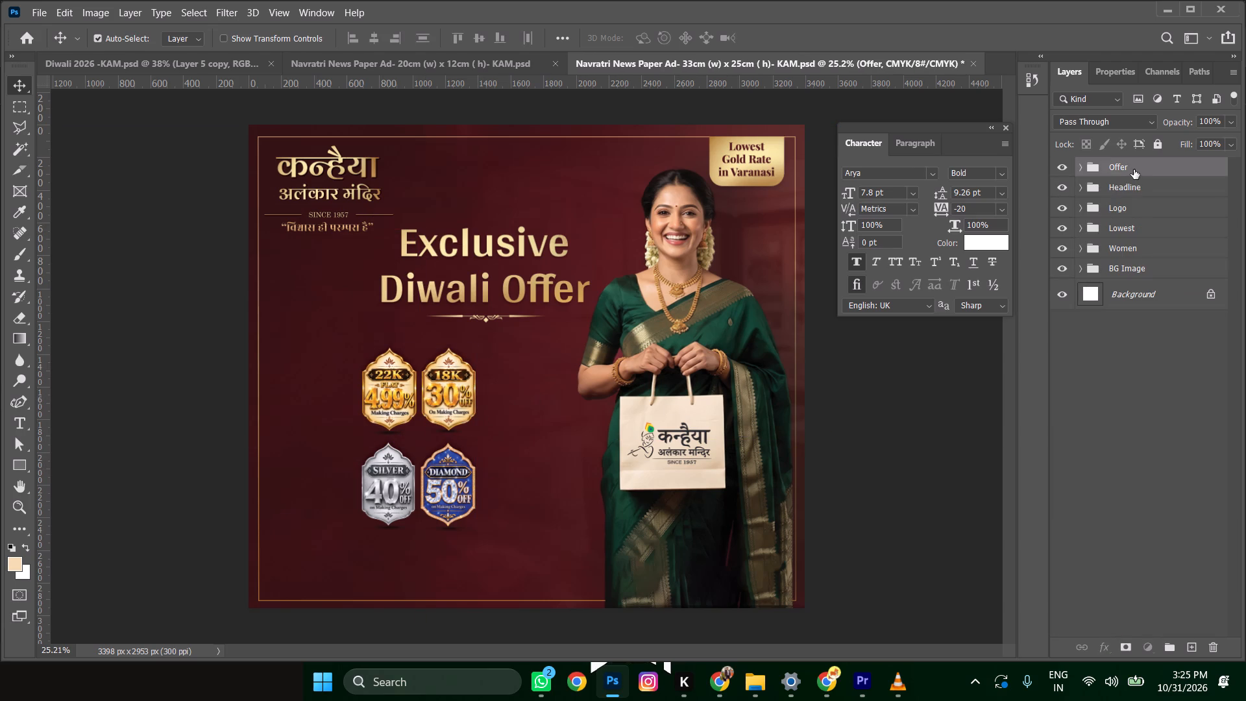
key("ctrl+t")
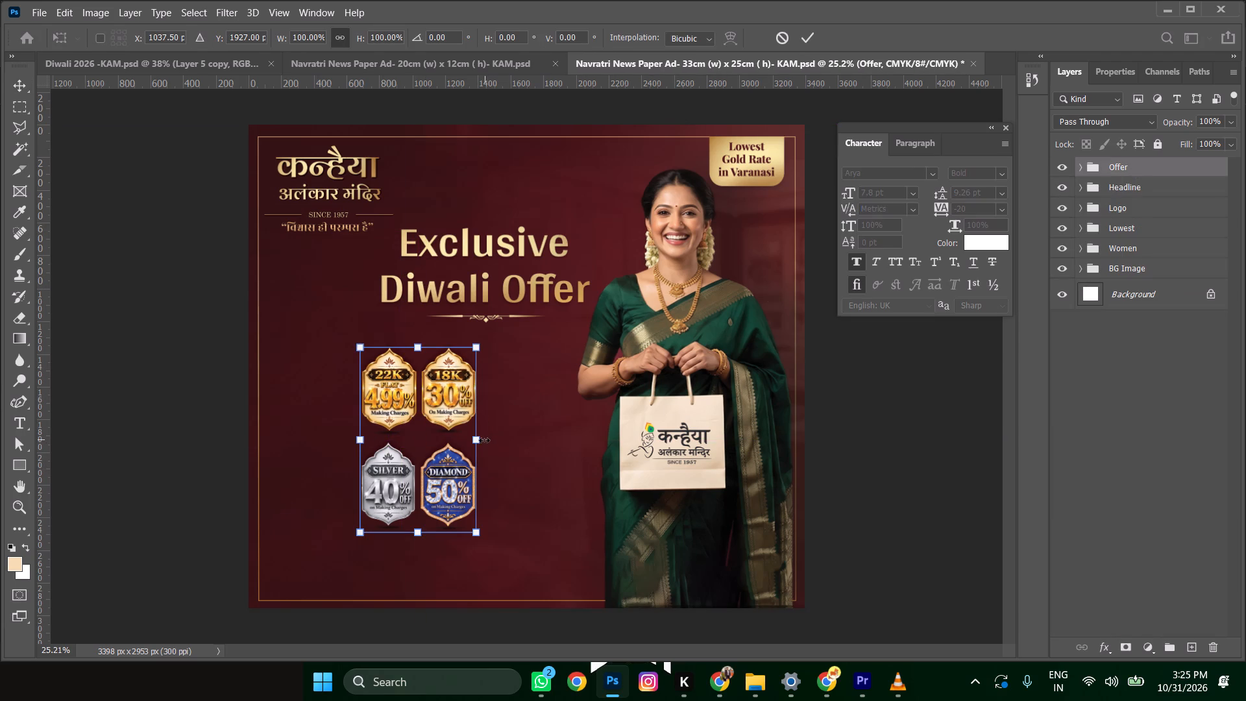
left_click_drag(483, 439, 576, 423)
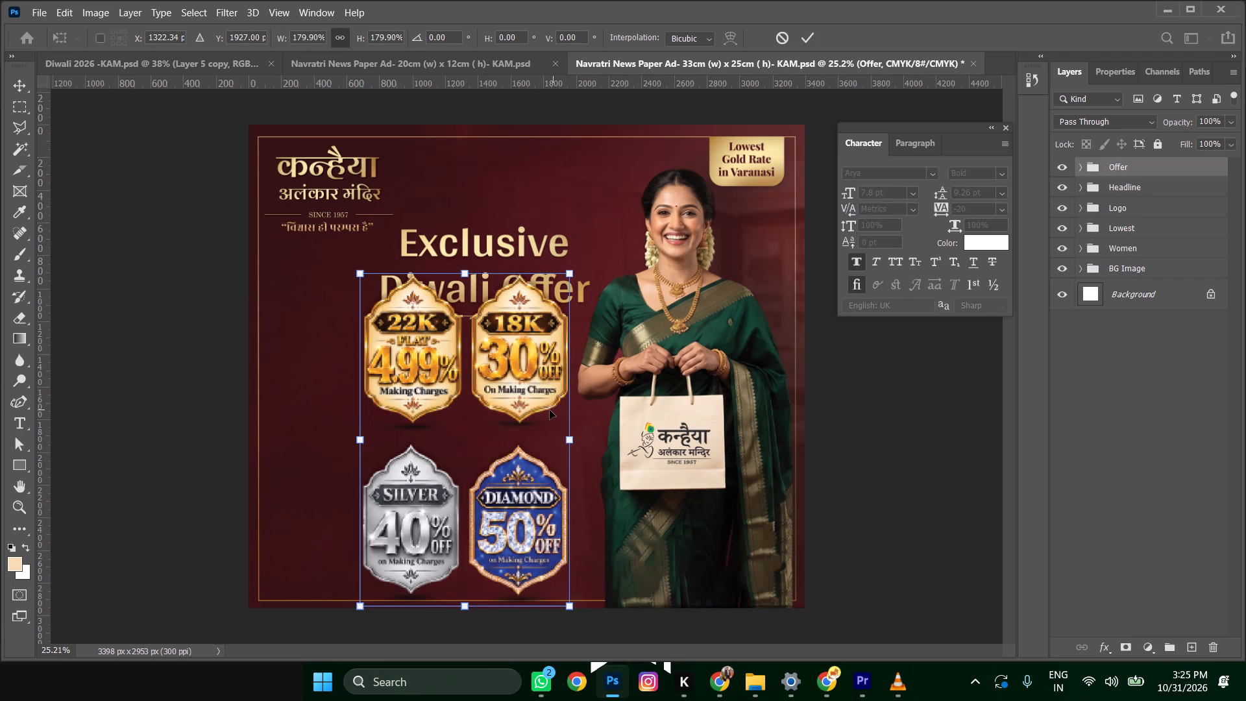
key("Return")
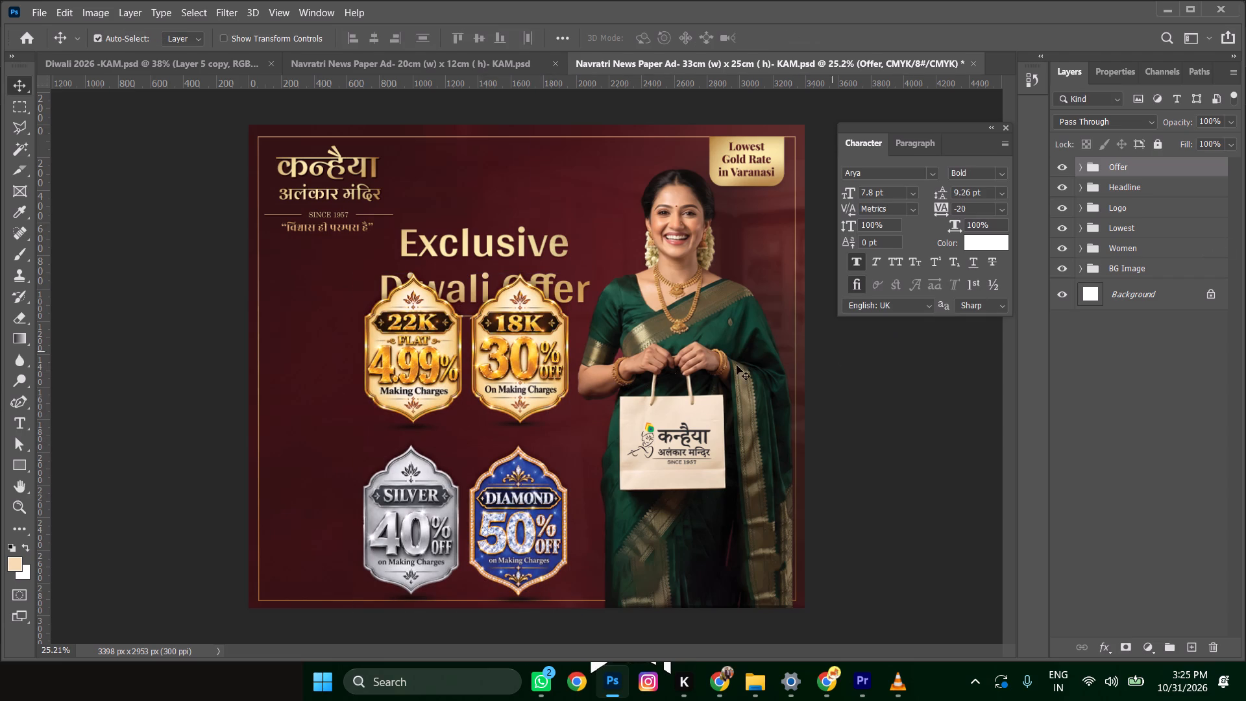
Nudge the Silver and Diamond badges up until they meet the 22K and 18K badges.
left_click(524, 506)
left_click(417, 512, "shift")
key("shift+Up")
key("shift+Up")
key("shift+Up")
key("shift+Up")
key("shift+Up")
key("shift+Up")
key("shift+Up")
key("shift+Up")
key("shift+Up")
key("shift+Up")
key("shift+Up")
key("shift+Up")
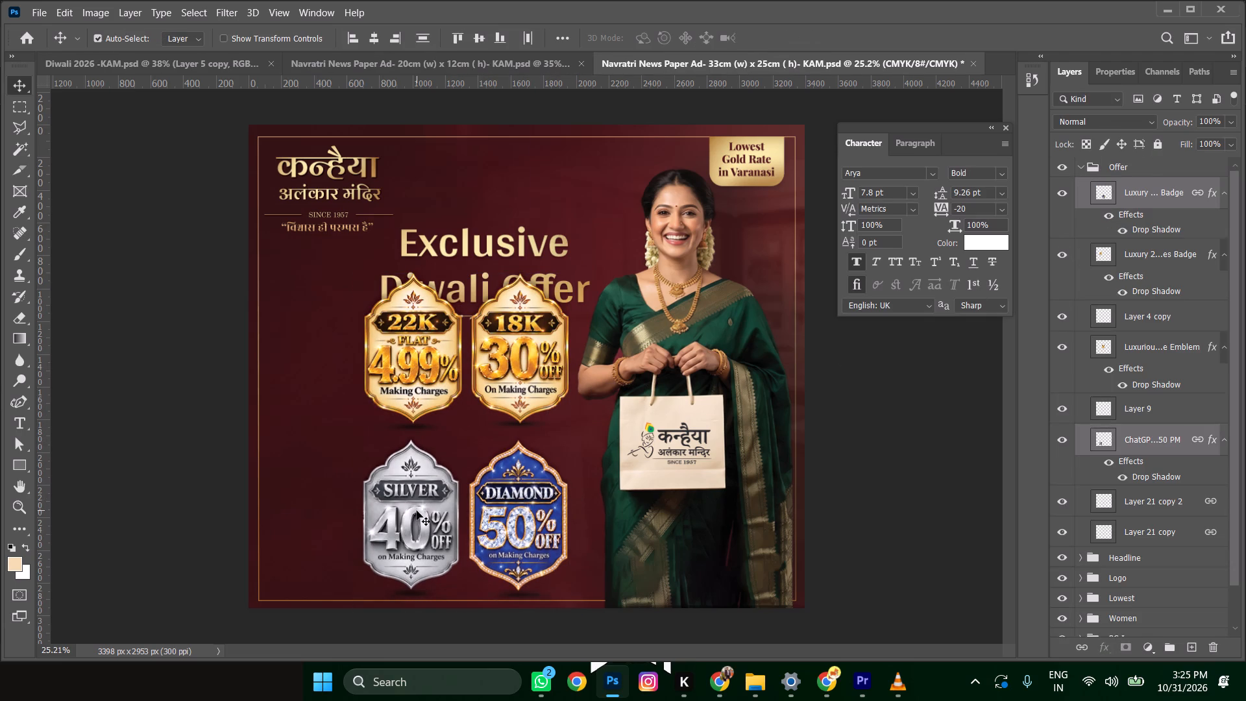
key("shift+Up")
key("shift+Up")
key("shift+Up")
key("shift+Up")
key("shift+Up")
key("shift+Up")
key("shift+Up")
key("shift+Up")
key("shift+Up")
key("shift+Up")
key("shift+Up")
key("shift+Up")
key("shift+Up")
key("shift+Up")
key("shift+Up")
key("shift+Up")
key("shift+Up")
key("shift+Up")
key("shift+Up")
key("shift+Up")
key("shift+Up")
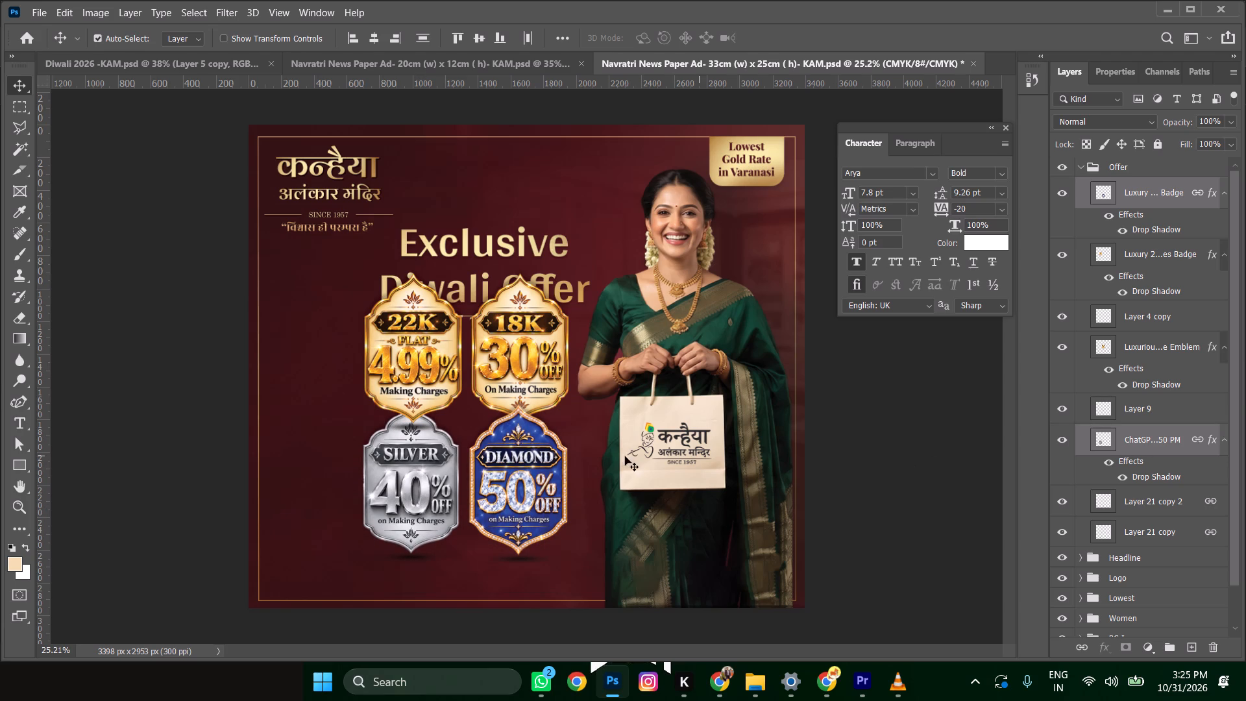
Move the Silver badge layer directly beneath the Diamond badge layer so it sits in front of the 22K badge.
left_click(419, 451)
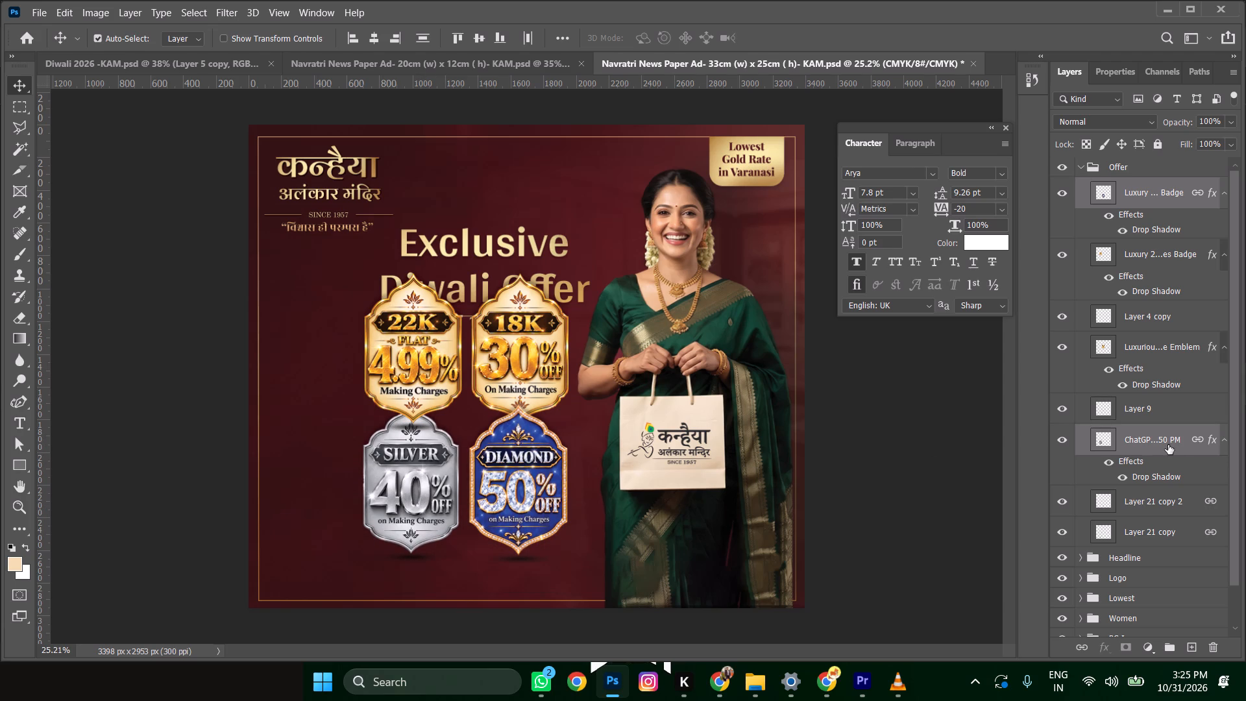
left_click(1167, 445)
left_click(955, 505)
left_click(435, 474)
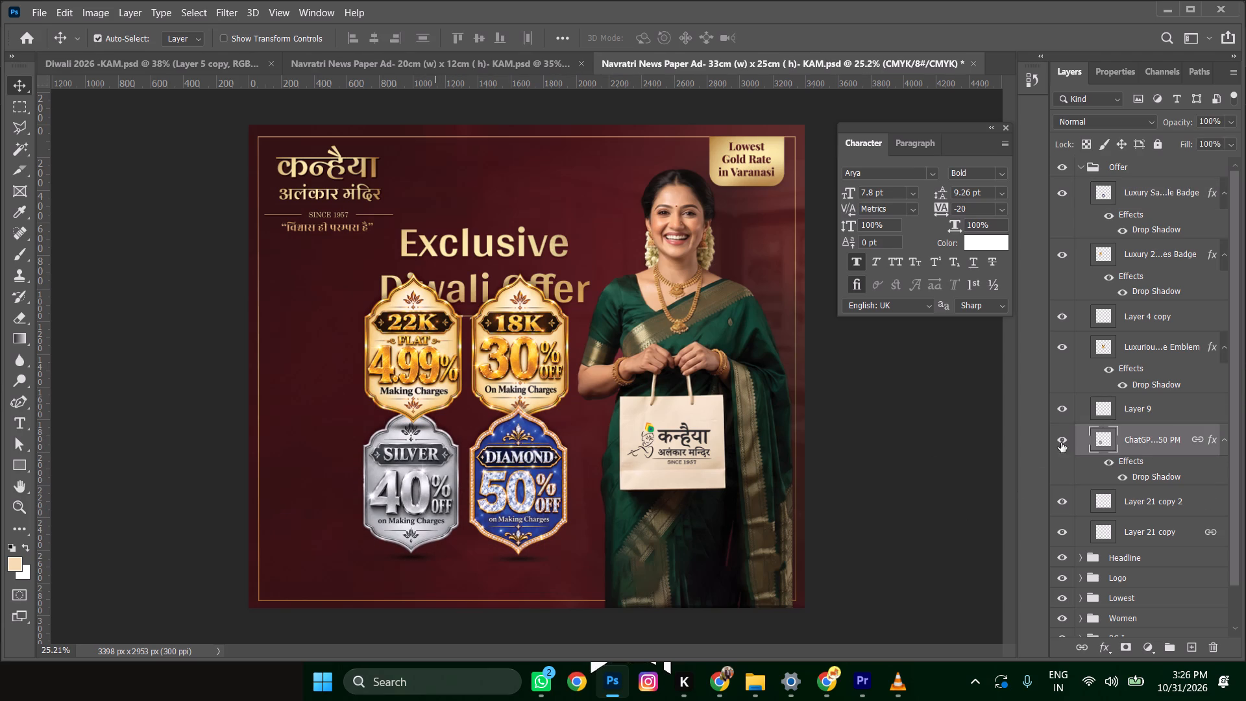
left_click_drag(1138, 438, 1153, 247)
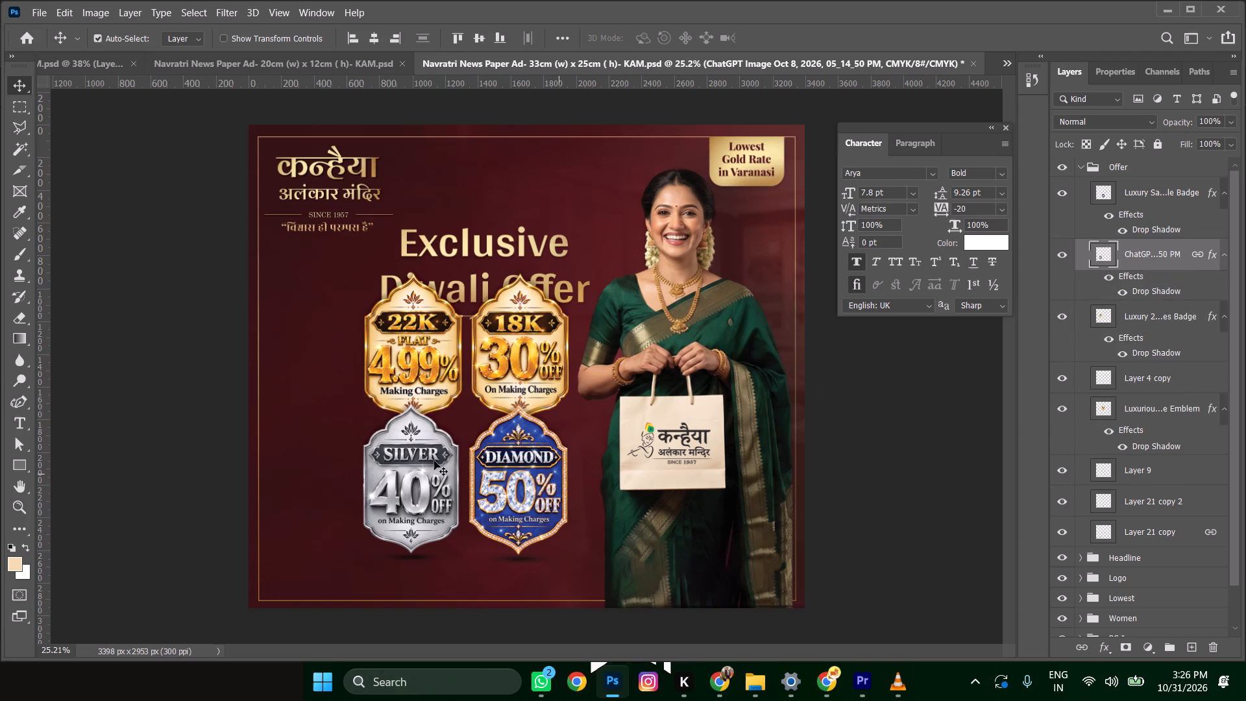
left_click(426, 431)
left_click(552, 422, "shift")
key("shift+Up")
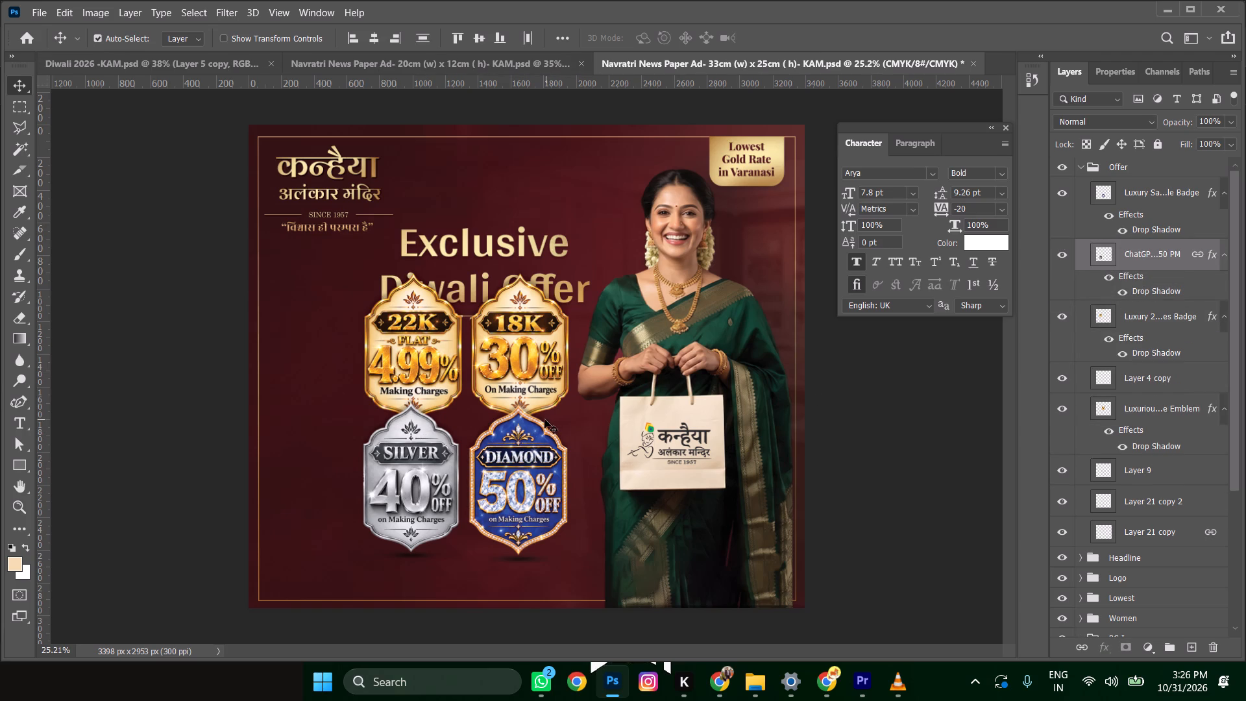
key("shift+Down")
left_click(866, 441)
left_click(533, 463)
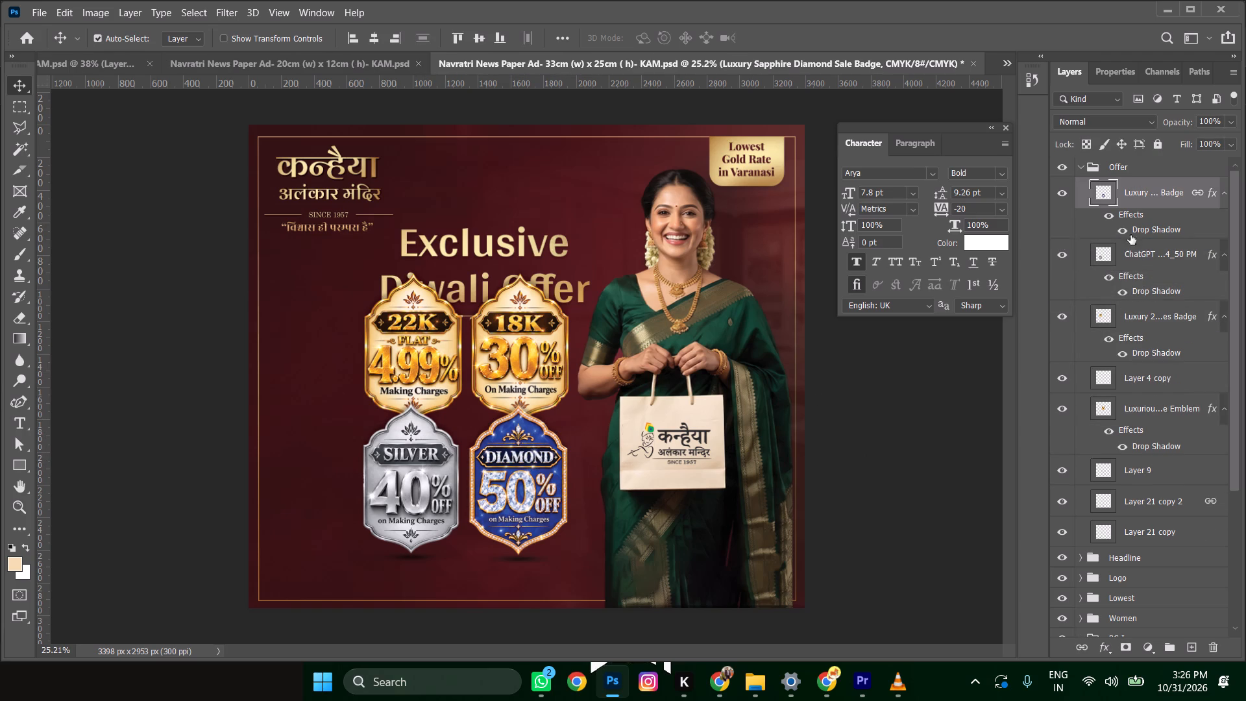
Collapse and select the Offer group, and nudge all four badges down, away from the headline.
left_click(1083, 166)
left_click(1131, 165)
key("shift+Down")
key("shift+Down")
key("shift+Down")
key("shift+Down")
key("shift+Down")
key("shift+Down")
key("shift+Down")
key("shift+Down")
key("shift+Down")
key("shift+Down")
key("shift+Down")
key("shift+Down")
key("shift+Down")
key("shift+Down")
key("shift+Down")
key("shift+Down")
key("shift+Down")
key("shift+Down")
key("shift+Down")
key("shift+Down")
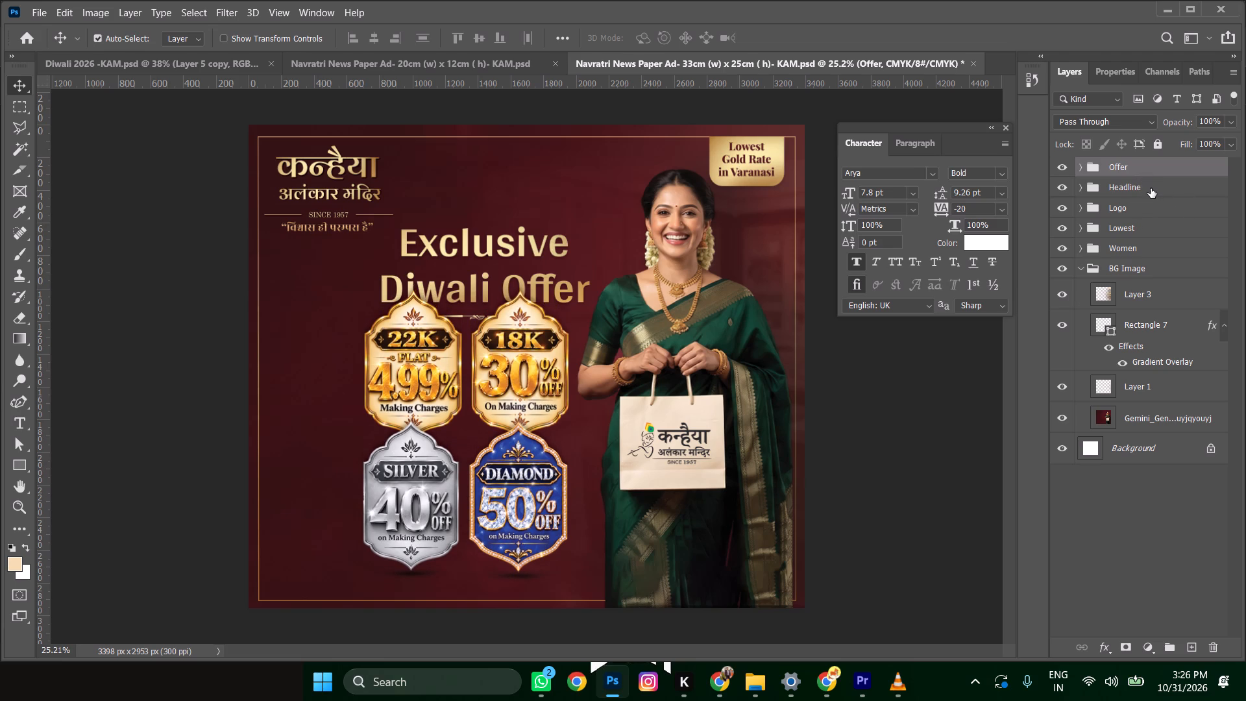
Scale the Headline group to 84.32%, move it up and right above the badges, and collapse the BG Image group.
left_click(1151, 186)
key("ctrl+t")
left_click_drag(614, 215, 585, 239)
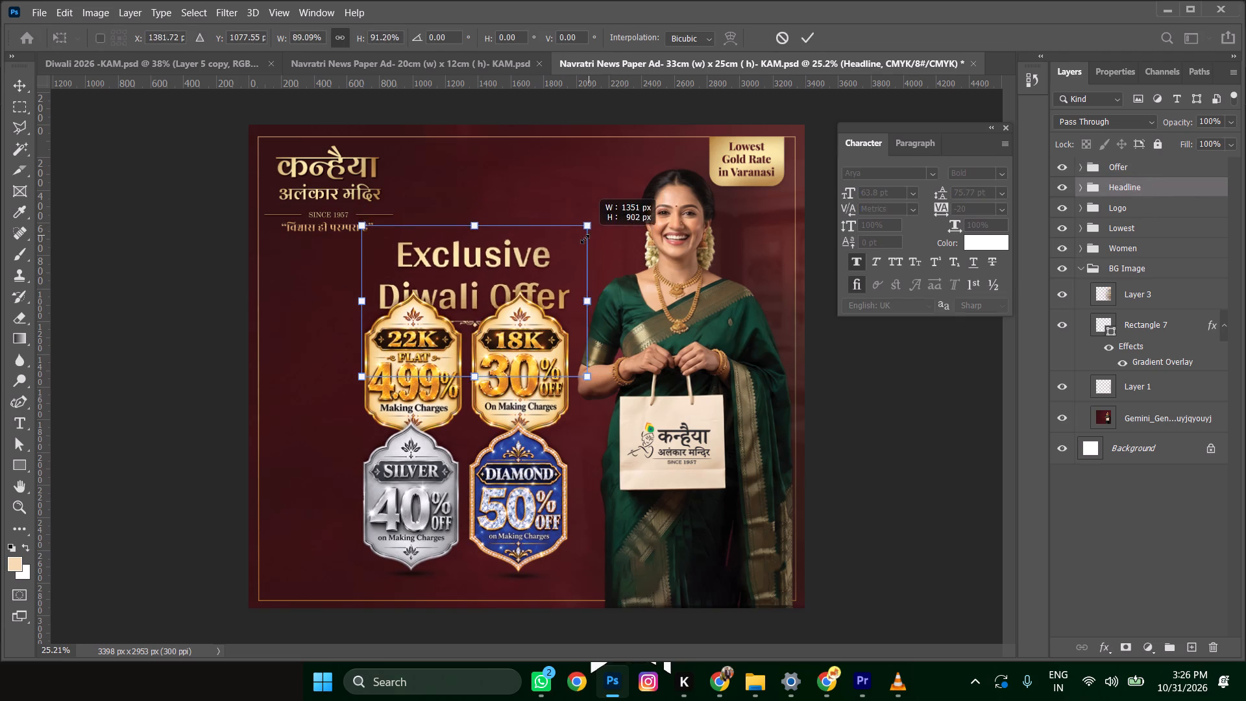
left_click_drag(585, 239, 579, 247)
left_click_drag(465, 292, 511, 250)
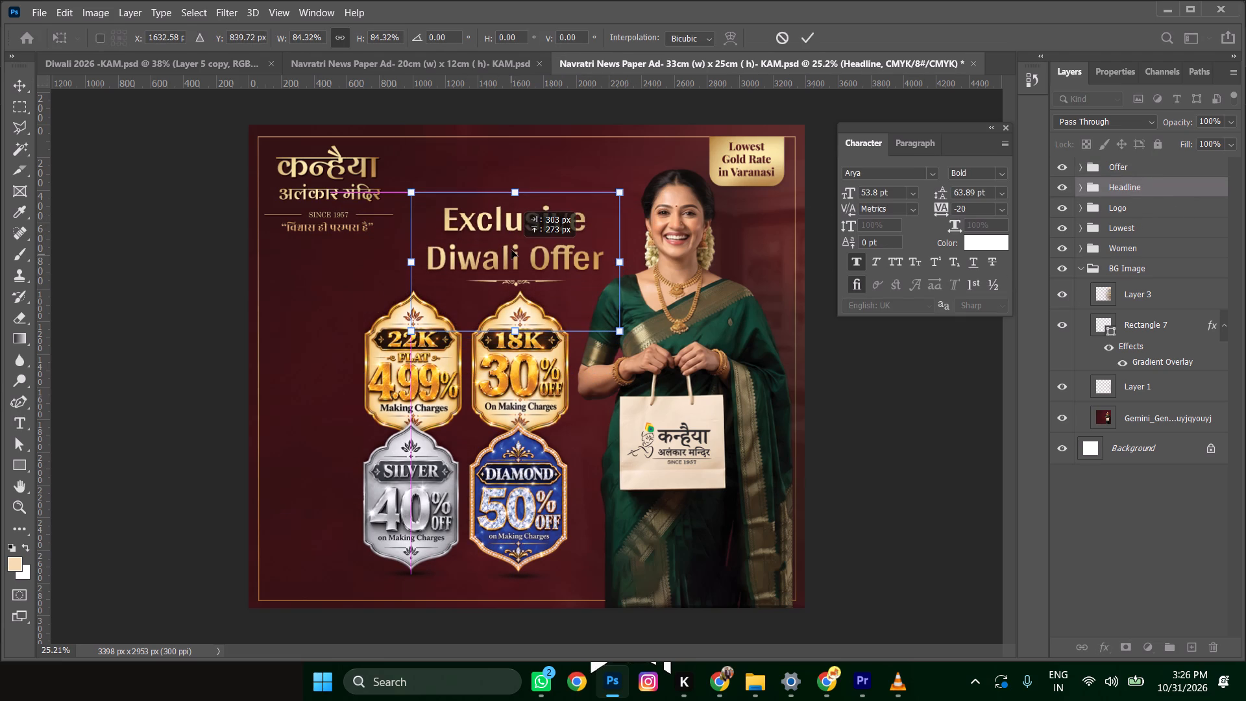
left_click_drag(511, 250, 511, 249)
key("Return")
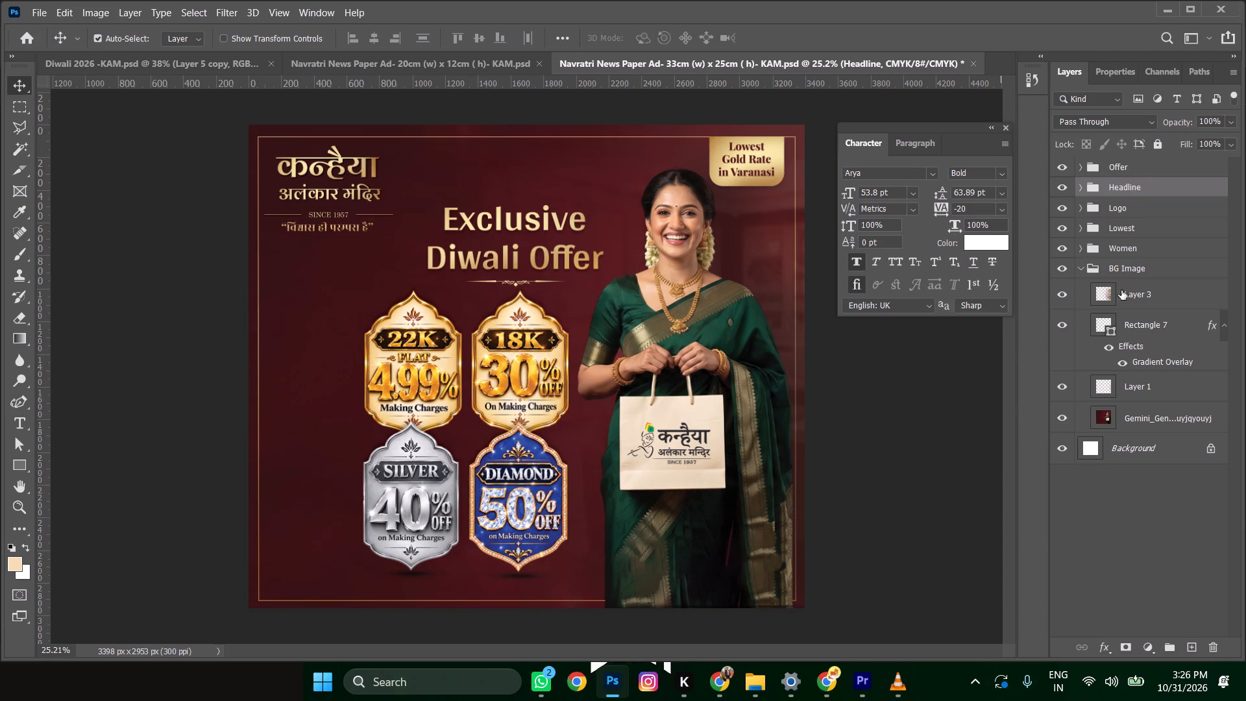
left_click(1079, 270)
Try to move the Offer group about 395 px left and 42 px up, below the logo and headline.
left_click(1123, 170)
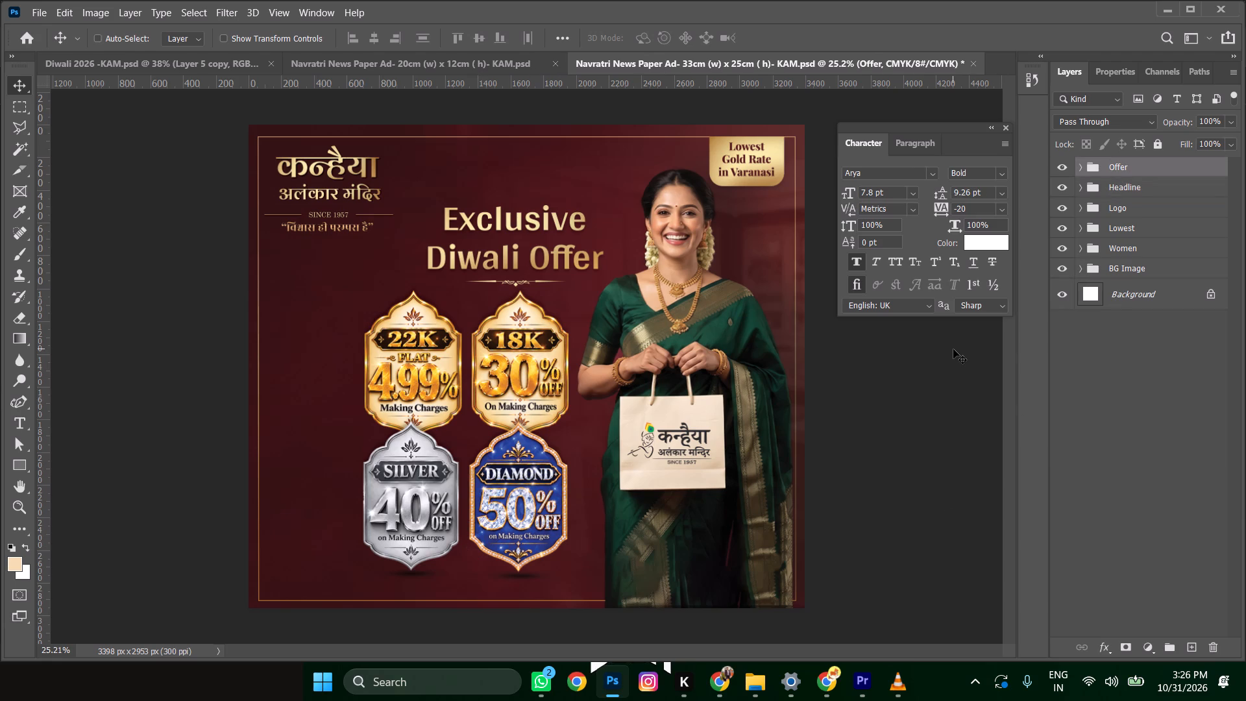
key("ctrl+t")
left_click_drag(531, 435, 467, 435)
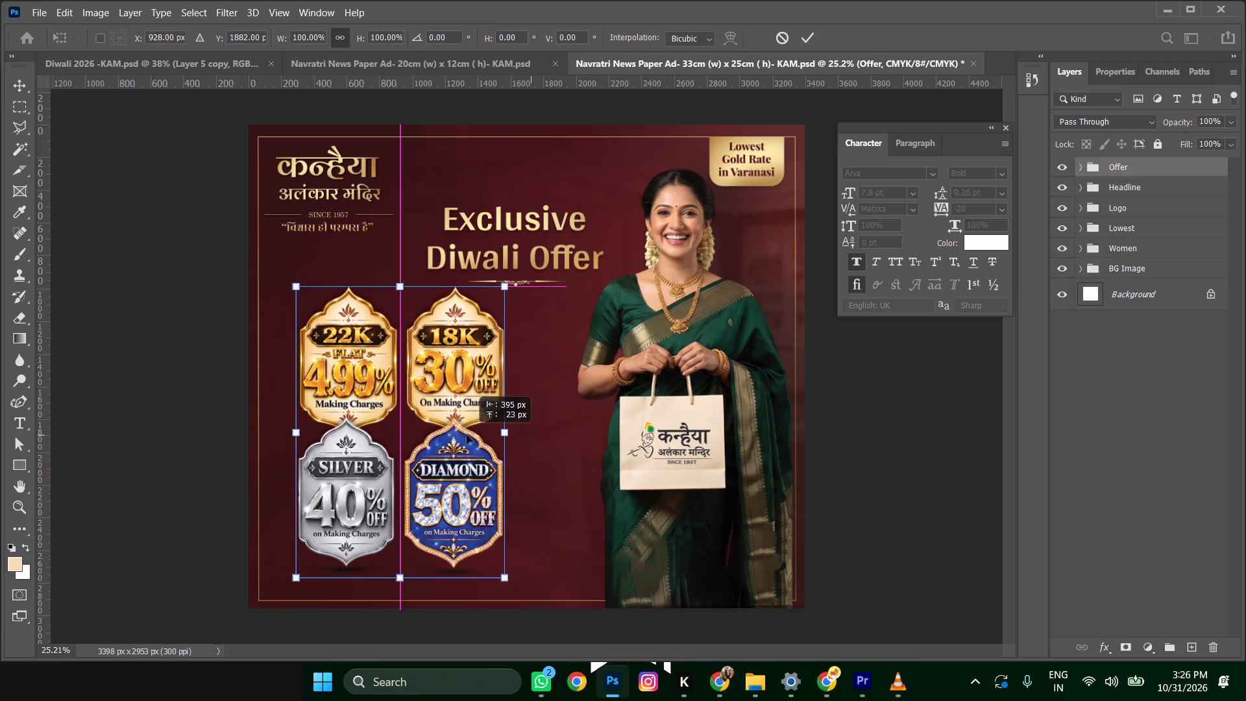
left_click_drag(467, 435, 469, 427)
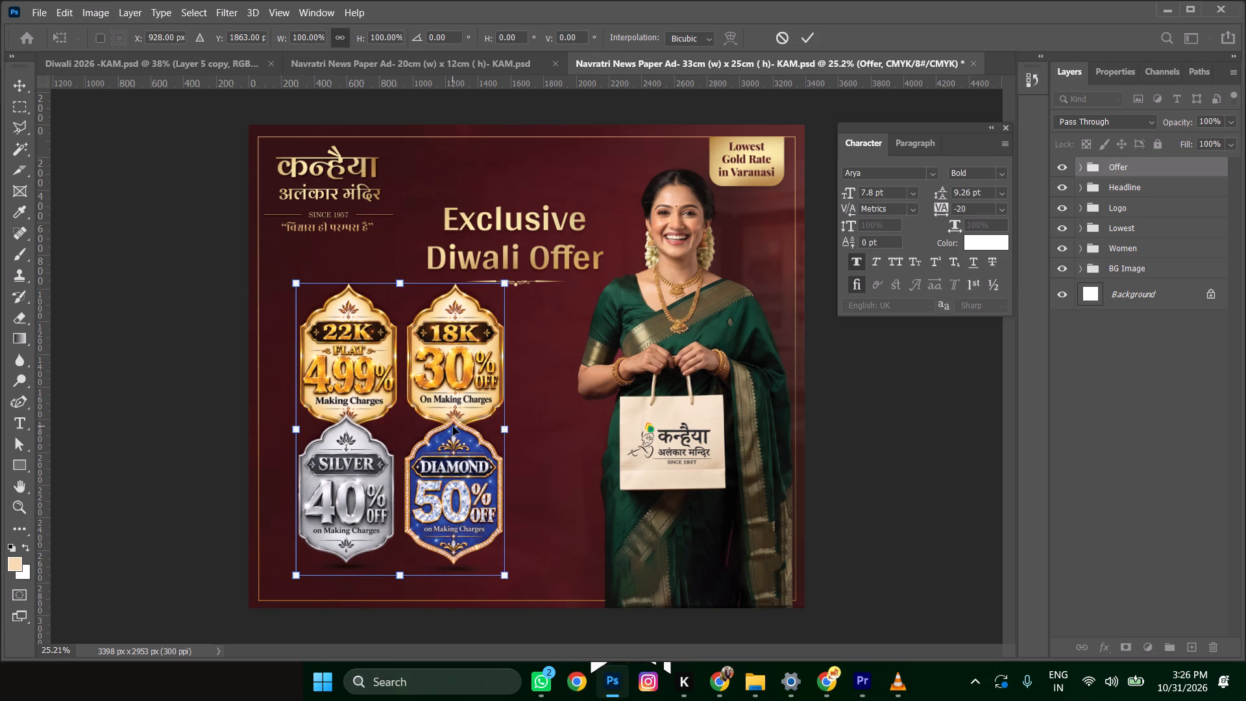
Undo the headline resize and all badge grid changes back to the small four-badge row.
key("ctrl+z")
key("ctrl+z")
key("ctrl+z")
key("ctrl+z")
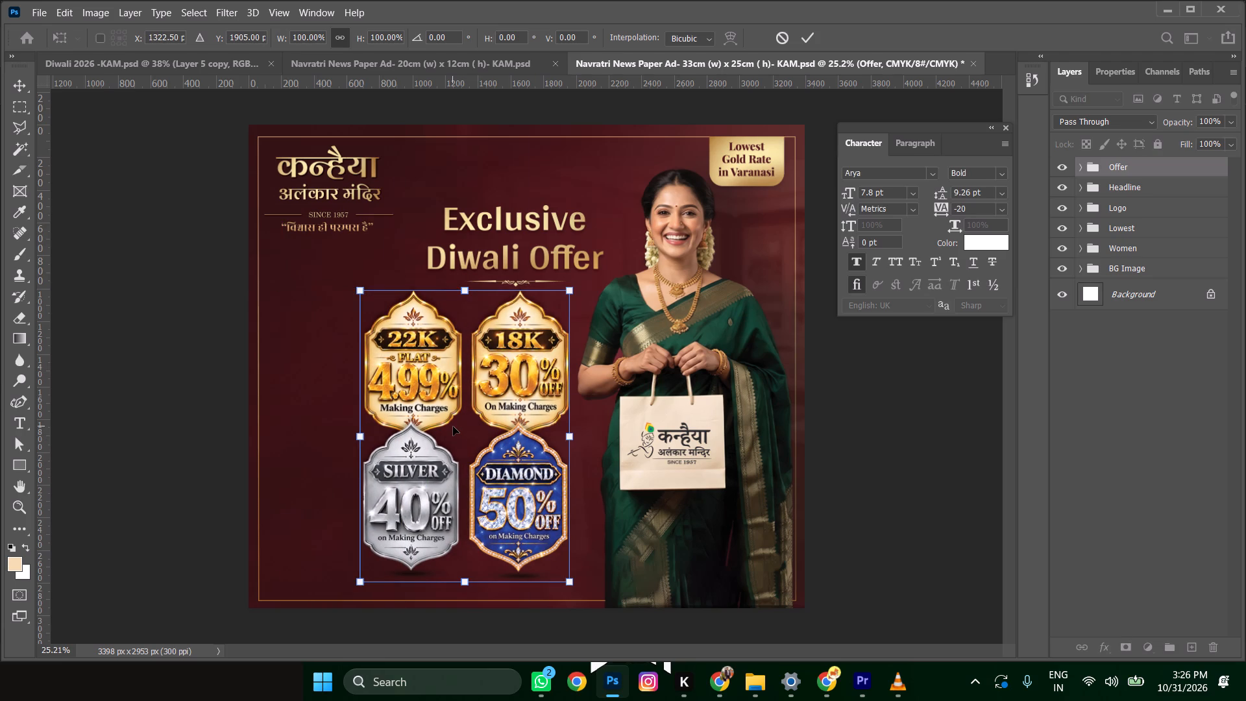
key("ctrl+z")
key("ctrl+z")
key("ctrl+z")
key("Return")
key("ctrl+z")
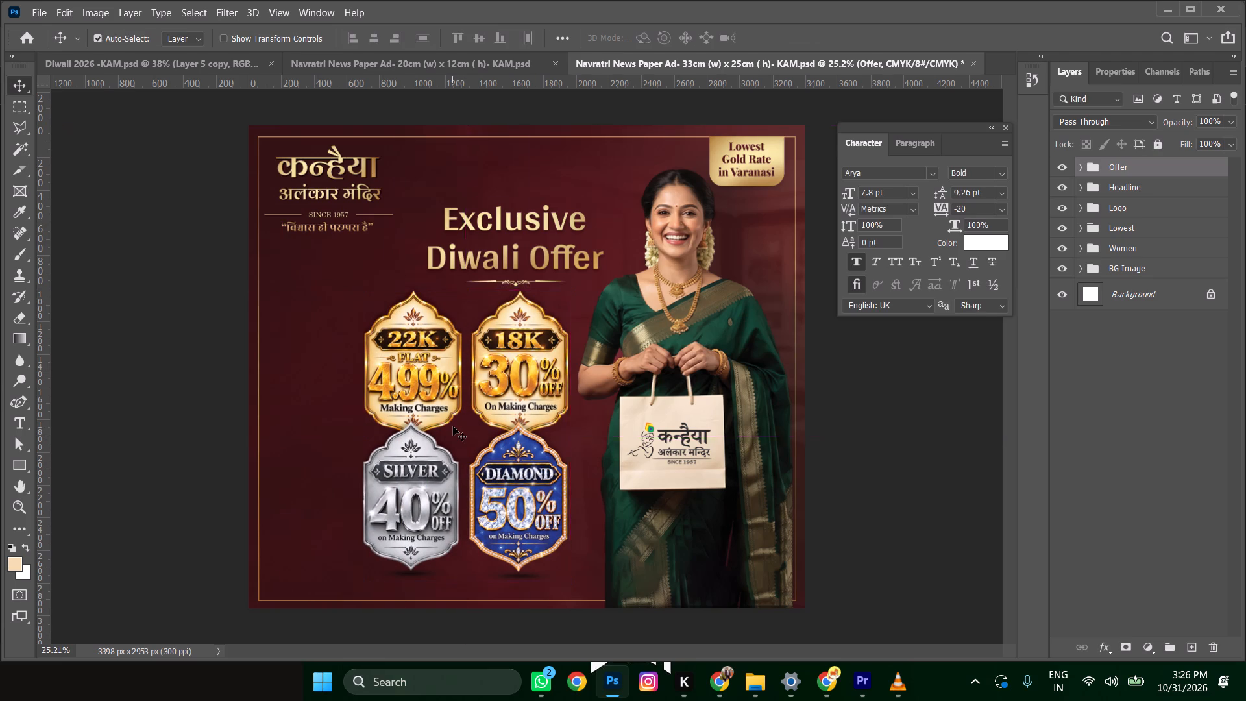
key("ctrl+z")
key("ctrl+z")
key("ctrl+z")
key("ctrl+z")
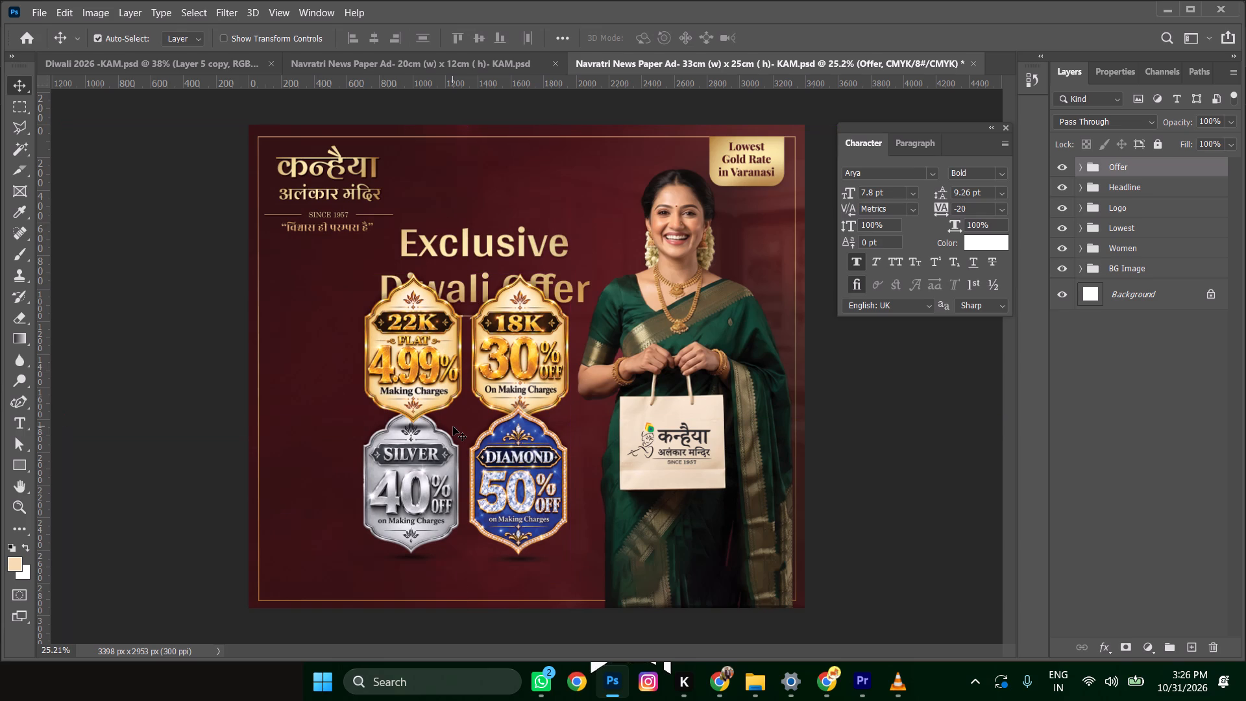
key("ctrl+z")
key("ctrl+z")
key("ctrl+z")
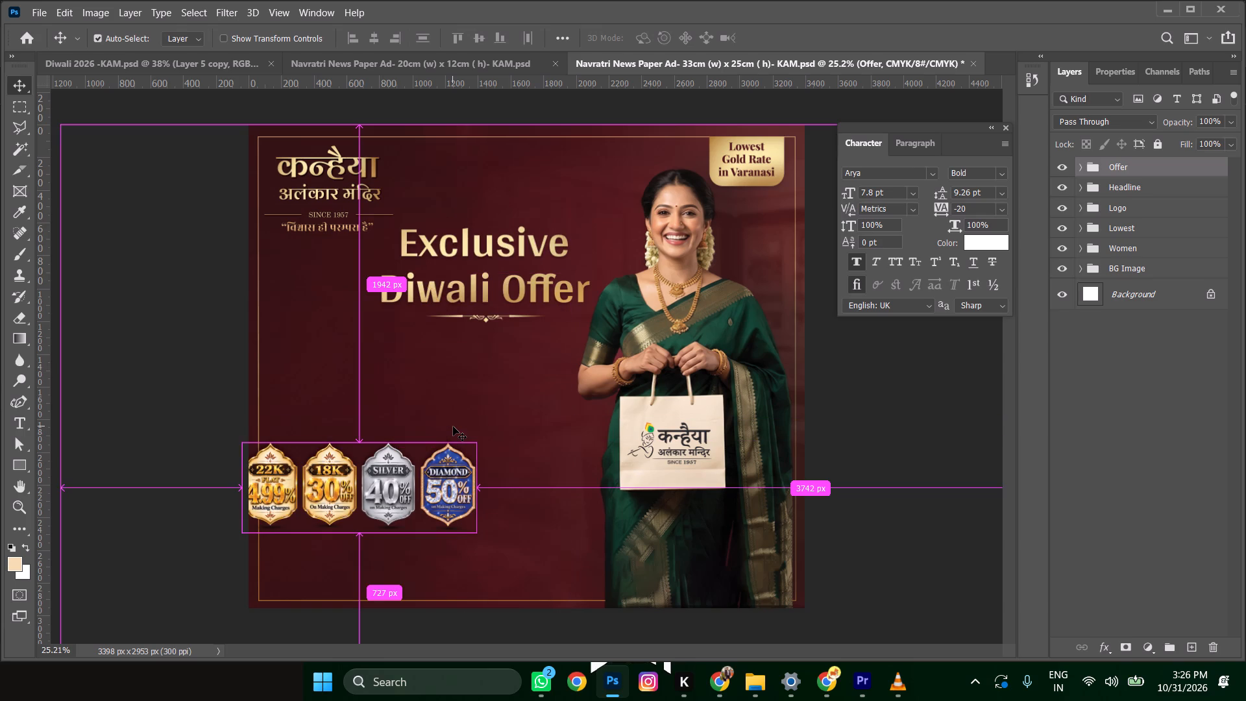
Enlarge the Offer group proportionally so its four badges span from the ad's left edge nearly to the woman.
key("ctrl+t")
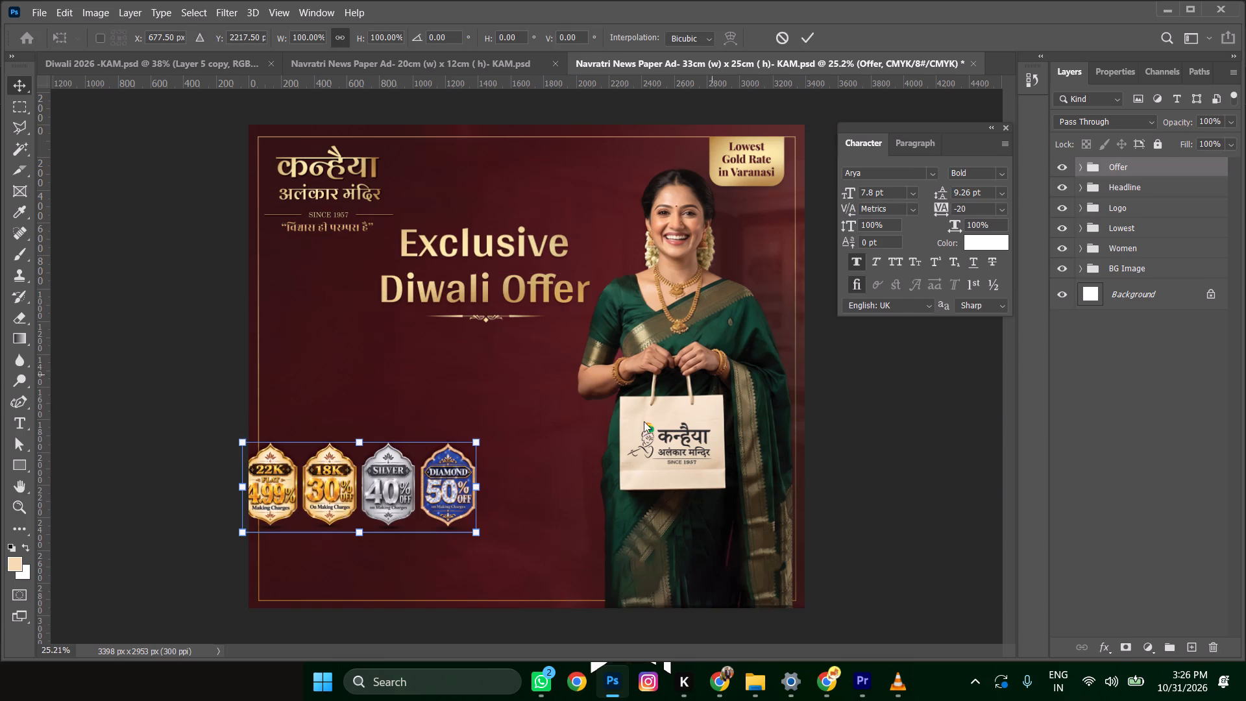
left_click_drag(478, 487, 593, 473)
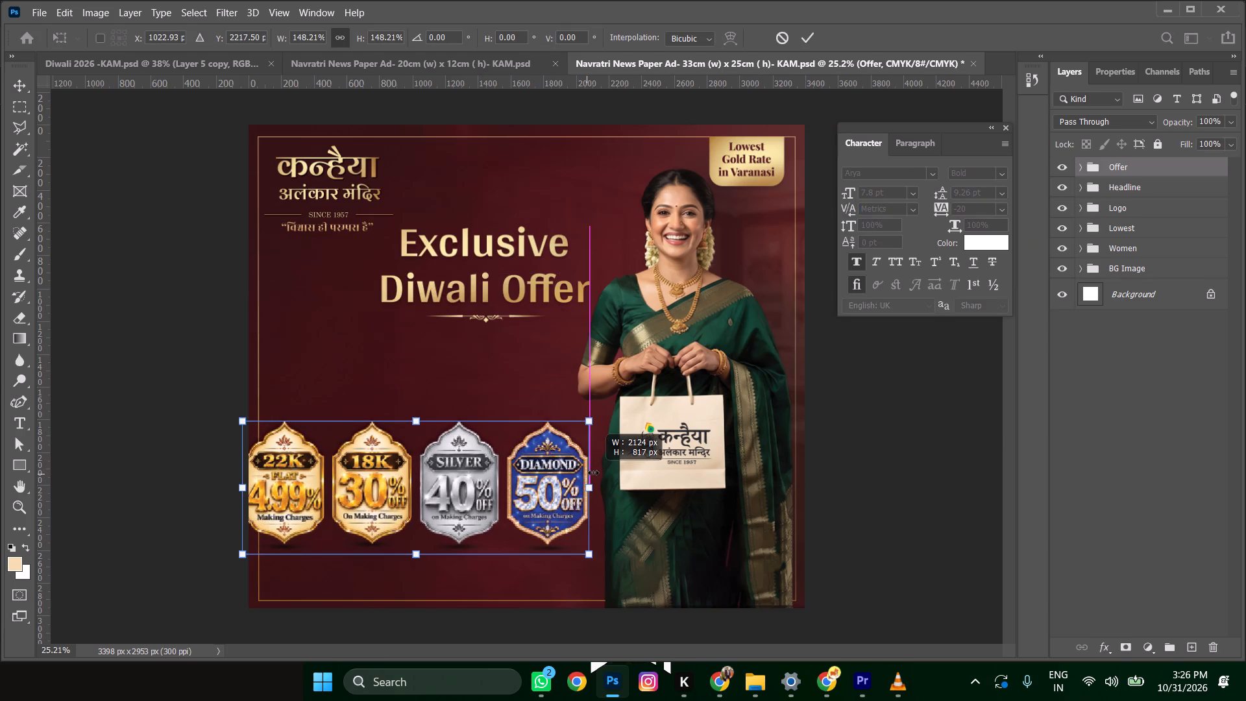
left_click_drag(593, 473, 583, 473)
key("Return")
Nudge the enlarged Offer group right and up so the badges sit inside the gold border, closer to the headline.
key("shift+Right")
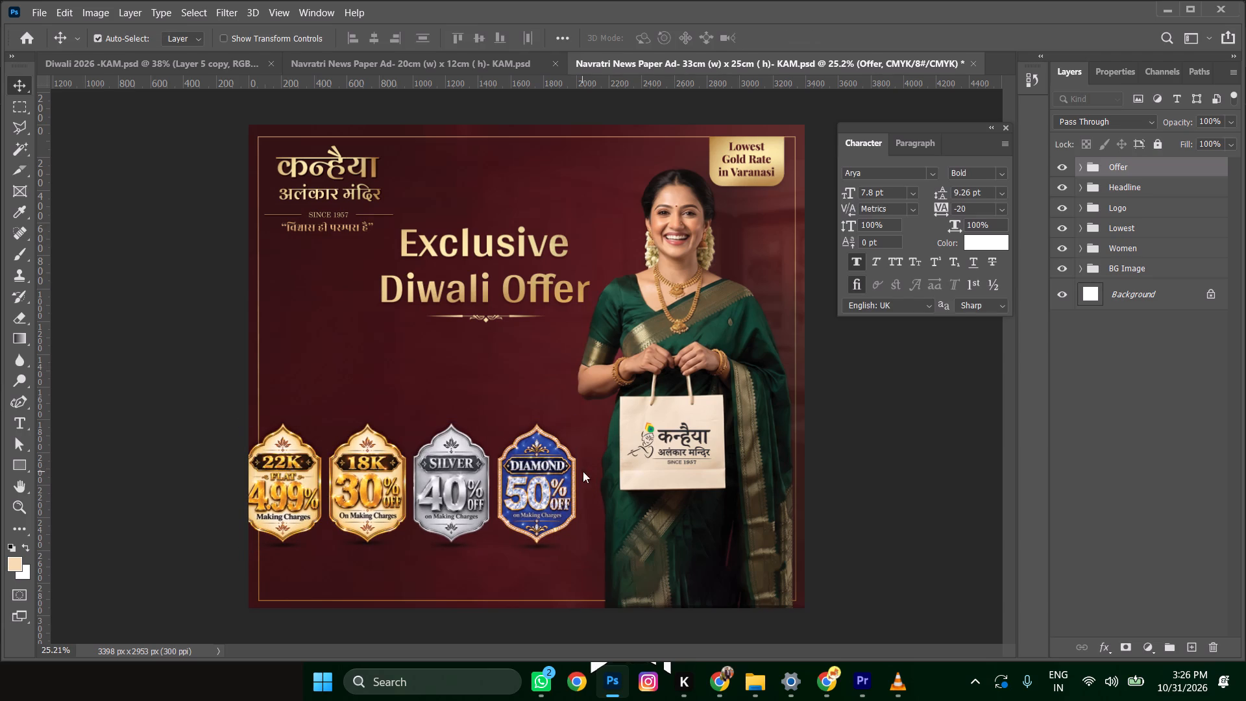
key("shift+Right")
key("shift+Up")
key("shift+Right")
key("shift+Up")
key("shift+Right")
key("shift+Up")
key("shift+Right")
key("shift+Up")
key("shift+Right")
key("shift+Up")
key("shift+Right")
key("shift+Up")
key("shift+Up")
key("shift+Up")
key("shift+Up")
key("shift+Up")
key("shift+Up")
key("shift+Up")
key("shift+Up")
key("shift+Up")
key("shift+Up")
key("shift+Up")
key("shift+Up")
key("shift+Up")
key("shift+Up")
key("shift+Up")
key("shift+Up")
key("shift+Up")
key("shift+Up")
key("shift+Up")
key("shift+Up")
key("shift+Up")
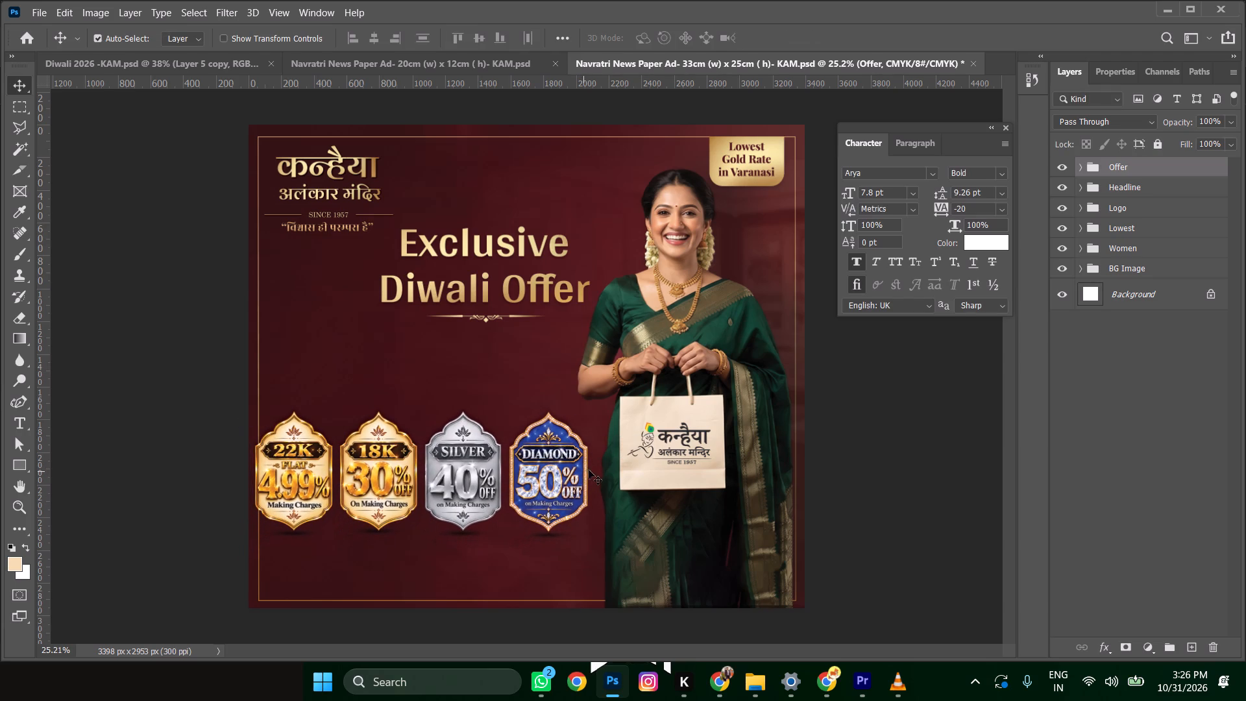
key("shift+Right")
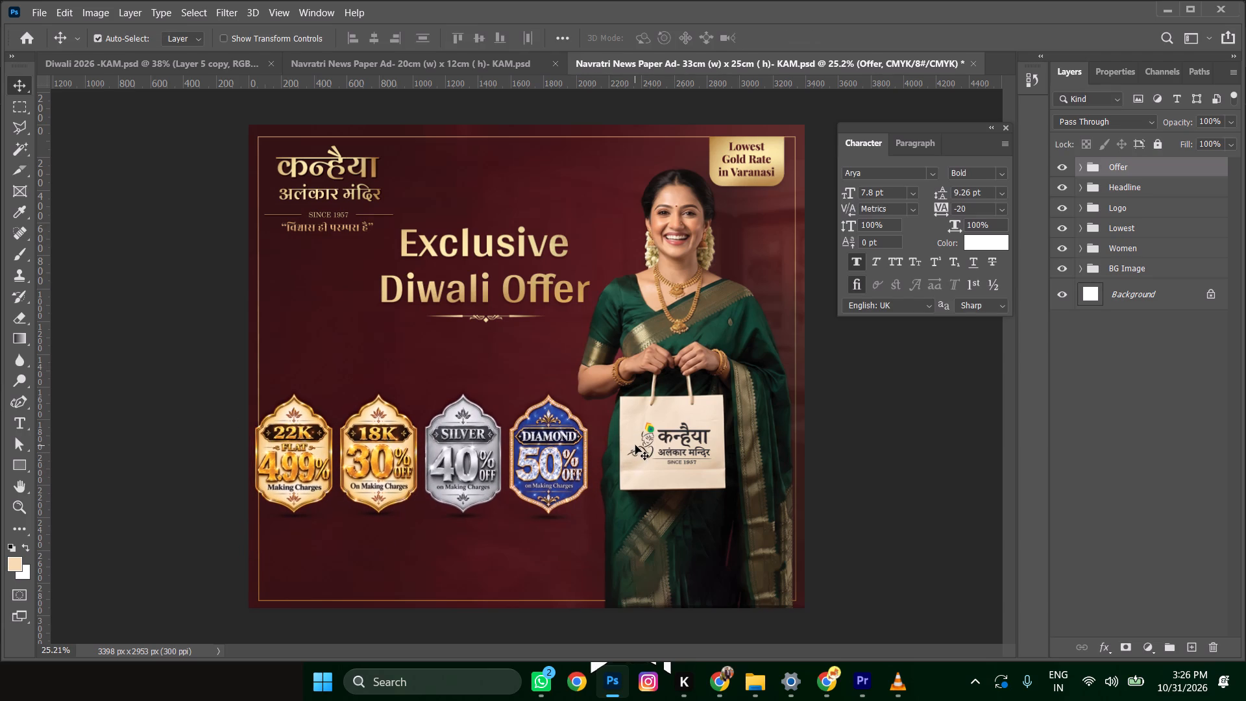
key("shift+Right")
key("shift+Right")
Copy the Flowers group from the 20 × 12 cm Navratri ad into the 33 × 25 cm ad.
left_click(400, 55)
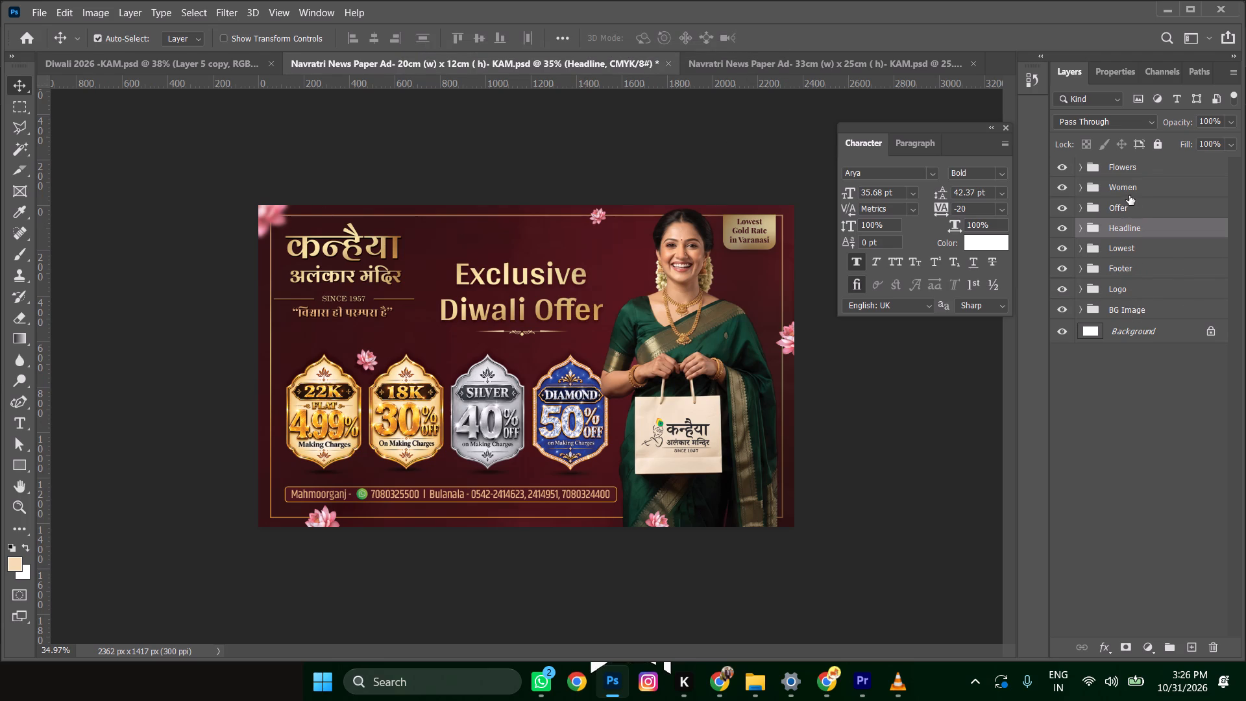
left_click_drag(1154, 166, 968, 153)
left_click_drag(968, 153, 588, 310)
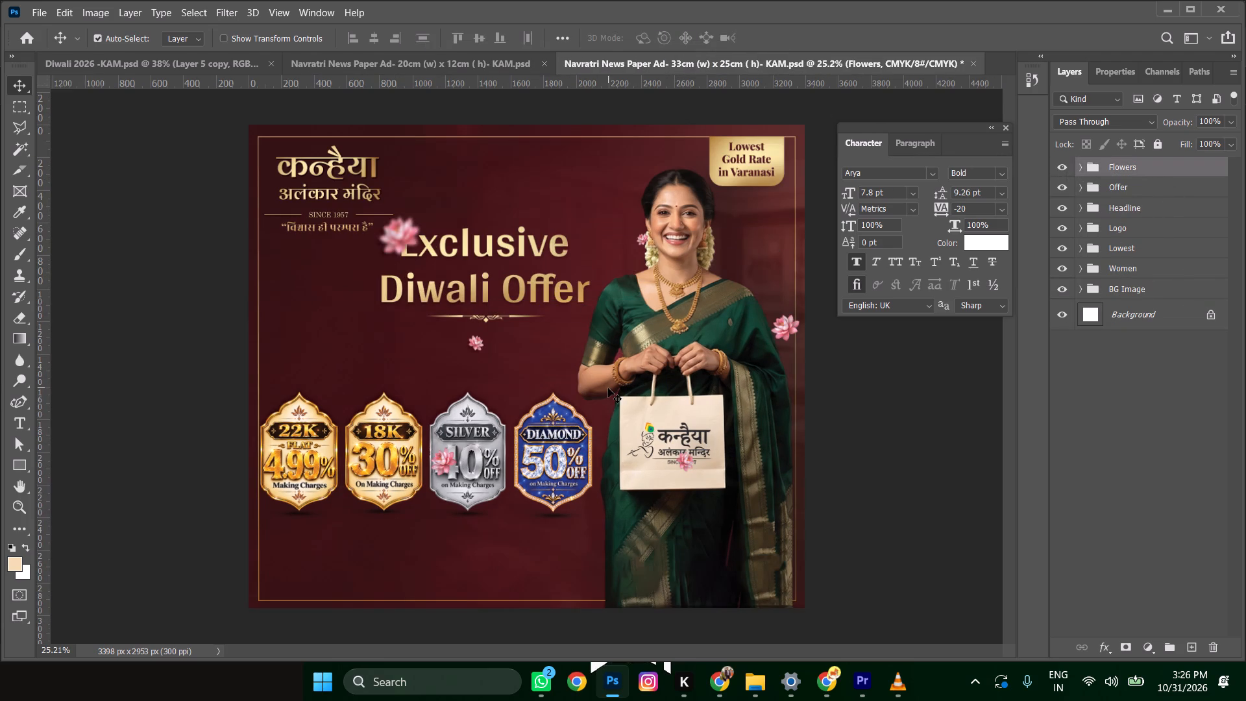
Scale the Flowers group to about 135% so the flowers spread across the ad's full width.
key("ctrl+t")
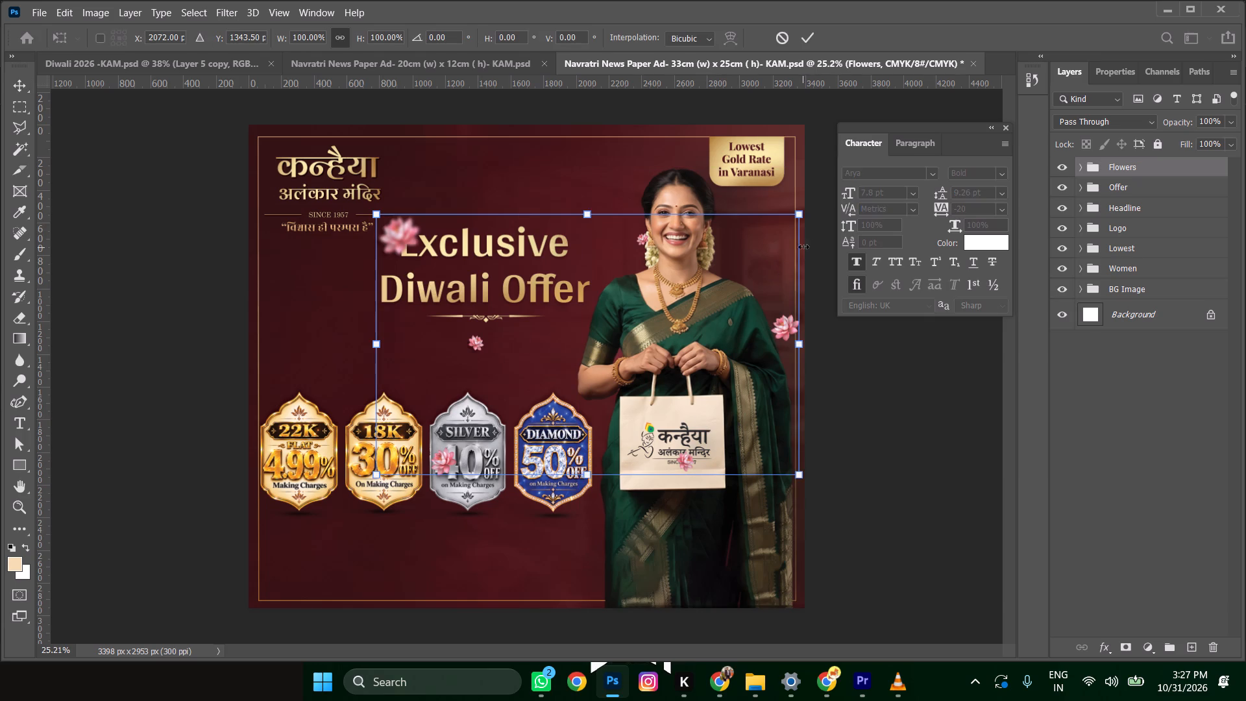
left_click_drag(373, 347, 221, 343)
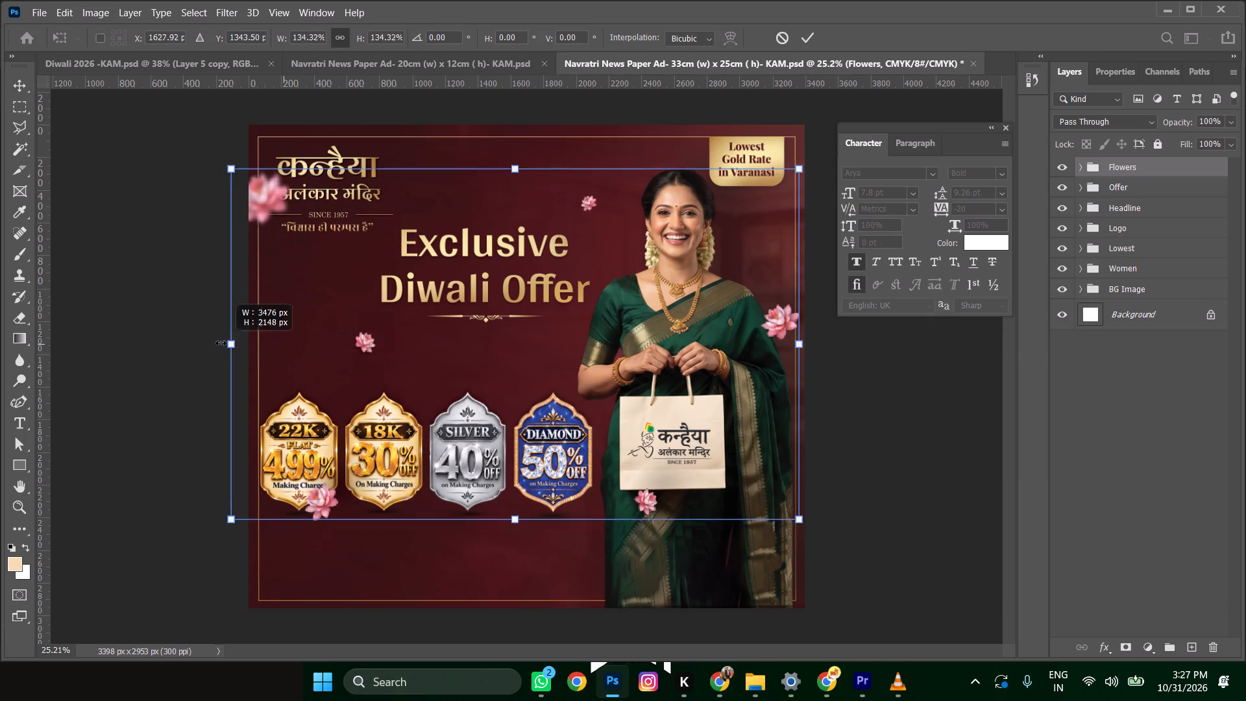
left_click_drag(221, 343, 223, 340)
key("Return")
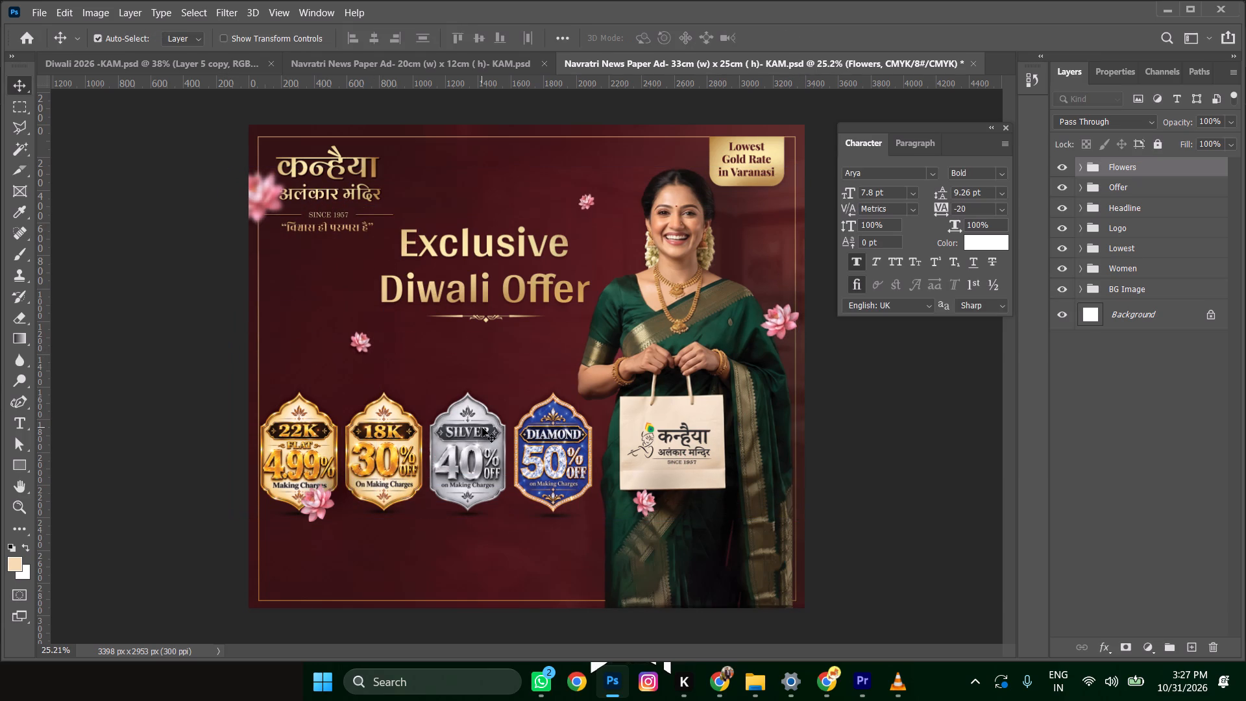
left_click(902, 436)
Move the right-edge flower up beside the woman's shoulder.
left_click_drag(783, 321, 789, 284)
Move the flower near the woman's head up to the ad's top border and enlarge it there.
left_click_drag(587, 203, 572, 140)
key("ctrl+t")
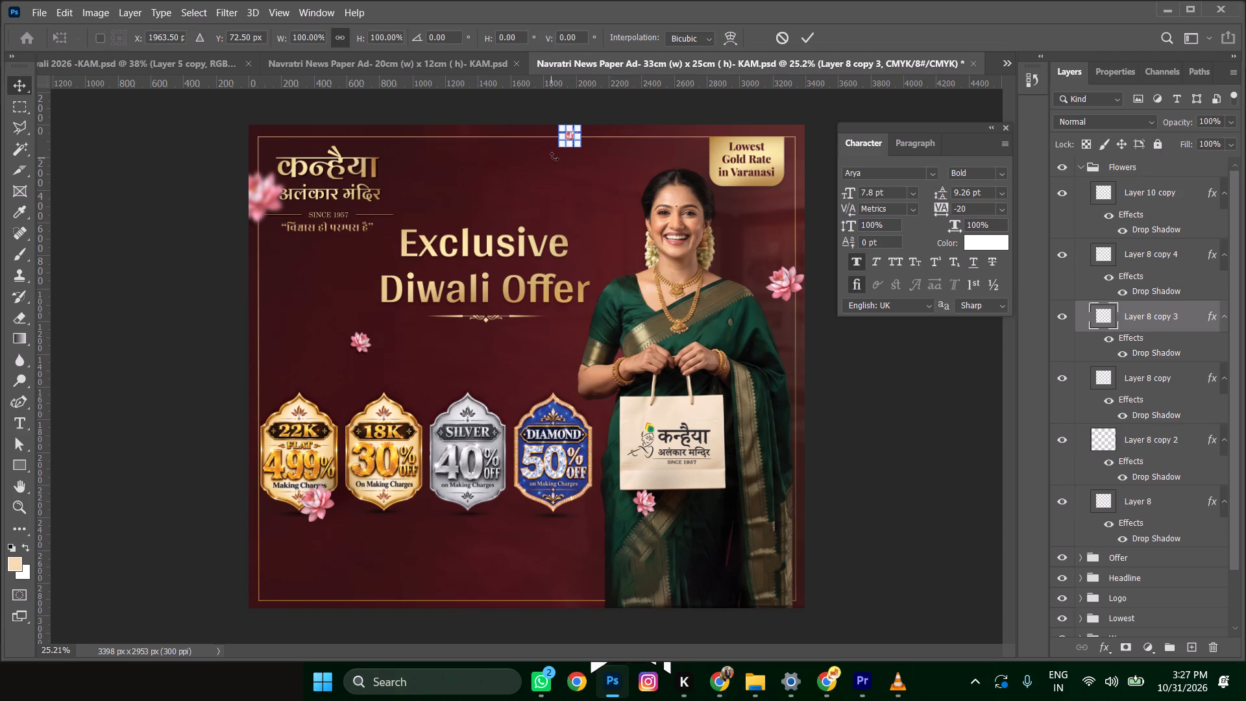
left_click_drag(559, 147, 546, 164)
key("Return")
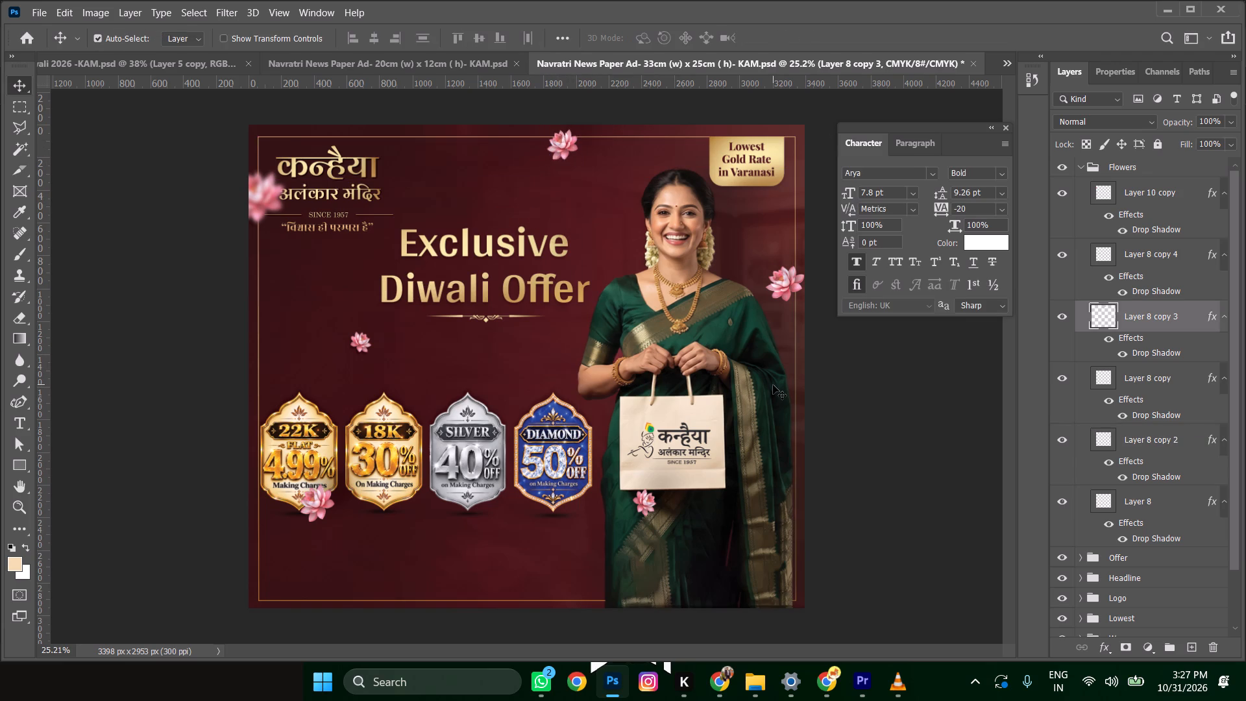
key("shift+Down")
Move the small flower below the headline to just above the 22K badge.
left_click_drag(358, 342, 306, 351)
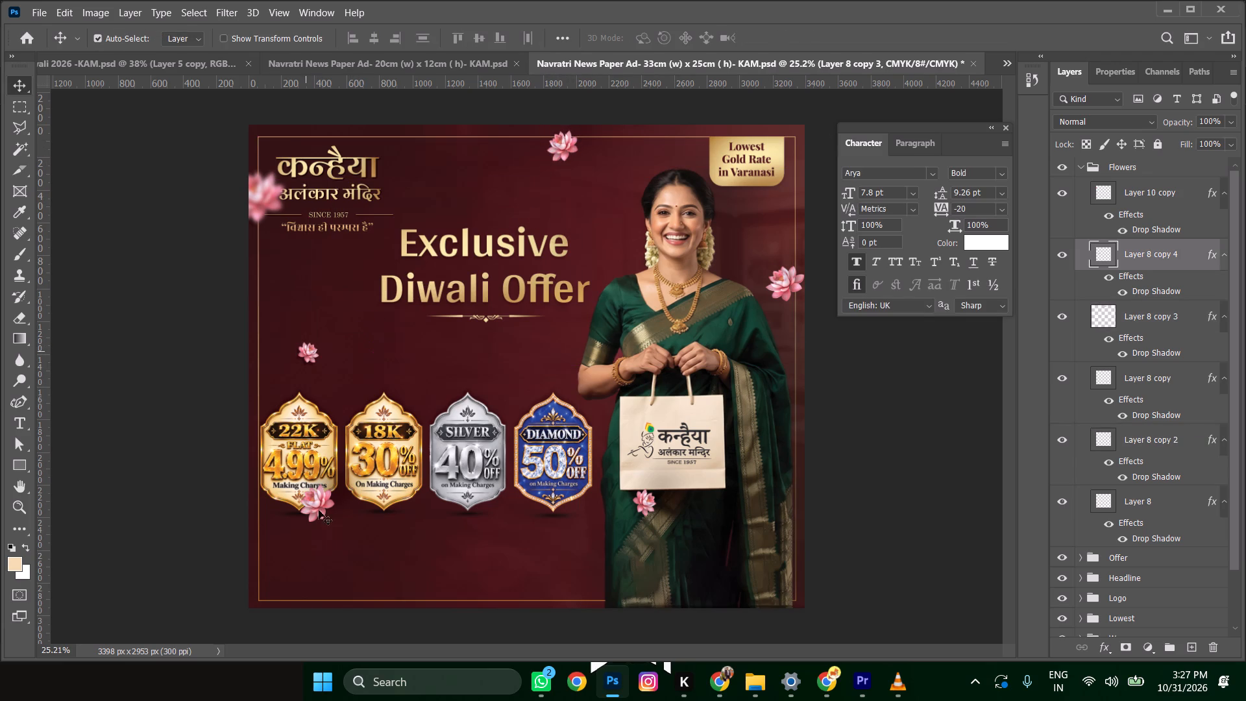
Move the flower on the 22K badge to the bottom border, scale it to about 133%, and nudge it onto the ad's bottom edge.
left_click_drag(319, 504, 315, 595)
key("ctrl+t")
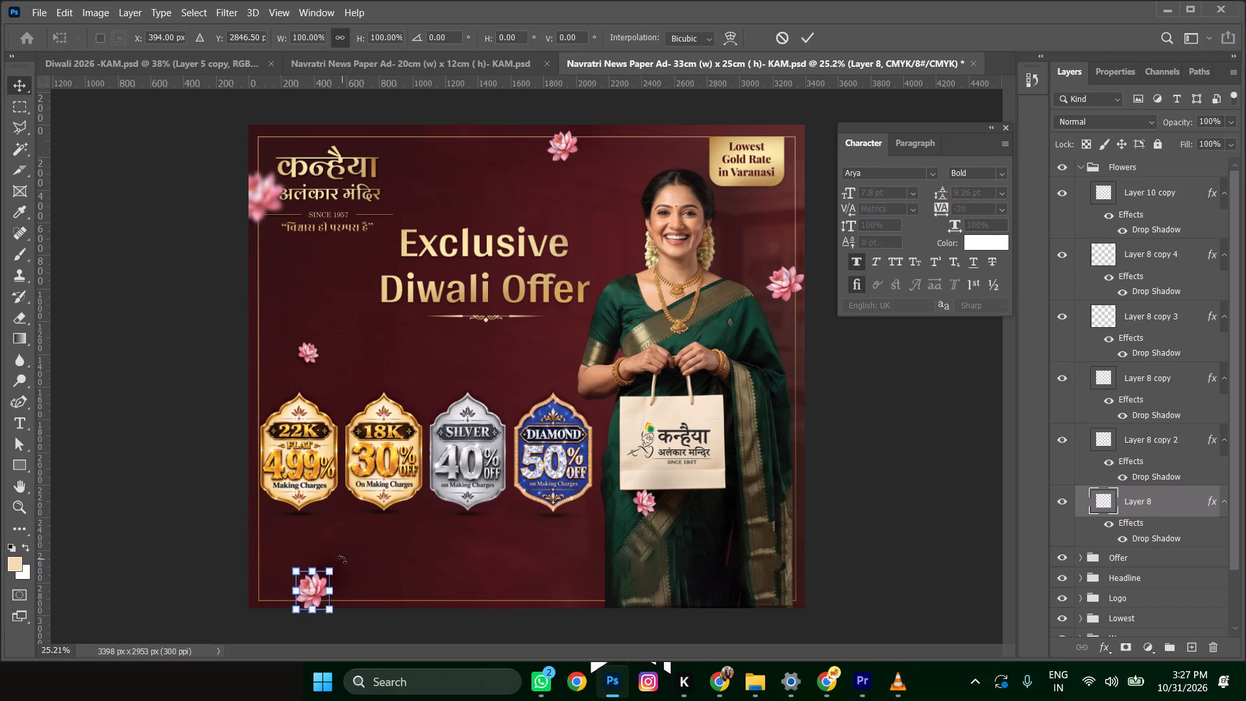
left_click_drag(336, 566, 347, 553)
right_click(348, 552)
key("Return")
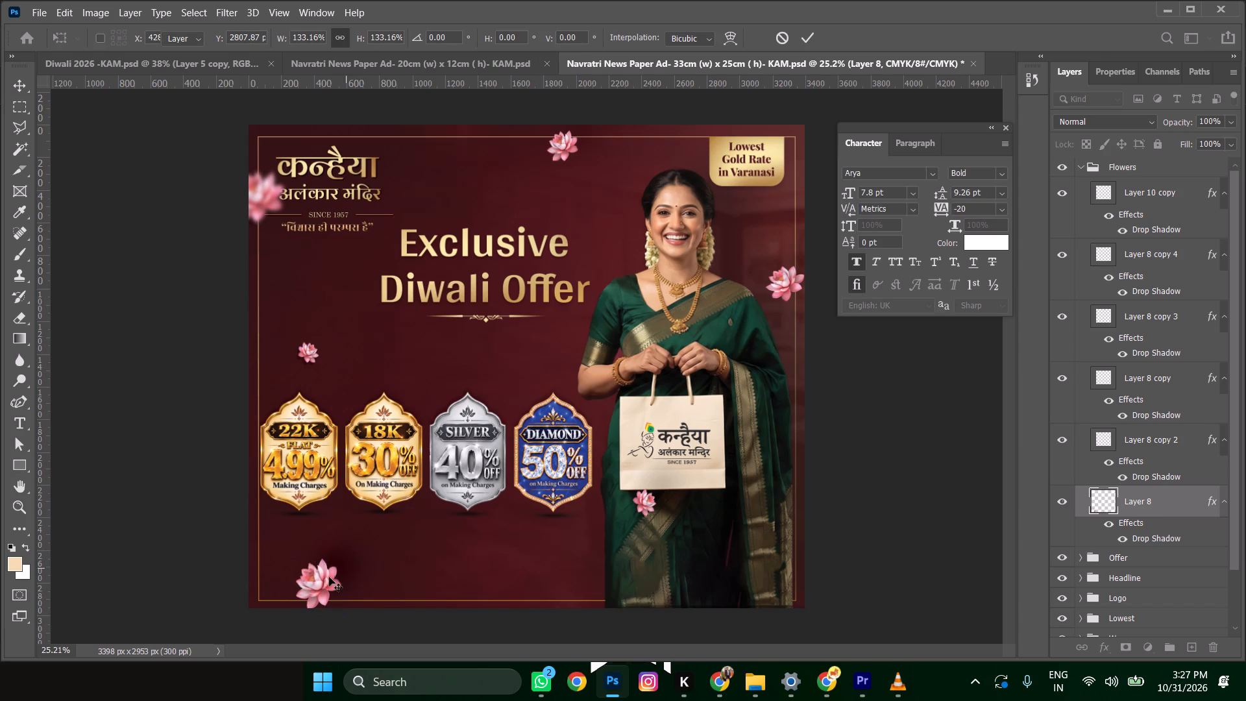
left_click(324, 572)
key("shift+Down")
key("shift+Down")
key("shift+Down")
key("shift+Down")
key("shift+Down")
key("shift+Down")
key("shift+Down")
key("shift+Down")
key("shift+Down")
key("shift+Down")
key("shift+Down")
key("shift+Down")
key("shift+Down")
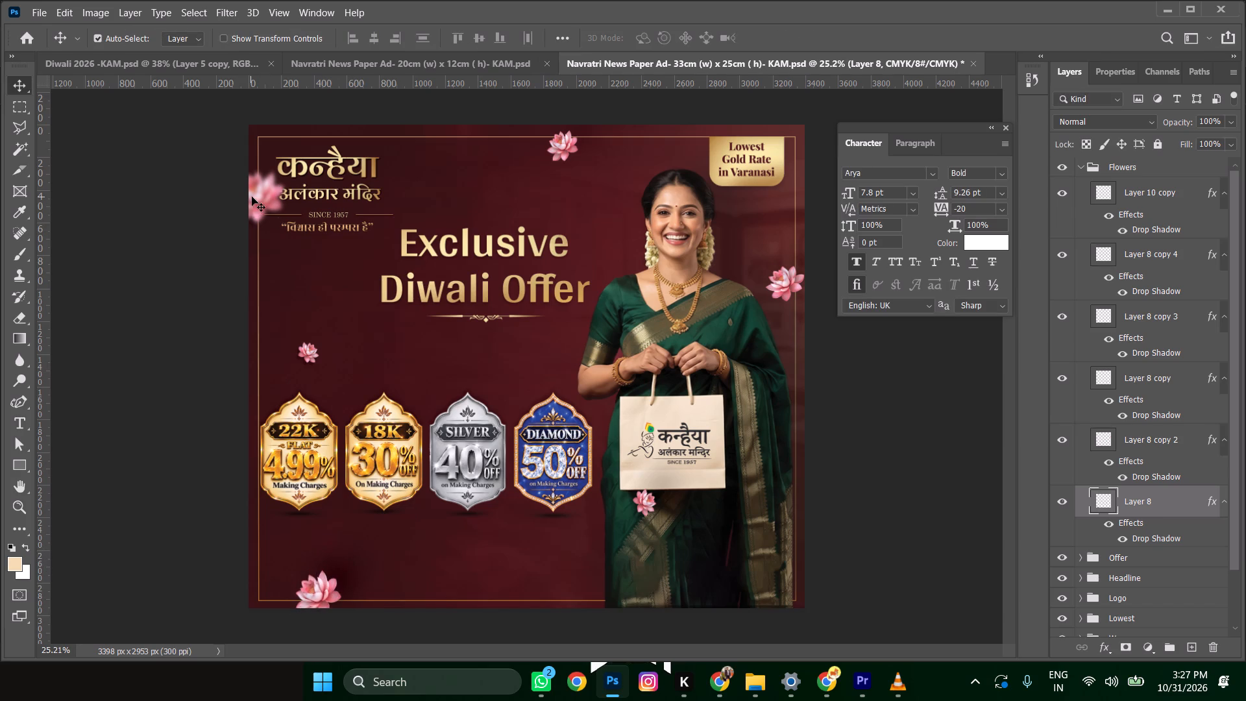
Move the blurred flower down the ad's left edge to below the logo and enlarge it slightly.
left_click_drag(252, 197, 249, 275)
key("ctrl+t")
left_click_drag(286, 250, 288, 234)
key("Return")
key("shift+Down")
key("shift+Down")
key("shift+Down")
key("shift+Down")
key("shift+Down")
key("shift+Down")
key("shift+Down")
key("shift+Down")
key("shift+Down")
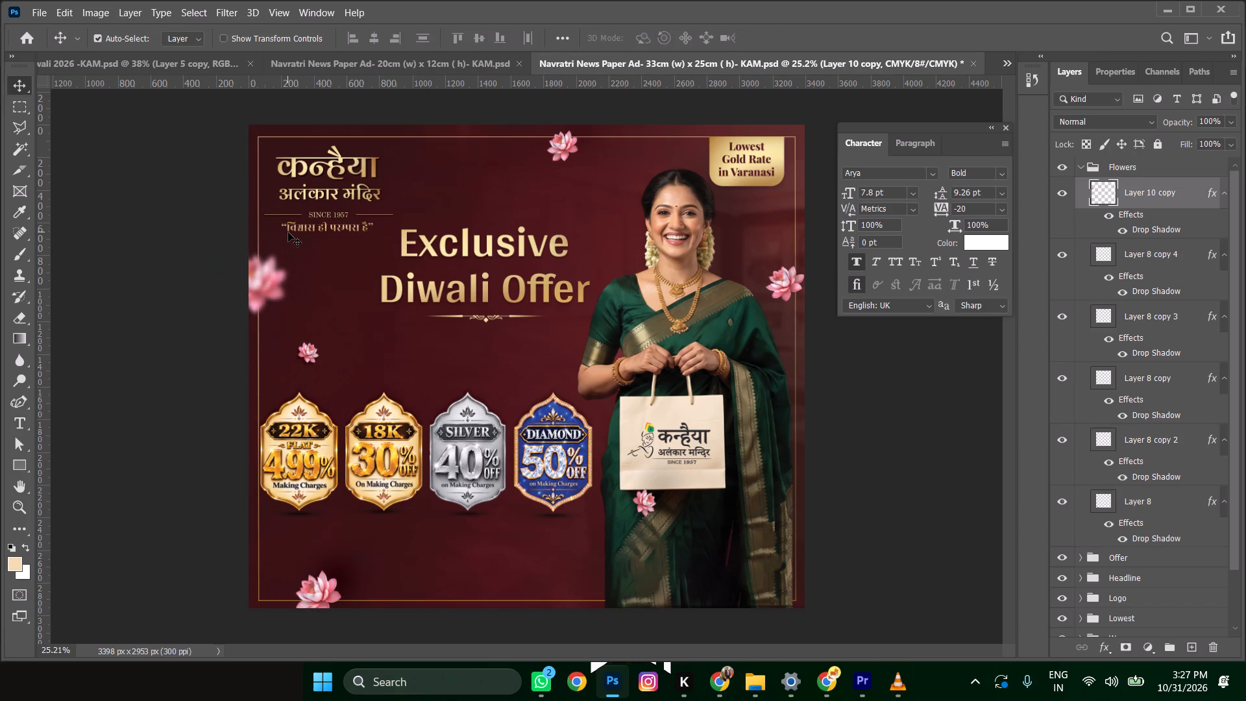
key("shift+Right")
key("shift+Up")
key("shift+Down")
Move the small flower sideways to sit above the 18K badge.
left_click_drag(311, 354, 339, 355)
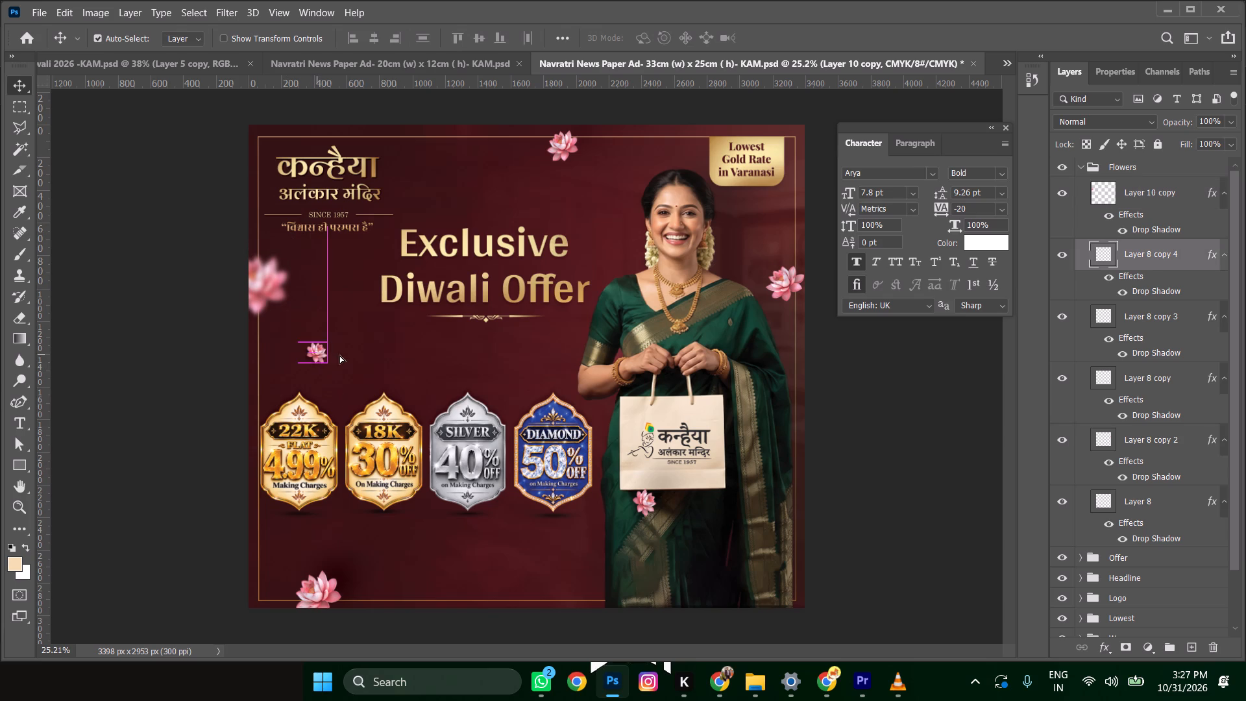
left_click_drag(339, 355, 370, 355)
Collapse the Flowers group and nudge the Headline group up and right, closer to the woman.
left_click(1080, 166)
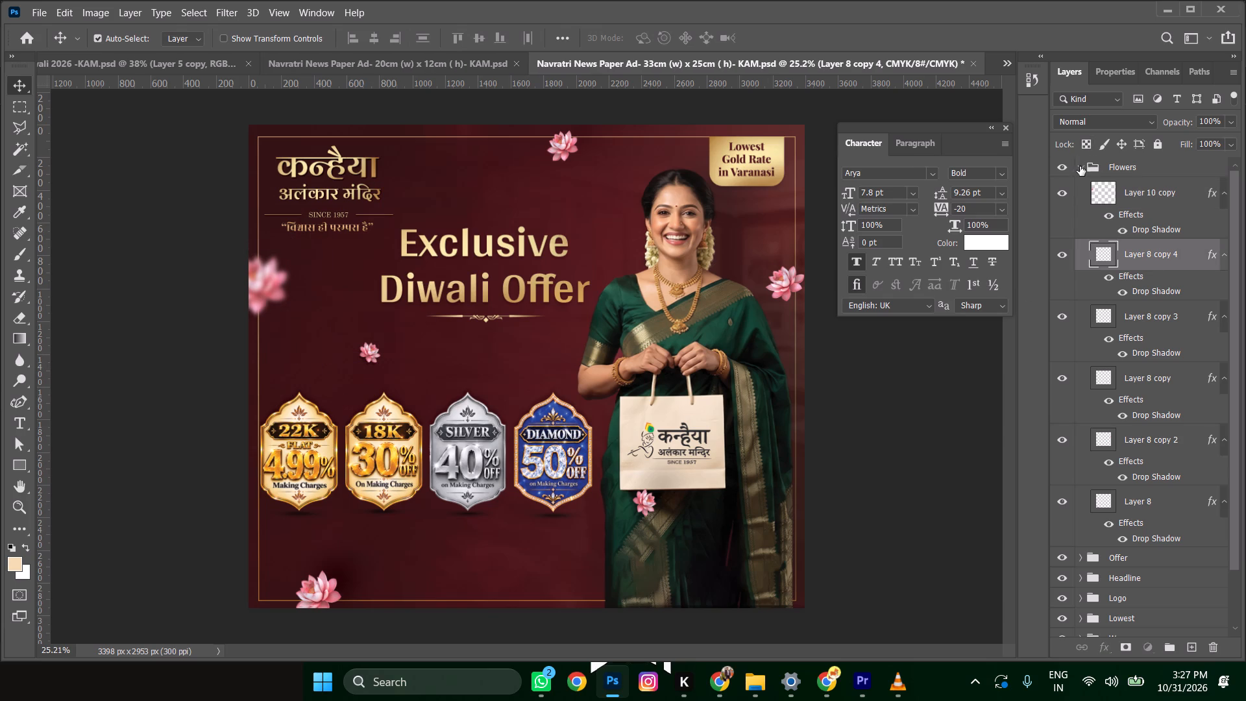
left_click(1136, 208)
key("shift+Up")
key("shift+Up")
key("shift+Up")
key("shift+Up")
key("shift+Up")
key("shift+Up")
key("shift+Up")
key("shift+Up")
key("shift+Up")
key("shift+Up")
key("shift+Up")
key("shift+Up")
key("shift+Up")
key("shift+Up")
key("shift+Up")
key("shift+Up")
key("shift+Up")
key("shift+Up")
key("shift+Up")
key("shift+Up")
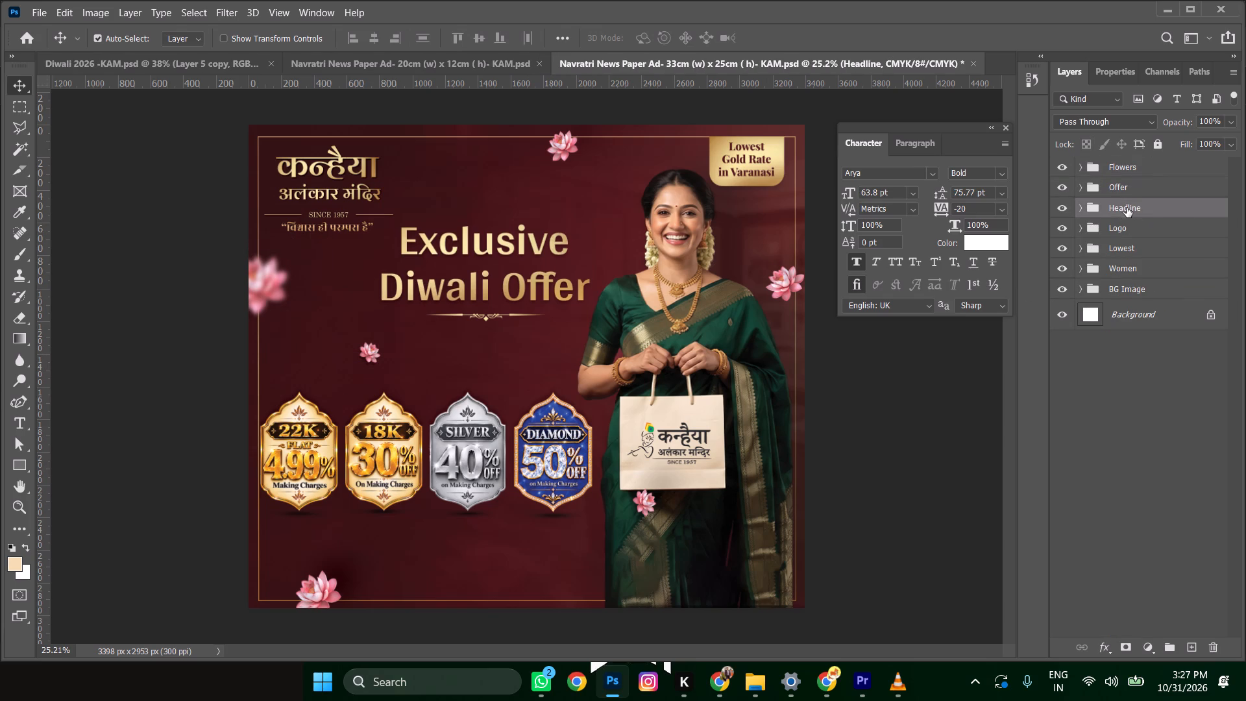
key("shift+Right")
key("shift+Right")
key("shift+Right")
key("shift+Right")
key("shift+Right")
key("shift+Right")
key("shift+Right")
key("shift+Right")
key("shift+Right")
key("shift+Right")
key("shift+Right")
key("shift+Right")
key("shift+Right")
key("shift+Right")
key("shift+Right")
key("shift+Right")
key("shift+Right")
key("shift+Right")
key("shift+Right")
key("shift+Right")
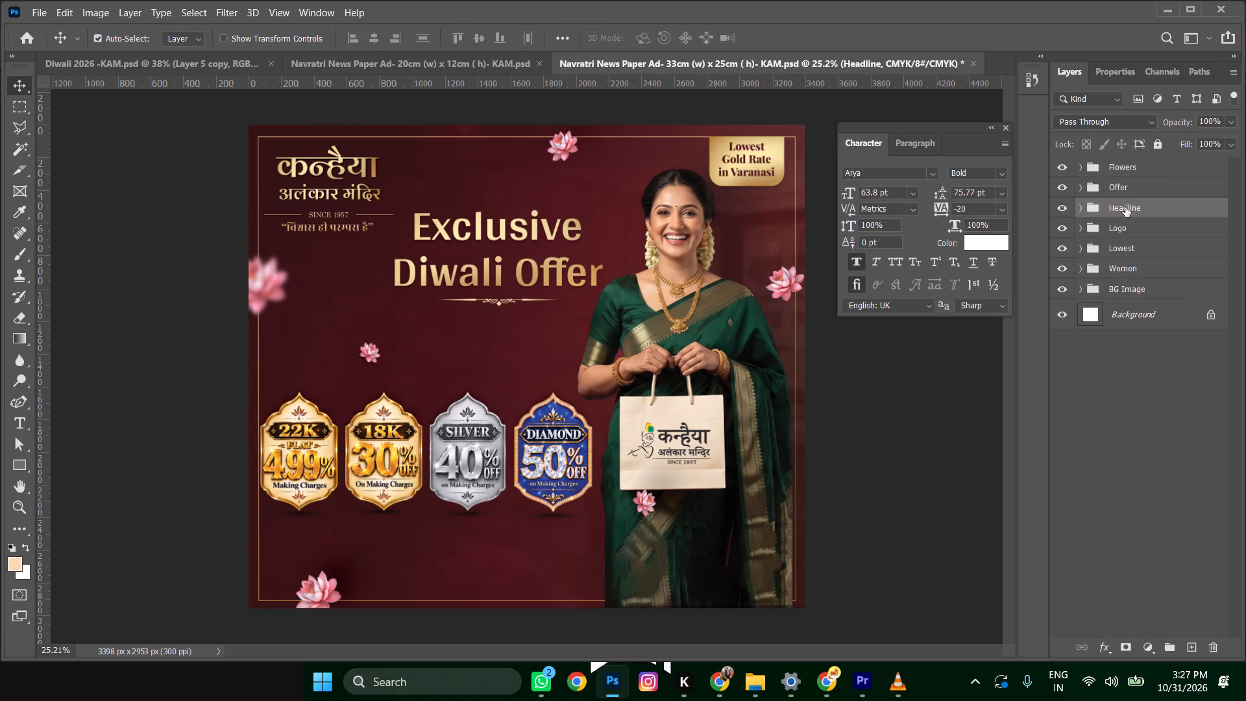
key("shift+Up")
key("shift+Up")
key("shift+Down")
key("shift+Down")
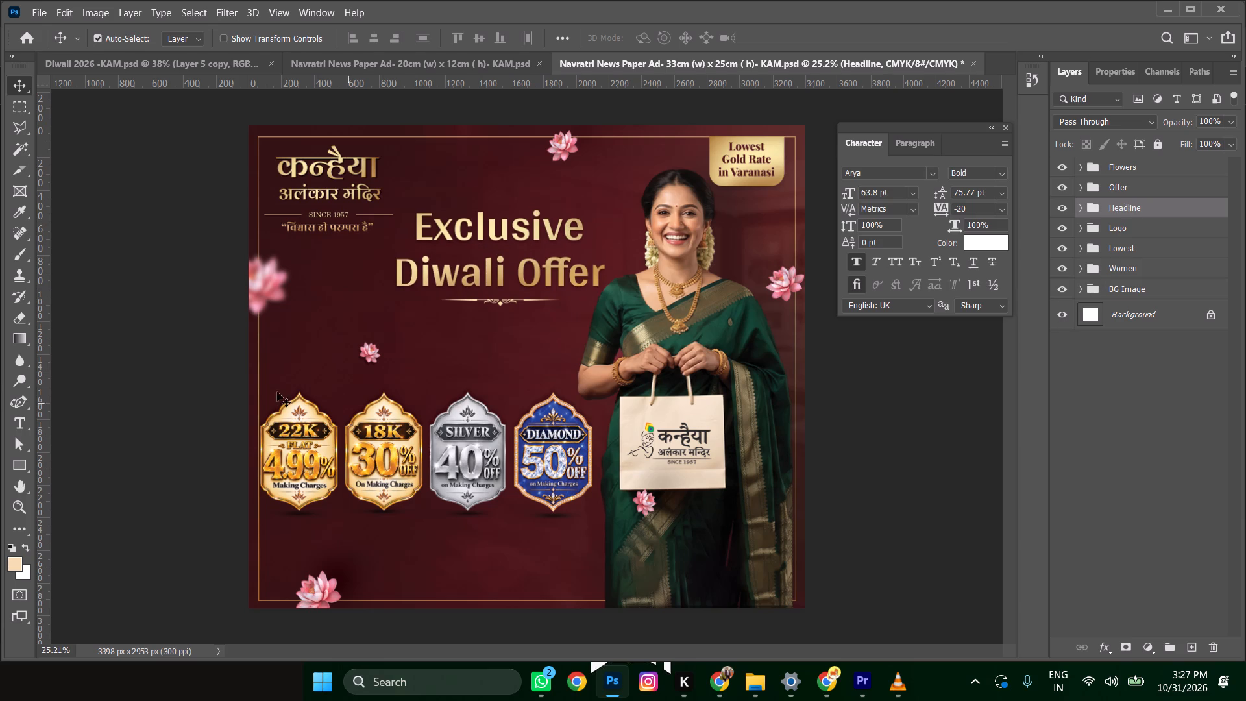
Move the small flower up and left, above the gap between the 22K and 18K badges, and collapse the Flowers group.
left_click_drag(369, 356, 346, 343)
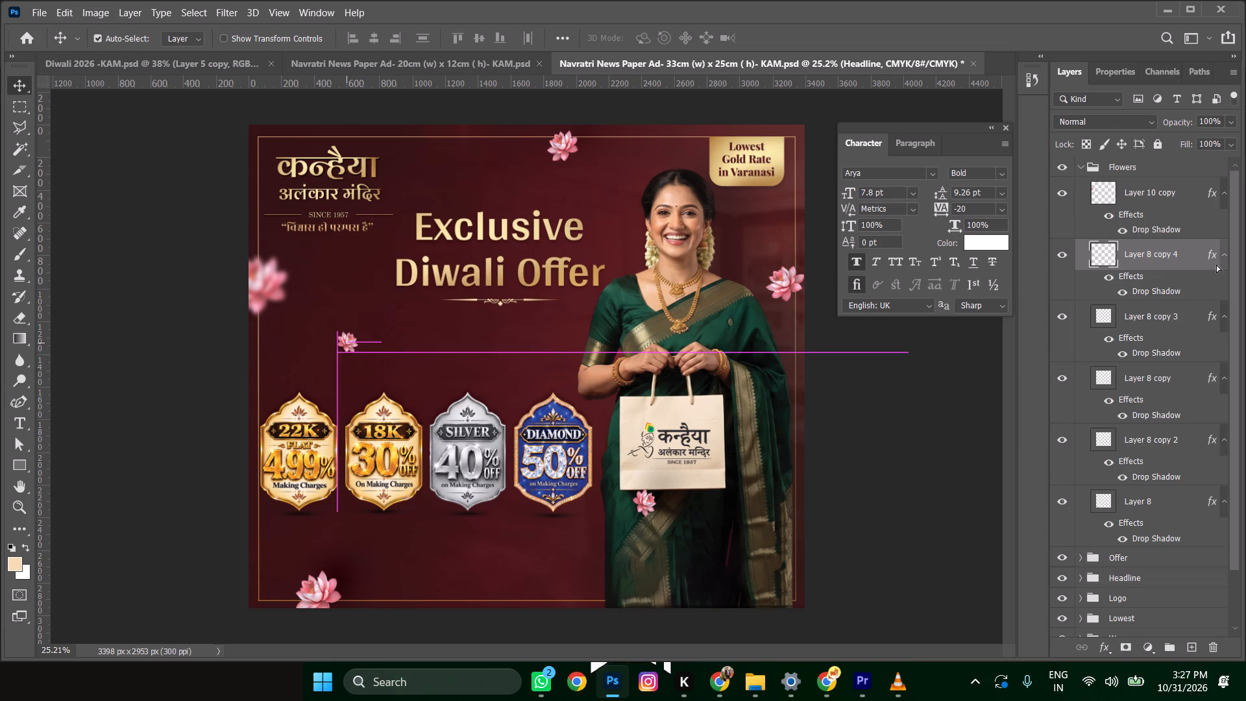
left_click(1080, 166)
Nudge the Offer group slightly up and right, away from the left border.
left_click(1114, 188)
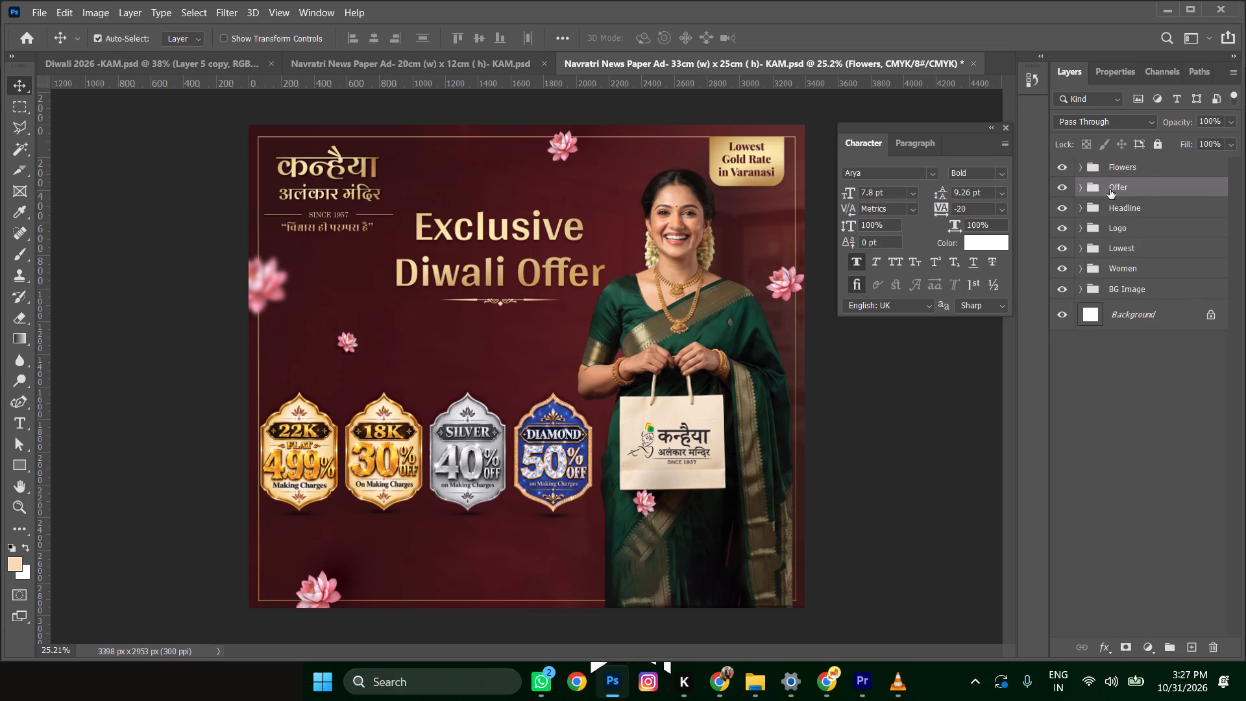
key("shift+Up")
key("shift+Right")
key("shift+Up")
key("shift+Right")
key("shift+Up")
key("shift+Right")
key("shift+Up")
key("shift+Right")
key("shift+Up")
key("shift+Right")
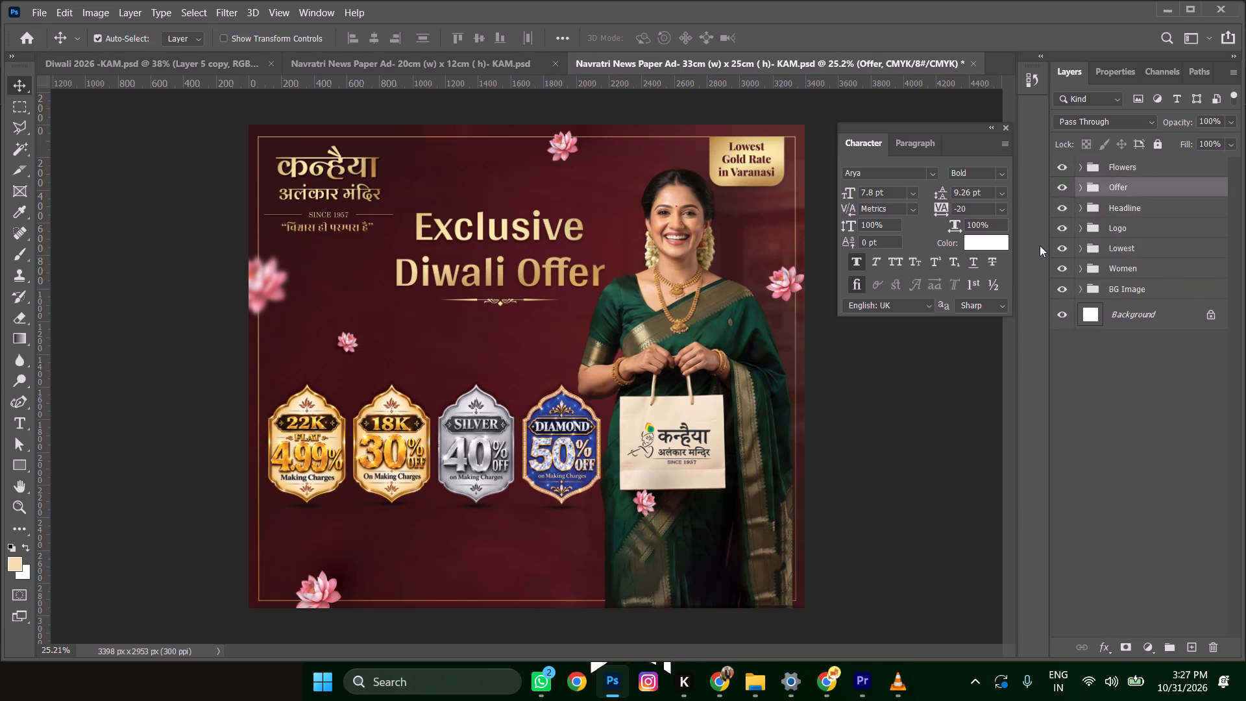
Nudge the Offer group further up and right, bringing the row of four badges close to the shopping bag.
key("shift+Up")
key("shift+Right")
key("shift+Up")
key("shift+Right")
key("shift+Up")
key("shift+Right")
key("shift+Up")
key("shift+Right")
key("shift+Up")
key("shift+Right")
key("shift+Up")
key("shift+Right")
key("shift+Up")
key("shift+Right")
key("shift+Up")
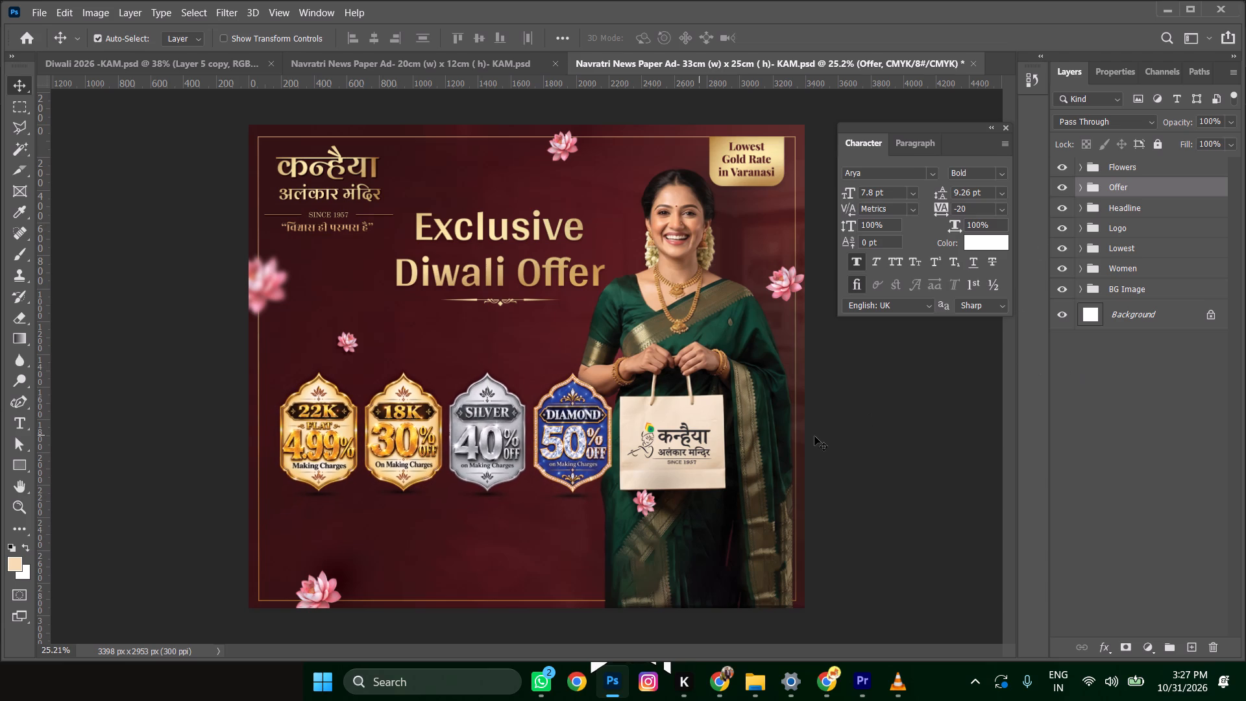
key("shift+Up")
key("shift+Right")
key("shift+Up")
key("shift+Right")
left_click(904, 373)
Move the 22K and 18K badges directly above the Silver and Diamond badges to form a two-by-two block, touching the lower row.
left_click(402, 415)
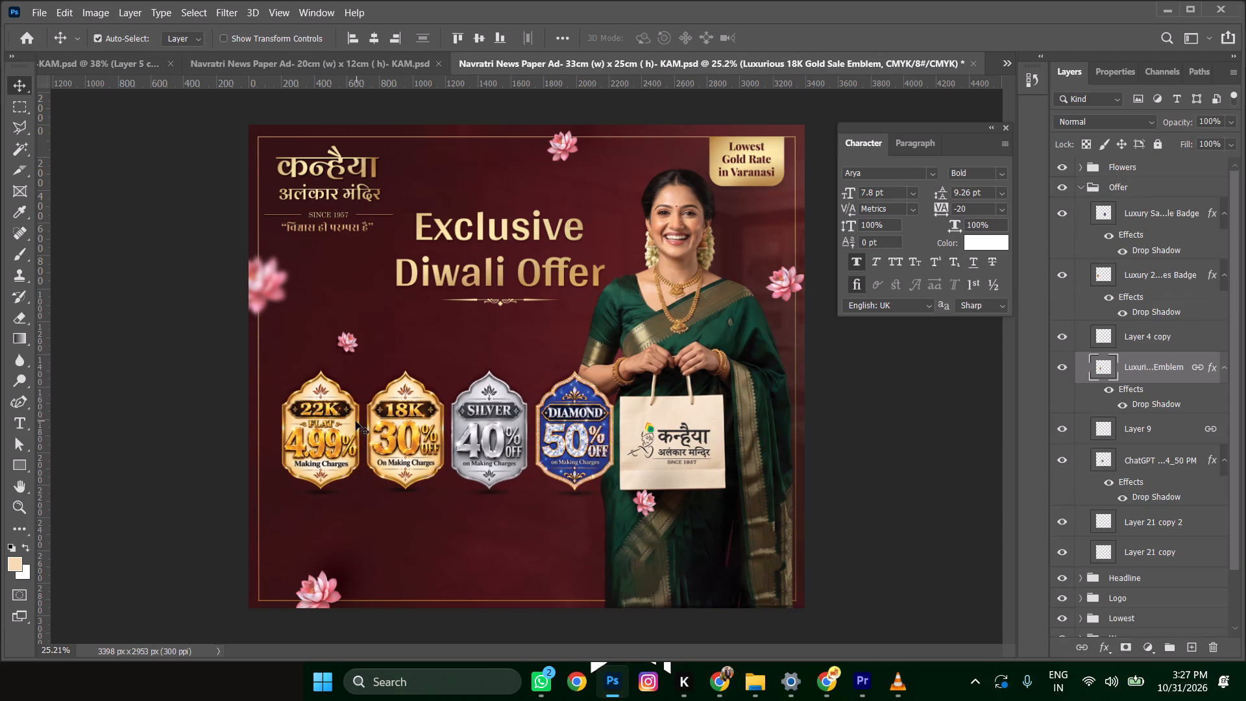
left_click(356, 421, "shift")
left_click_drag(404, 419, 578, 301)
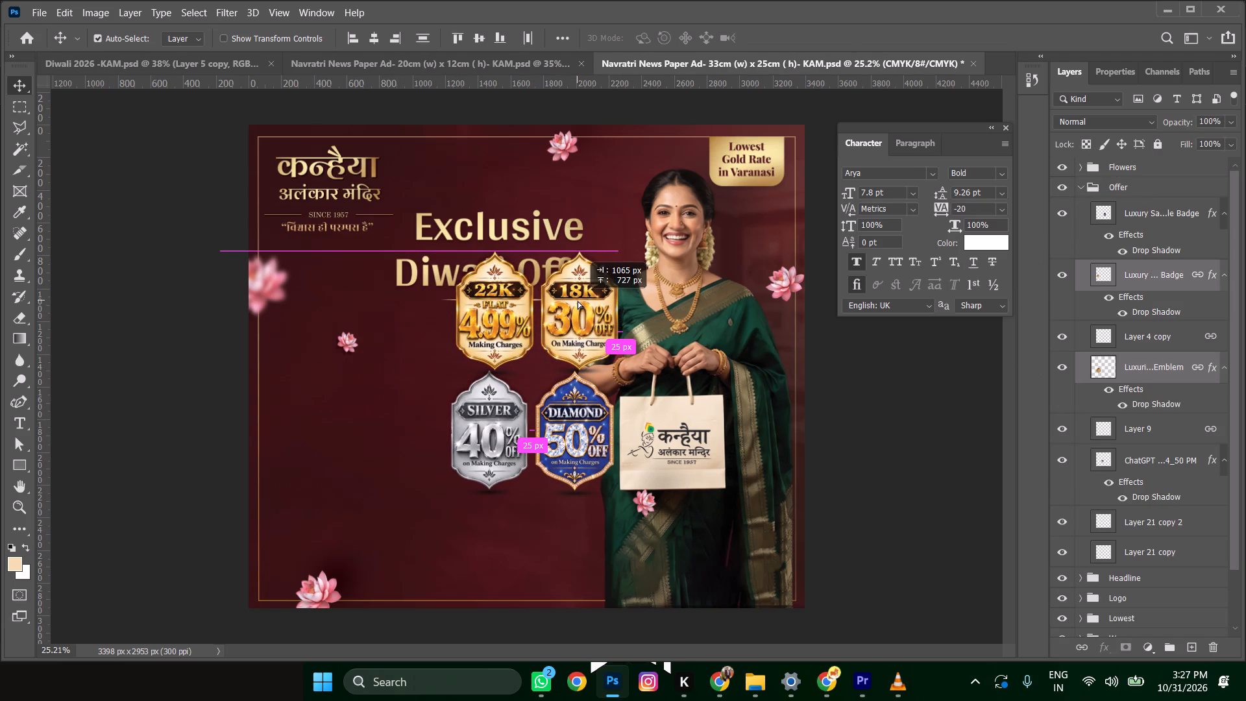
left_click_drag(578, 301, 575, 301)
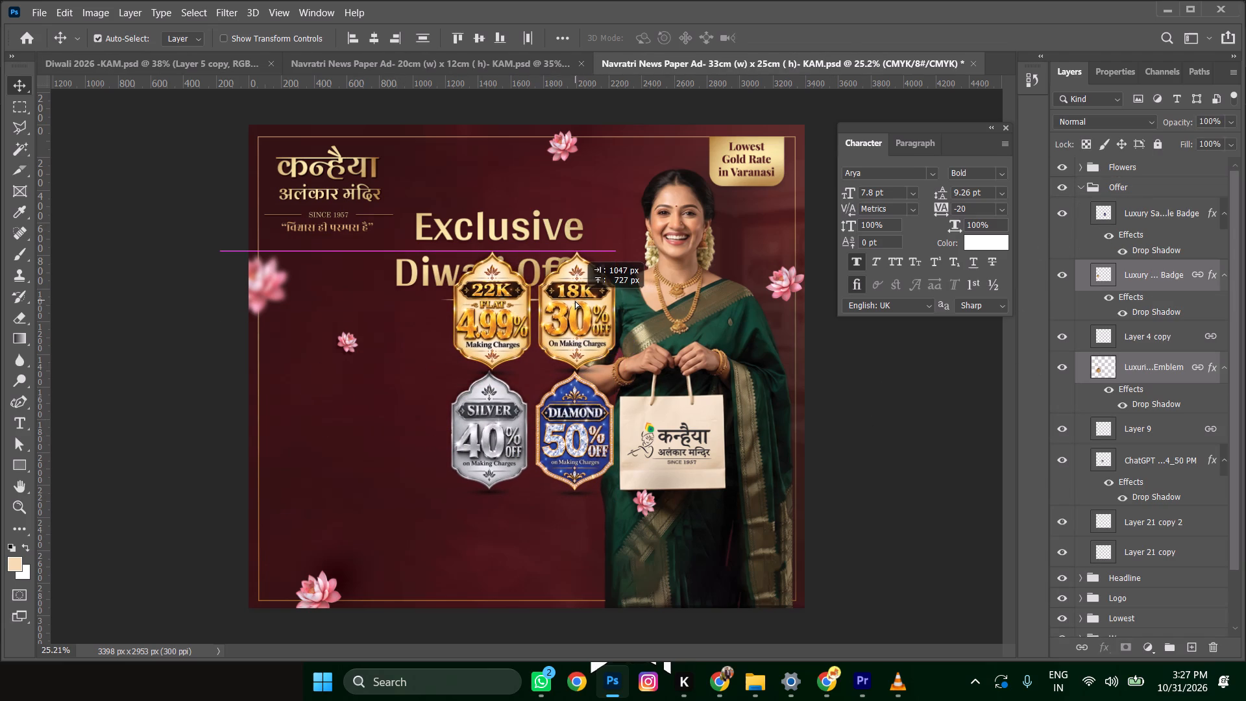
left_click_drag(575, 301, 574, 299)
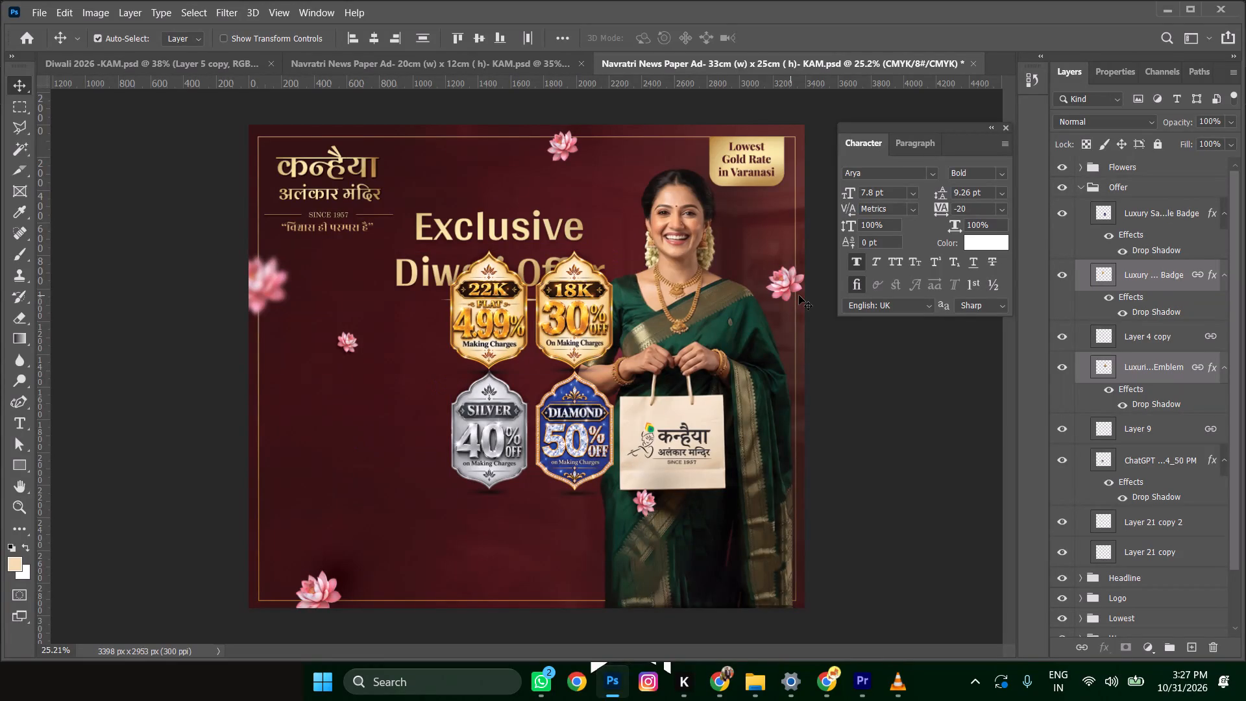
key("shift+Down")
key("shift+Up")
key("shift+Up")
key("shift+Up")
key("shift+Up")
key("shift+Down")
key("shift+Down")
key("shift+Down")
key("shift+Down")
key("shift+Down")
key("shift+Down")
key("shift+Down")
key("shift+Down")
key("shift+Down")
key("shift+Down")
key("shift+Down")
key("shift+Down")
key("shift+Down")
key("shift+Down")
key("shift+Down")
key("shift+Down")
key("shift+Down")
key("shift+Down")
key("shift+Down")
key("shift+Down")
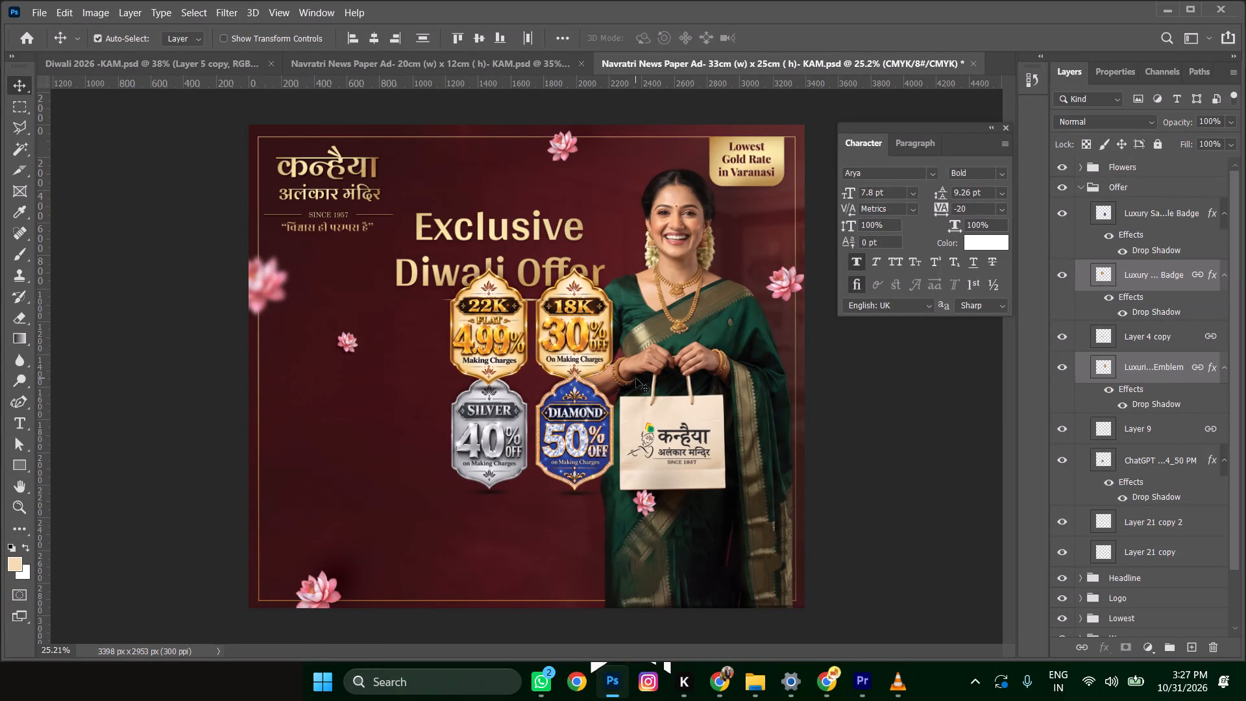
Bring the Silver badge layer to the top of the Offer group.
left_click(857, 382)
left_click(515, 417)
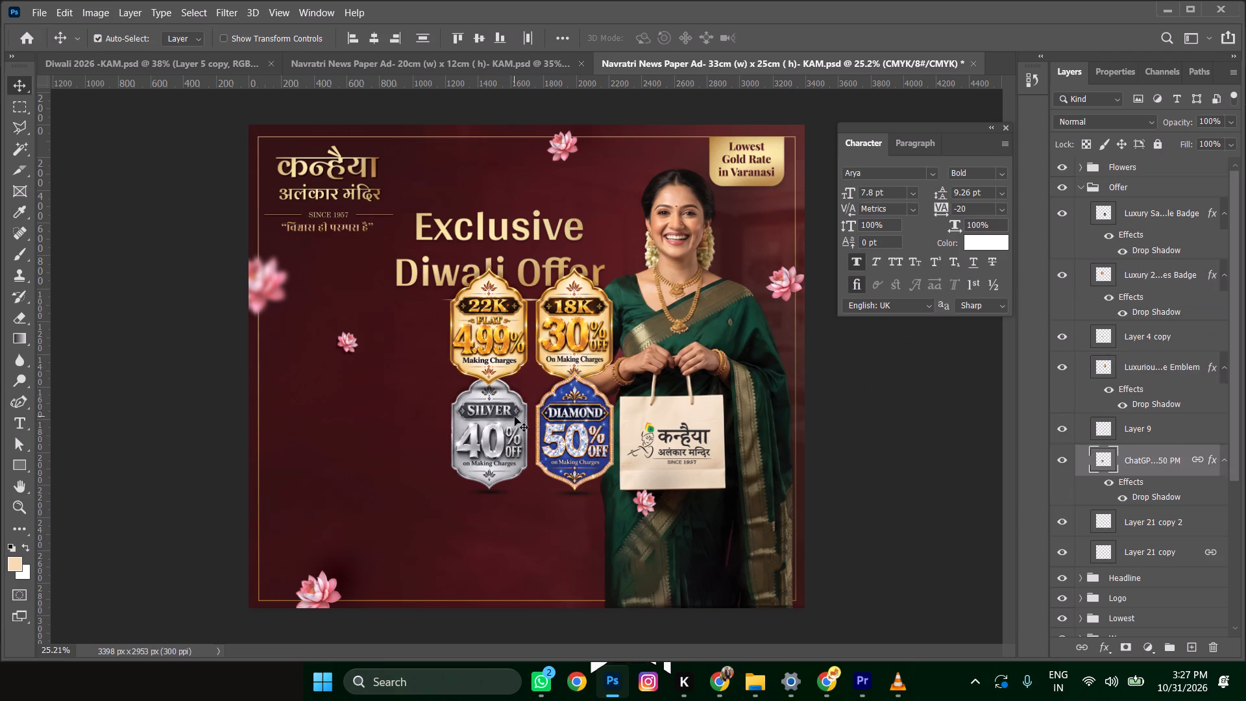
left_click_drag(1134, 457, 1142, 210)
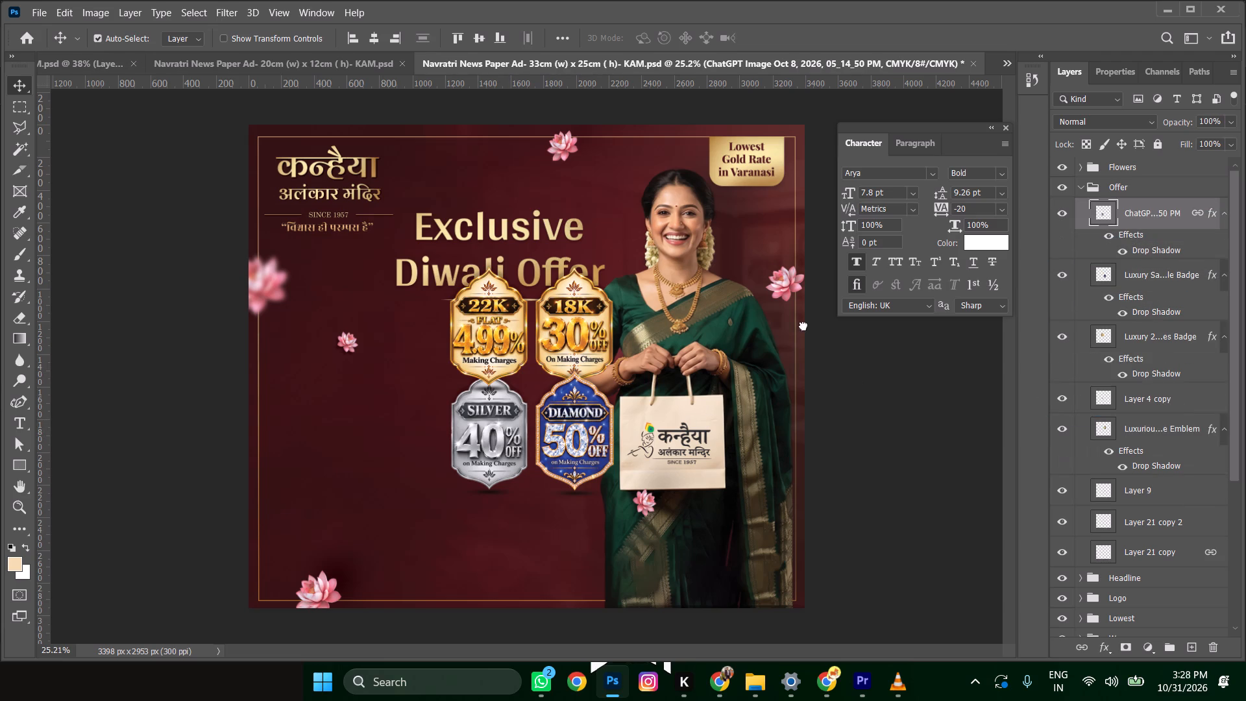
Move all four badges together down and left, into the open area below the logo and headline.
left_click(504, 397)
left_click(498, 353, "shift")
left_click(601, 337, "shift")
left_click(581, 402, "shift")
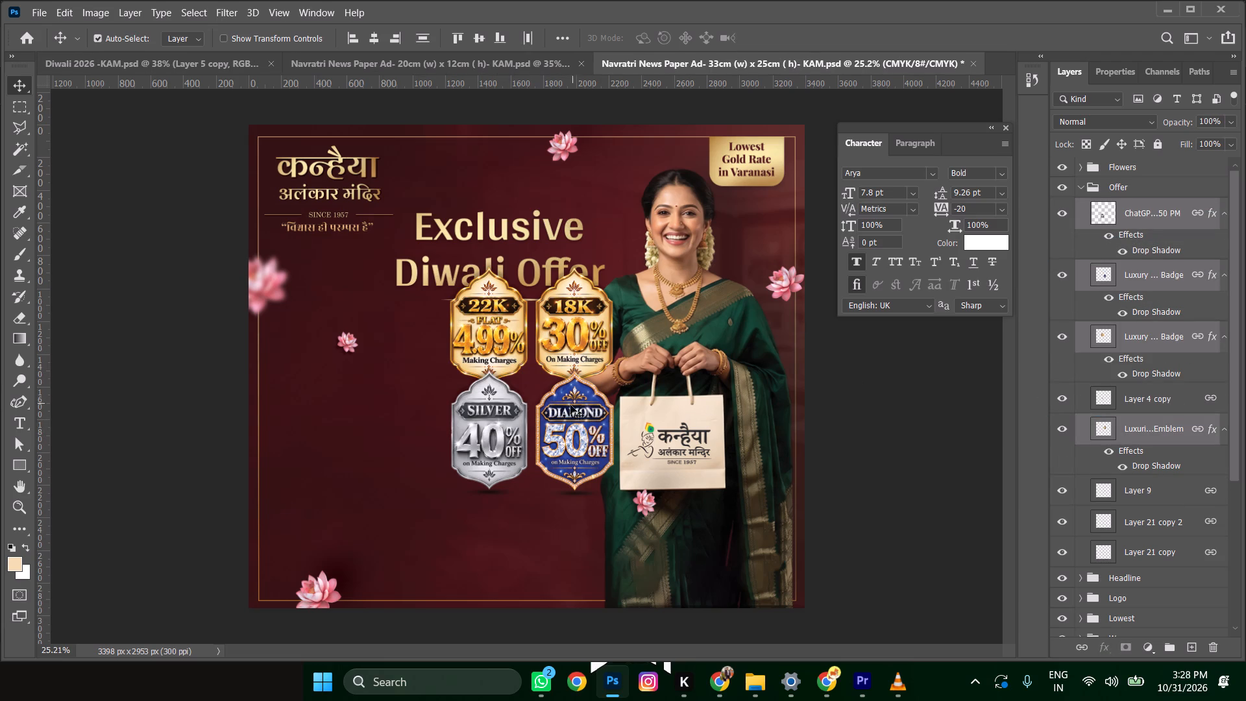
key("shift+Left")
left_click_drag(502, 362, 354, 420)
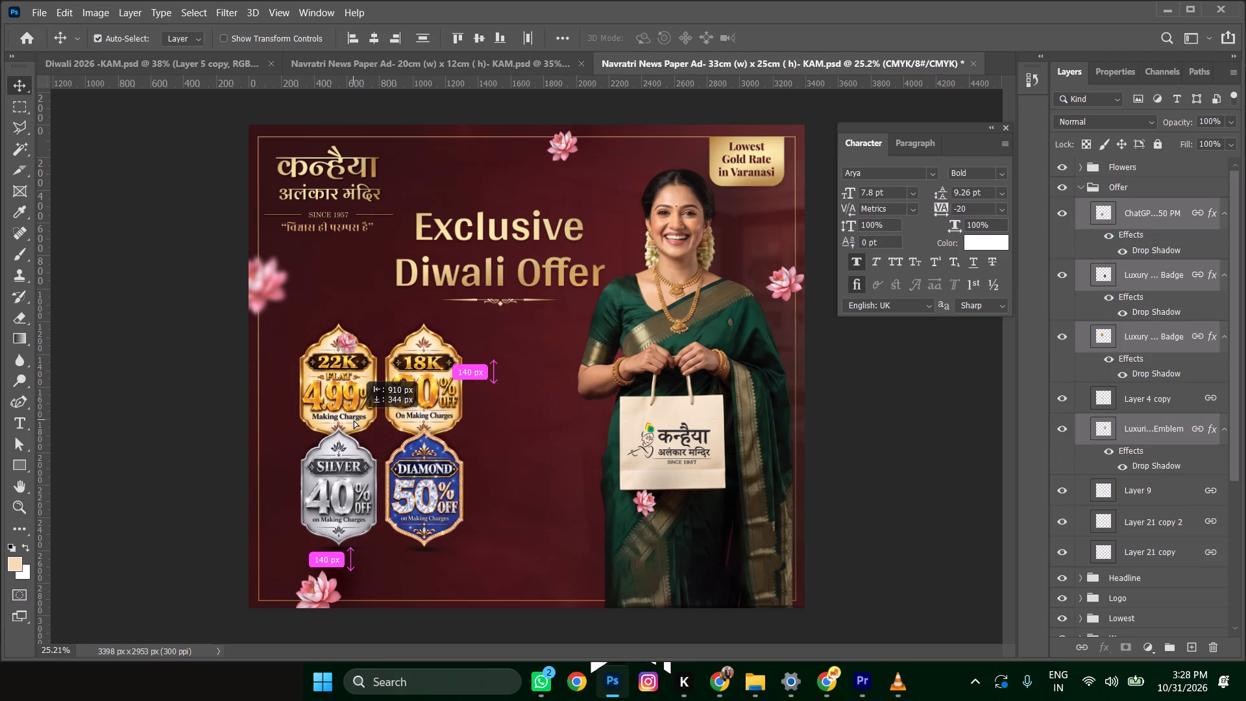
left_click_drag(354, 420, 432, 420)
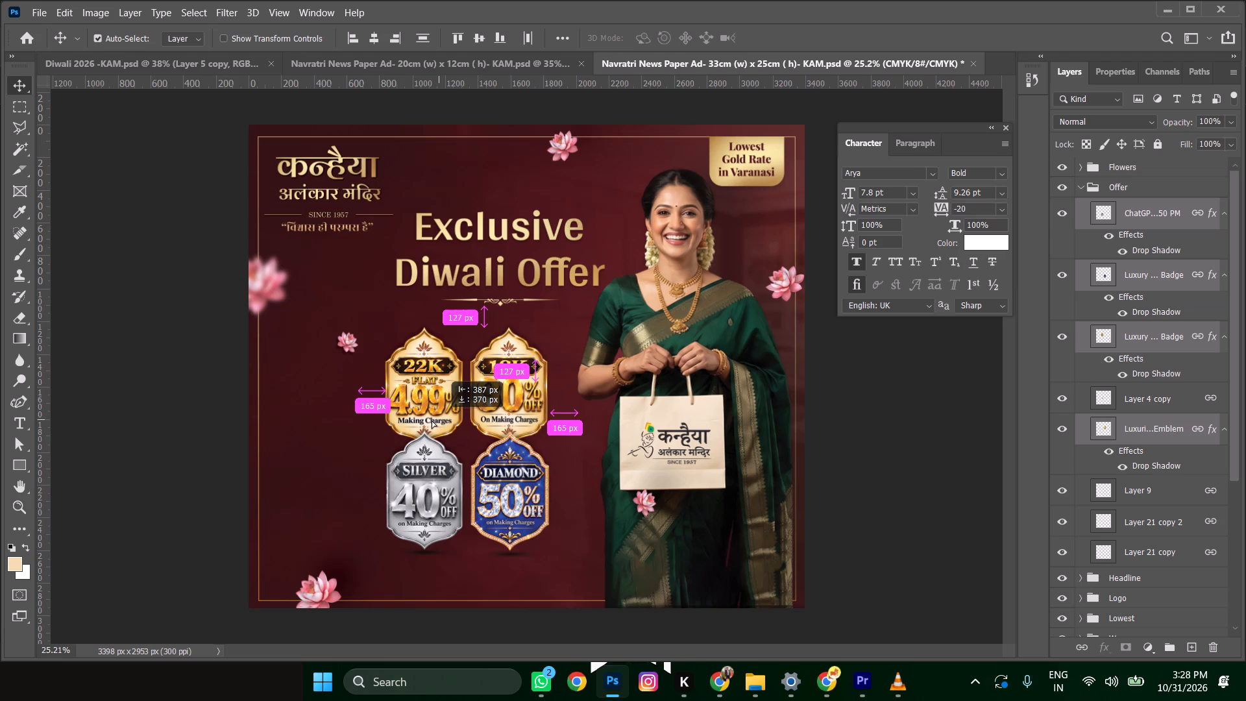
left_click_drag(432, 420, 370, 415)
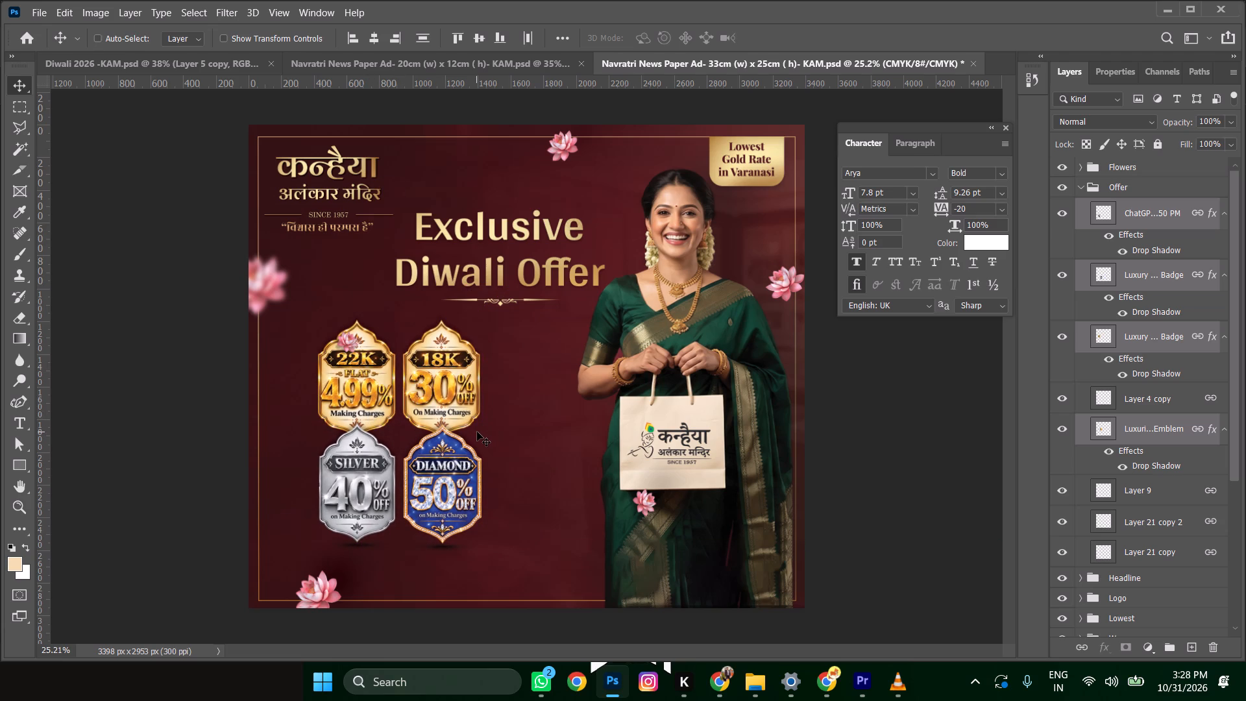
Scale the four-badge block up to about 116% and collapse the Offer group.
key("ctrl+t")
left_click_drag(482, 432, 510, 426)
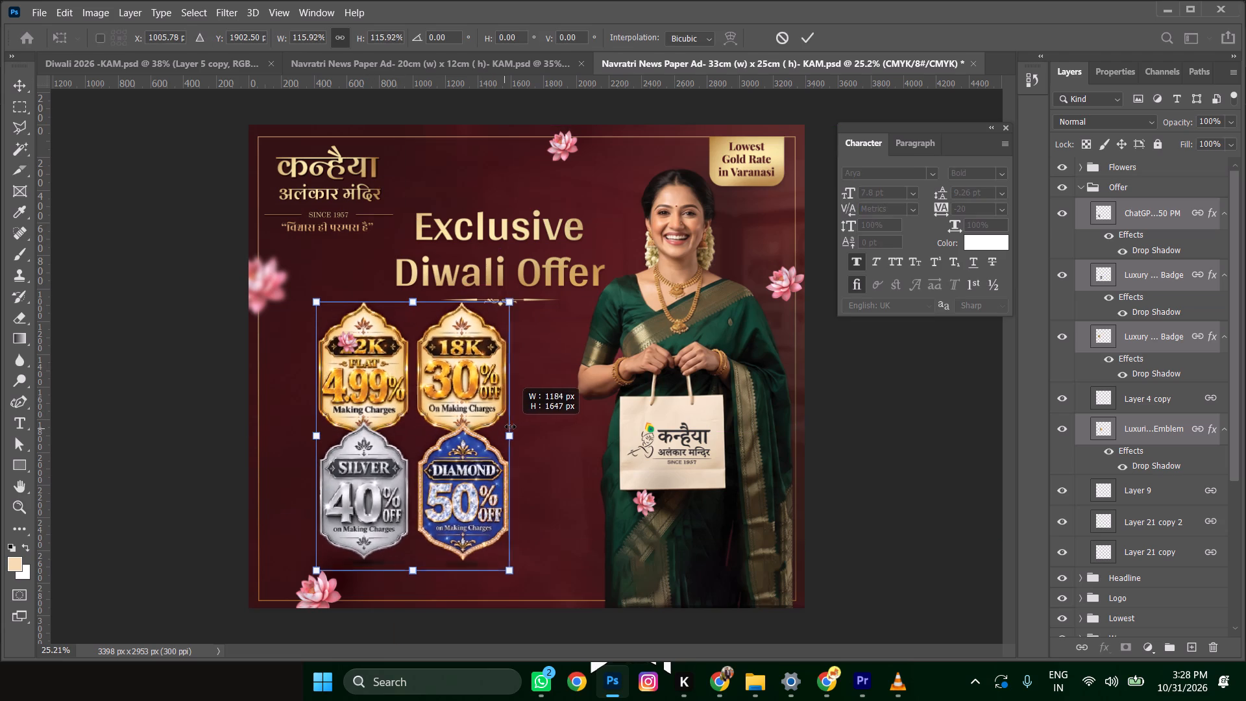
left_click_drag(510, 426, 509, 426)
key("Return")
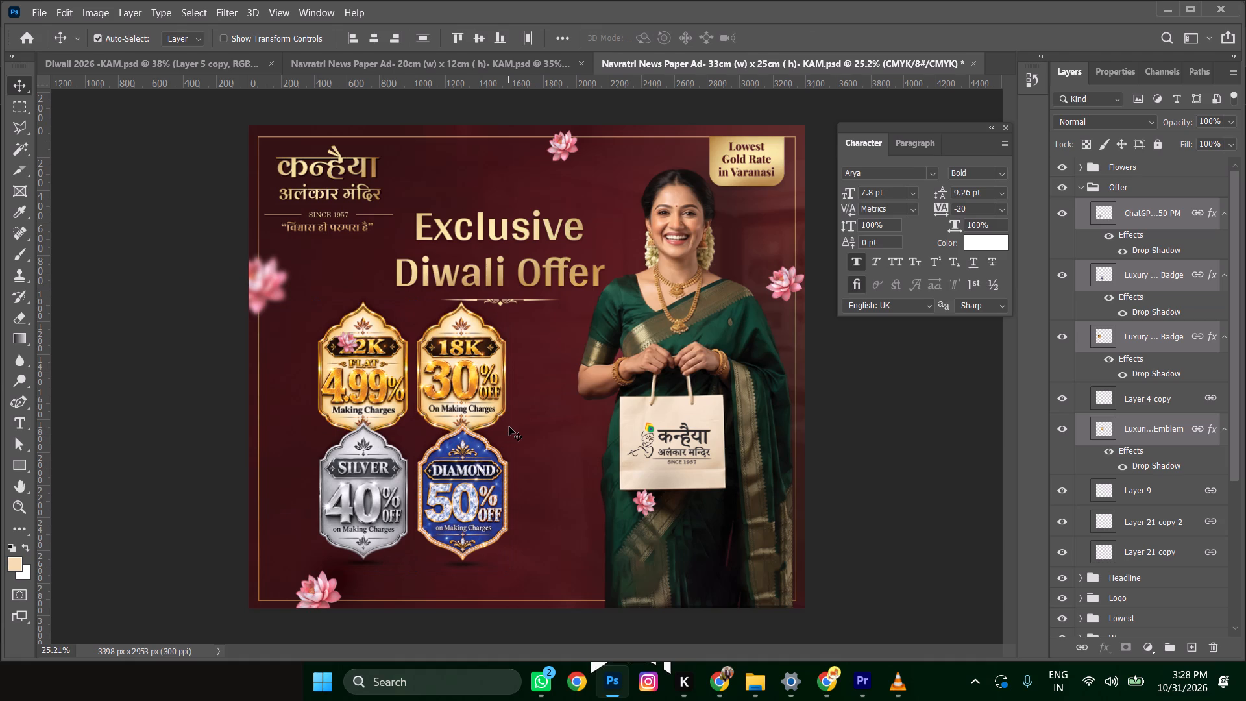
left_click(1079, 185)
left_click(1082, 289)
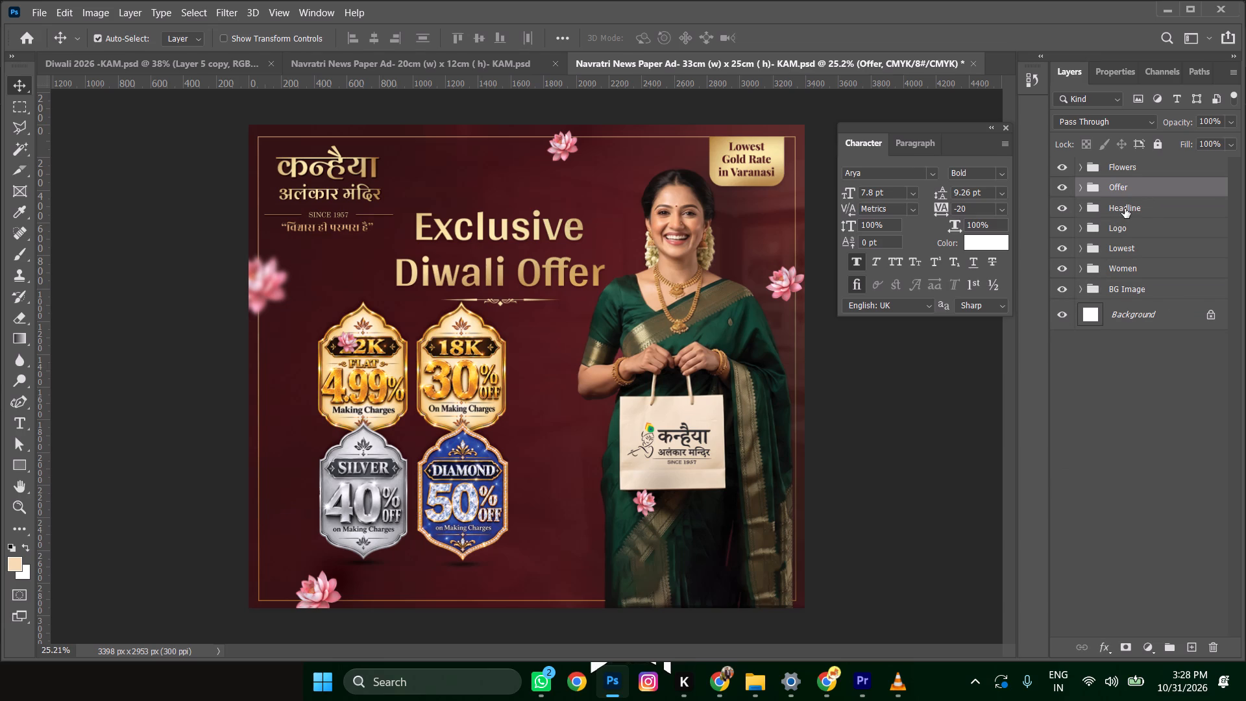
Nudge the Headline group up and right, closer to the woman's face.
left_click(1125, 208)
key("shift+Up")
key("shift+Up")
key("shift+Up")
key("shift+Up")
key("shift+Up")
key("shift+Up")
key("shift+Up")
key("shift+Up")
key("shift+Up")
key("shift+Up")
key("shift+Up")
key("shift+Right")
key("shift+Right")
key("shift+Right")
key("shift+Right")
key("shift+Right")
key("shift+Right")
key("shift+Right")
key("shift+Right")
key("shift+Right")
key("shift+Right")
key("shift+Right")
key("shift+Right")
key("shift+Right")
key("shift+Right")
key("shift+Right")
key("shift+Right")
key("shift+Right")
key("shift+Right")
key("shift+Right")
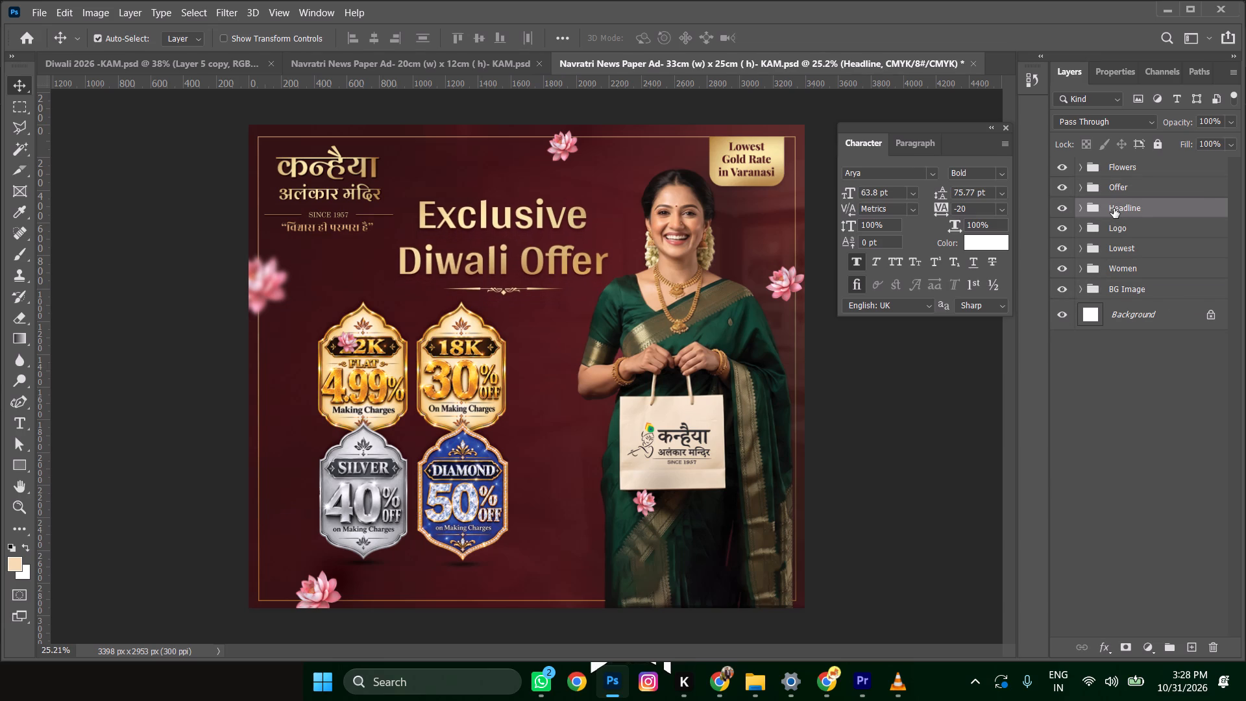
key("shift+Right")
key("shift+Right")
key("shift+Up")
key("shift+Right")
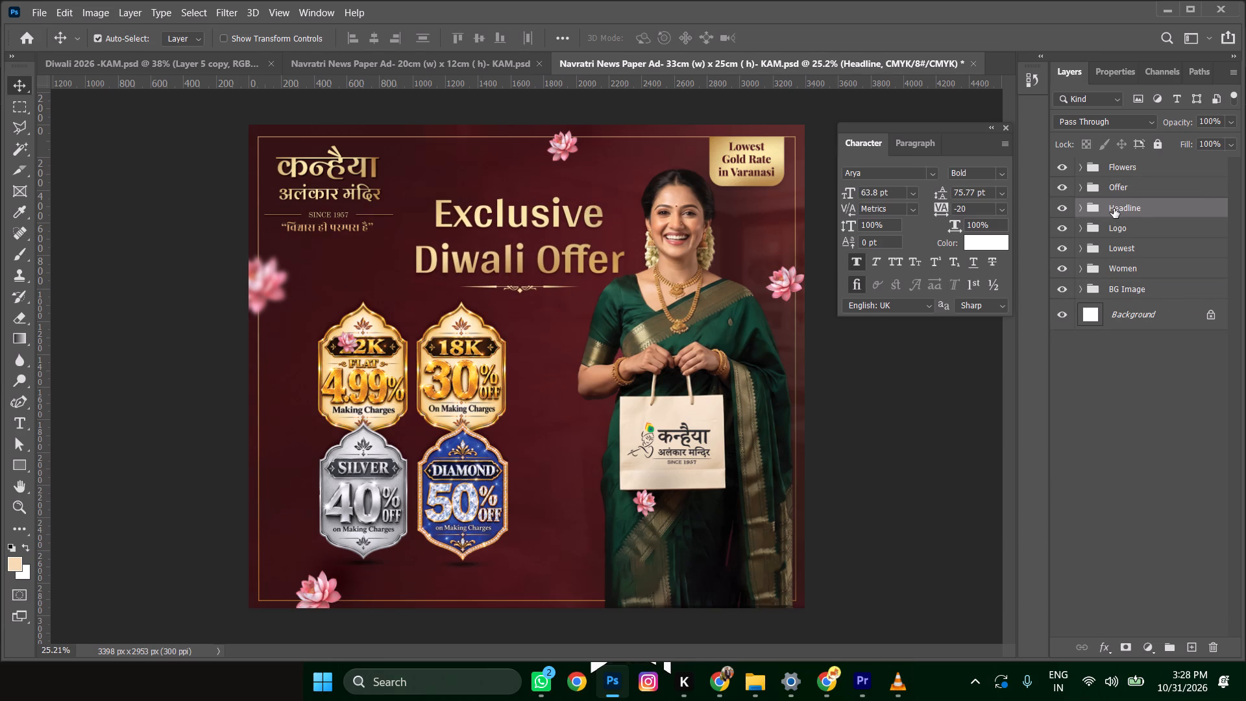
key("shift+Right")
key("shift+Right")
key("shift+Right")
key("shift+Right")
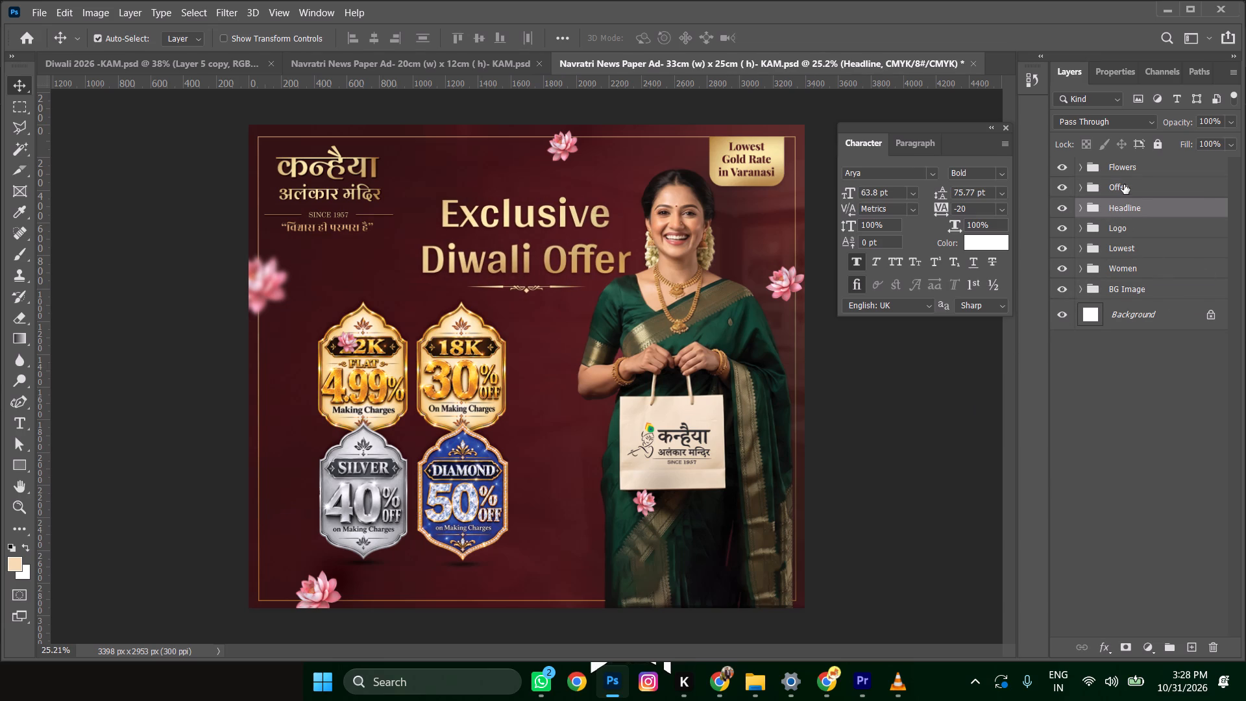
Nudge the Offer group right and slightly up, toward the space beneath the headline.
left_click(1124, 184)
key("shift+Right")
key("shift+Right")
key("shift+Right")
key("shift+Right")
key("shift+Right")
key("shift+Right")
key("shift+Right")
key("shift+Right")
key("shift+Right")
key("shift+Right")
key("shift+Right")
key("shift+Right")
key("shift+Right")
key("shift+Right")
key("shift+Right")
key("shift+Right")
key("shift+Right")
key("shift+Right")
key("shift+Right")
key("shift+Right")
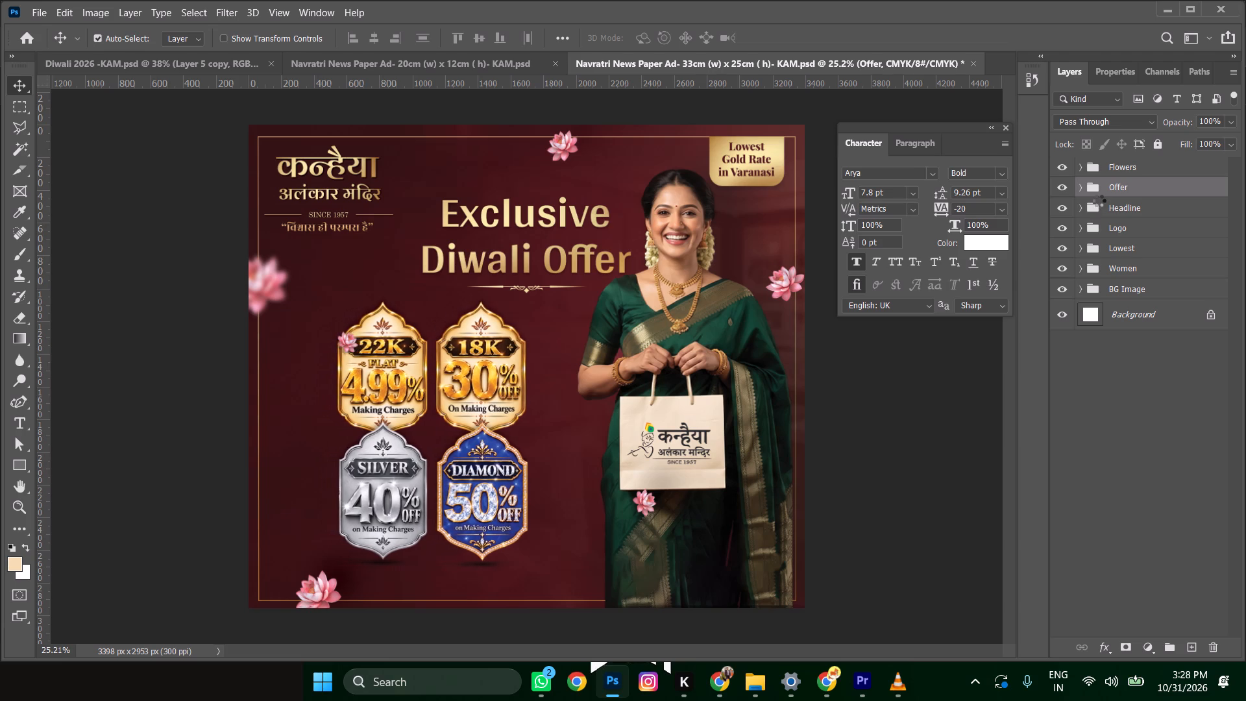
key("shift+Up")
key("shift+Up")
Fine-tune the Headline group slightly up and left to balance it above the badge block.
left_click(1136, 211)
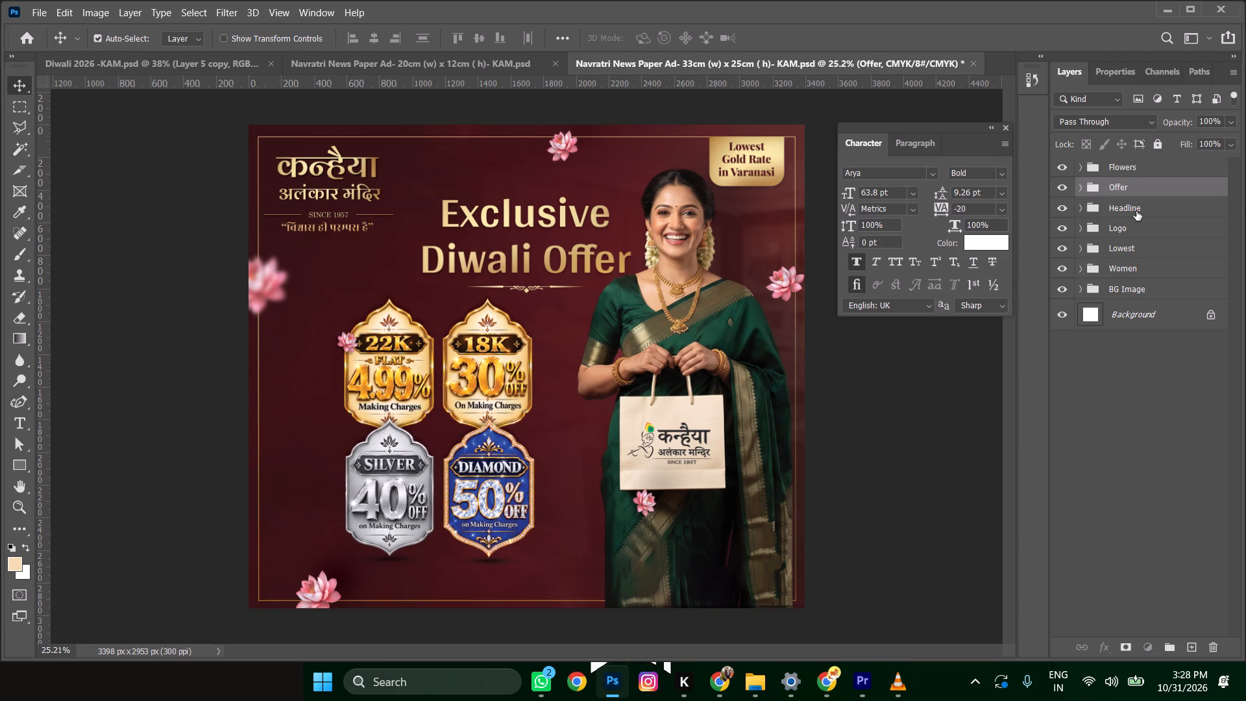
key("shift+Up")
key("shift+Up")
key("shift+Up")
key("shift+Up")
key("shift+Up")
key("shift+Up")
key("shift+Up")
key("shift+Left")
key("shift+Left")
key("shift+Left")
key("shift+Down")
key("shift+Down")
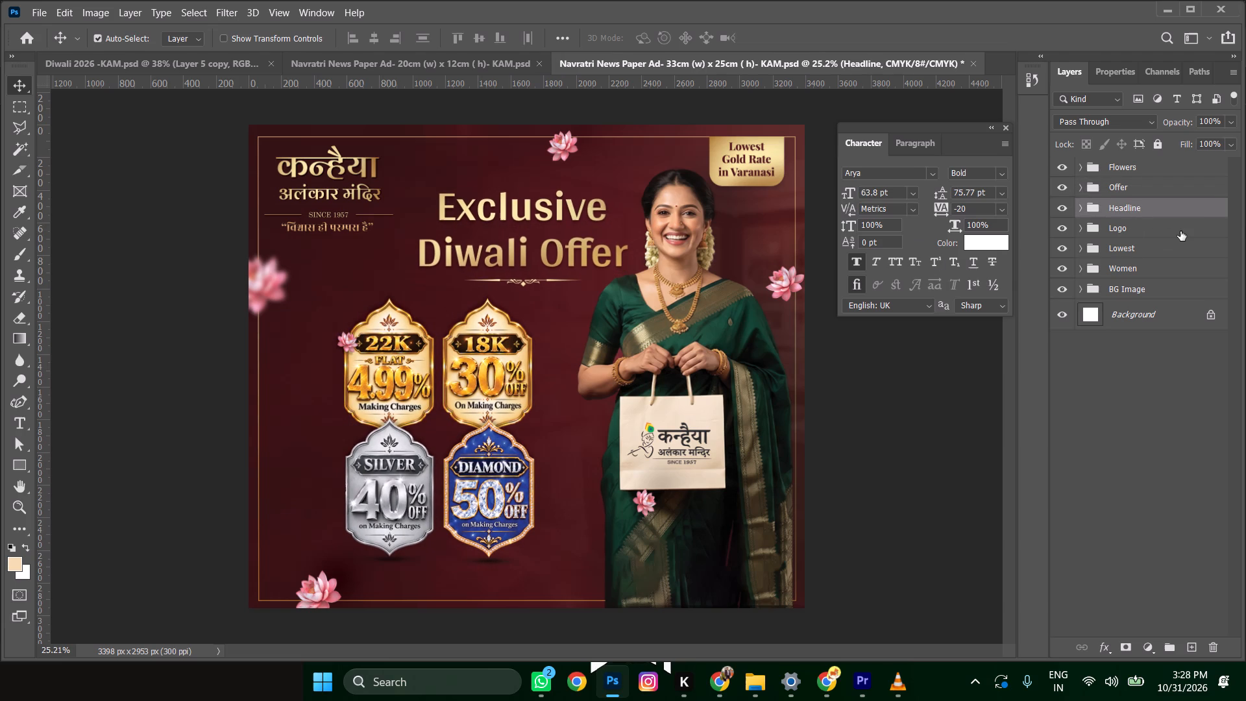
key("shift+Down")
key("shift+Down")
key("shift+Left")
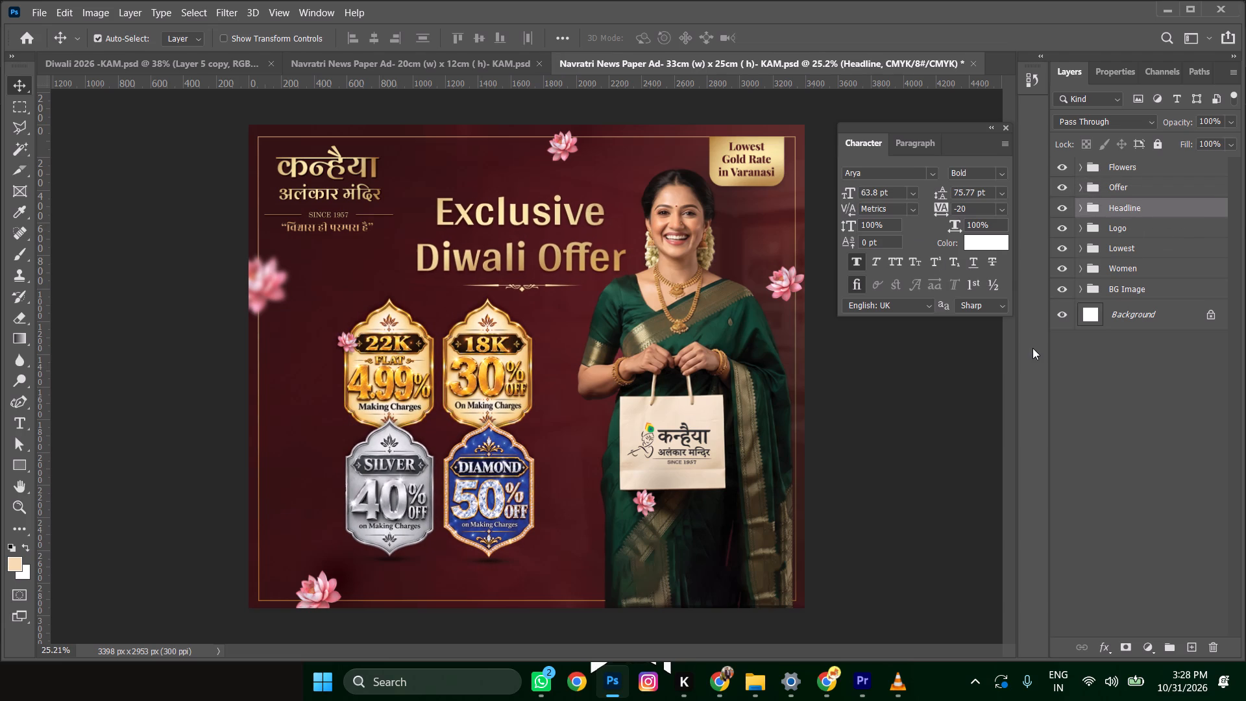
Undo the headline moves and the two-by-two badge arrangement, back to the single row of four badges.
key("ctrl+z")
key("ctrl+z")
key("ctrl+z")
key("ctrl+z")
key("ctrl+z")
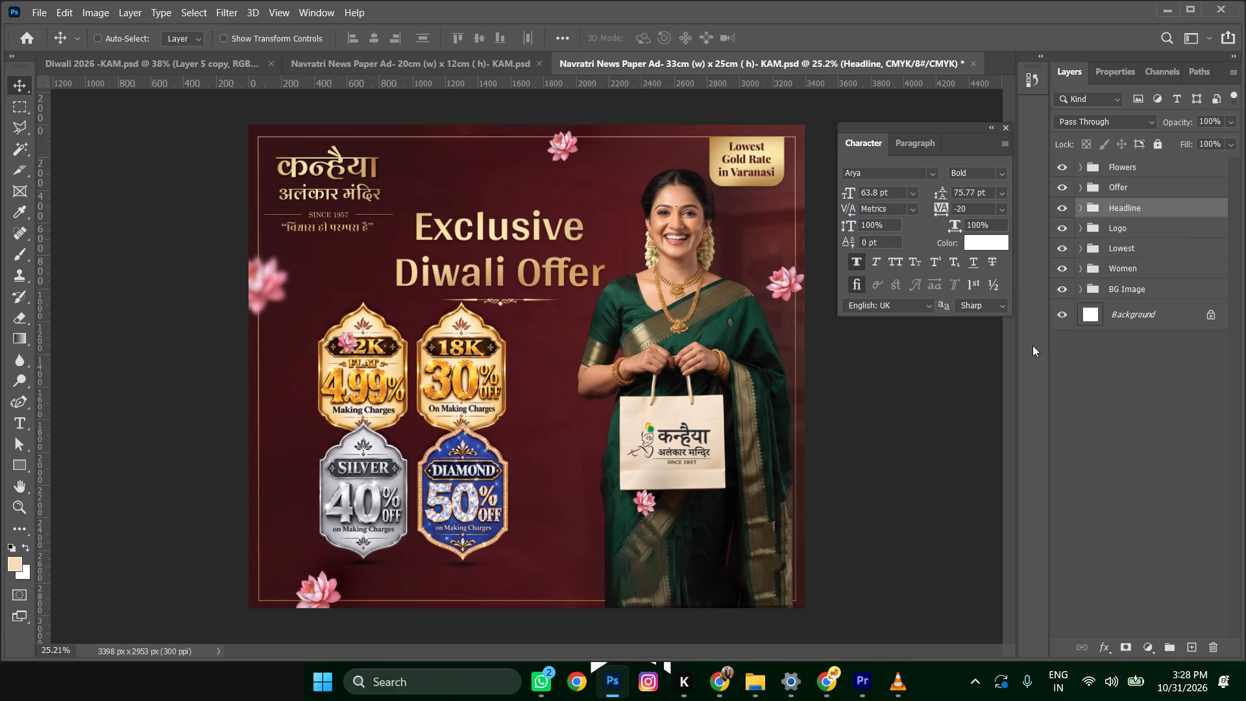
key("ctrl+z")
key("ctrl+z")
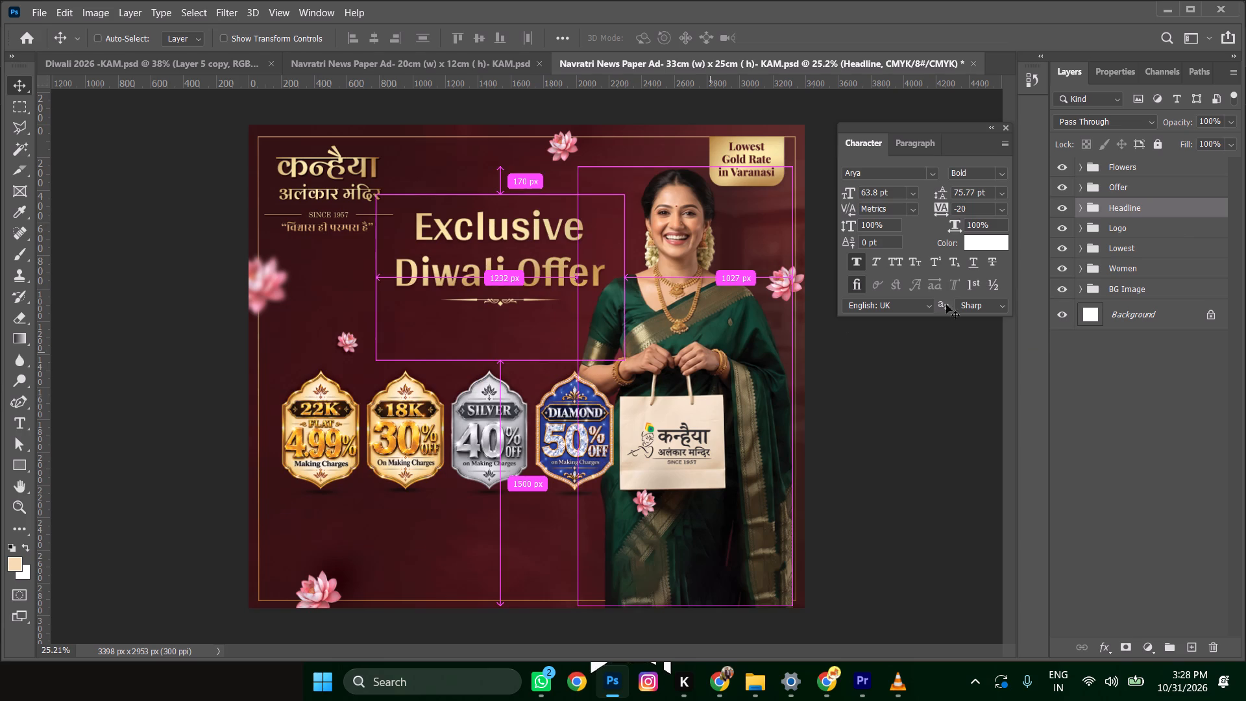
Nudge the Headline group well down and left, into the space just above the row of four badges.
left_click(1135, 208)
key("shift+Down")
key("shift+Down")
key("shift+Down")
key("shift+Down")
key("shift+Down")
key("shift+Down")
key("shift+Down")
key("shift+Down")
key("shift+Down")
key("shift+Down")
key("shift+Down")
key("shift+Down")
key("shift+Down")
key("shift+Down")
key("shift+Down")
key("shift+Down")
key("shift+Down")
key("shift+Down")
key("shift+Down")
key("shift+Down")
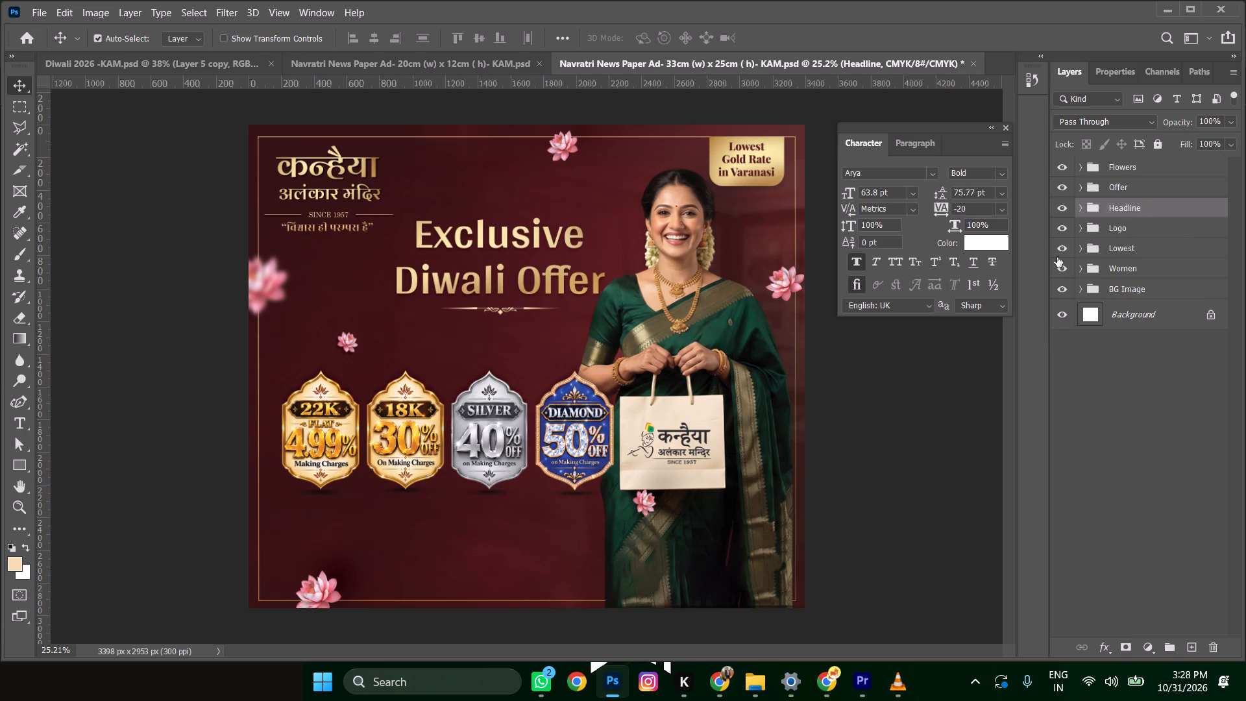
key("shift+Left")
key("shift+Left")
key("shift+Left")
key("shift+Left")
key("shift+Left")
key("shift+Left")
key("shift+Left")
key("shift+Left")
key("shift+Left")
key("shift+Left")
key("shift+Left")
key("shift+Left")
key("shift+Left")
key("shift+Left")
key("shift+Left")
key("shift+Left")
key("shift+Left")
key("shift+Left")
key("shift+Left")
key("shift+Left")
key("shift+Down")
key("shift+Down")
key("shift+Down")
key("shift+Down")
key("shift+Down")
key("shift+Down")
key("shift+Down")
key("shift+Down")
key("shift+Down")
key("shift+Down")
key("shift+Down")
key("shift+Down")
key("shift+Down")
key("shift+Down")
key("shift+Down")
key("shift+Down")
key("shift+Down")
key("shift+Down")
key("shift+Down")
key("shift+Down")
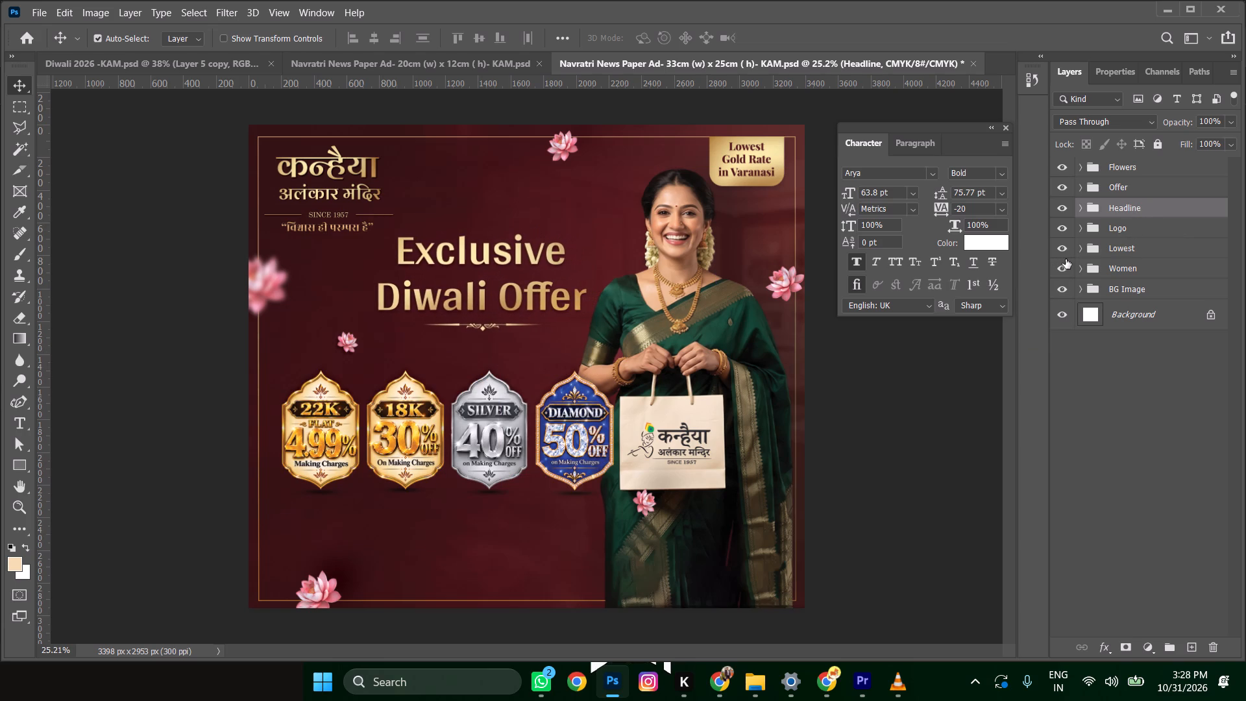
key("shift+Left")
key("shift+Left")
key("shift+Left")
key("shift+Left")
key("shift+Left")
key("shift+Left")
key("shift+Left")
key("shift+Left")
key("shift+Left")
key("shift+Left")
key("shift+Left")
key("shift+Left")
key("shift+Left")
key("shift+Left")
key("shift+Left")
key("shift+Left")
key("shift+Left")
key("shift+Left")
key("shift+Left")
key("shift+Left")
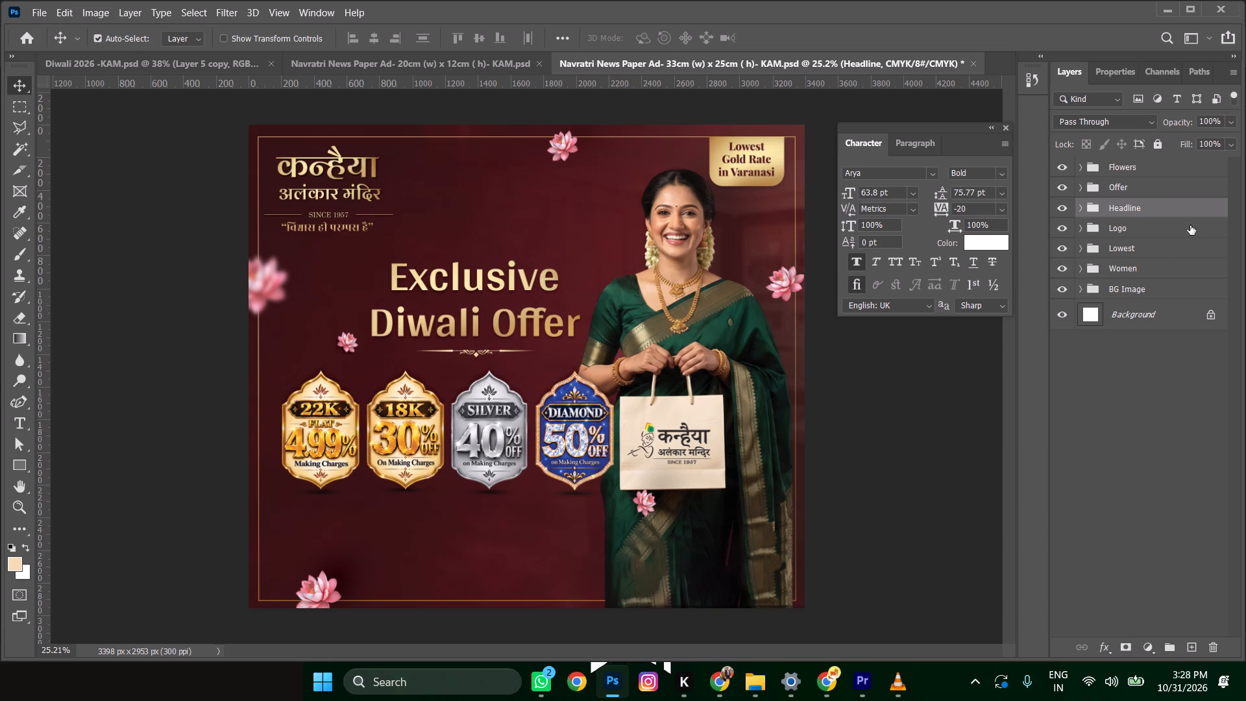
Move the Offer group down and left so the badge row starts near the ad's left border line, clear of the bag.
left_click(1144, 185)
key("ctrl+t")
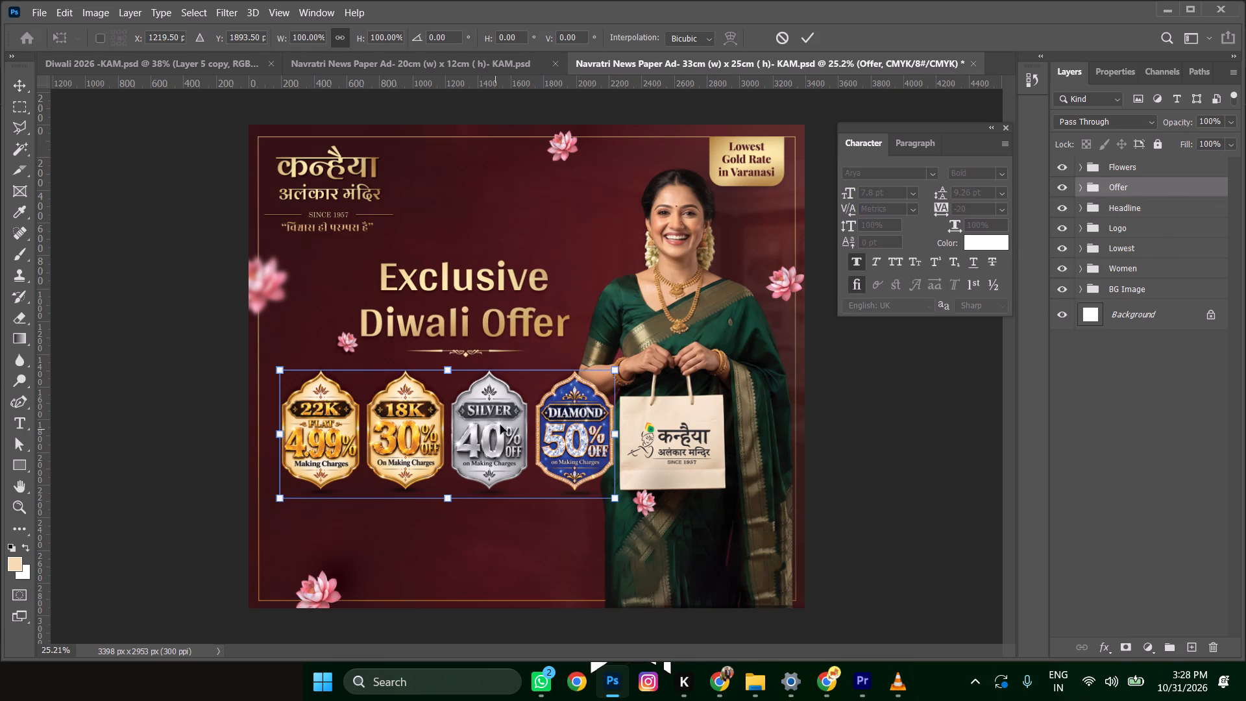
left_click_drag(509, 413, 492, 447)
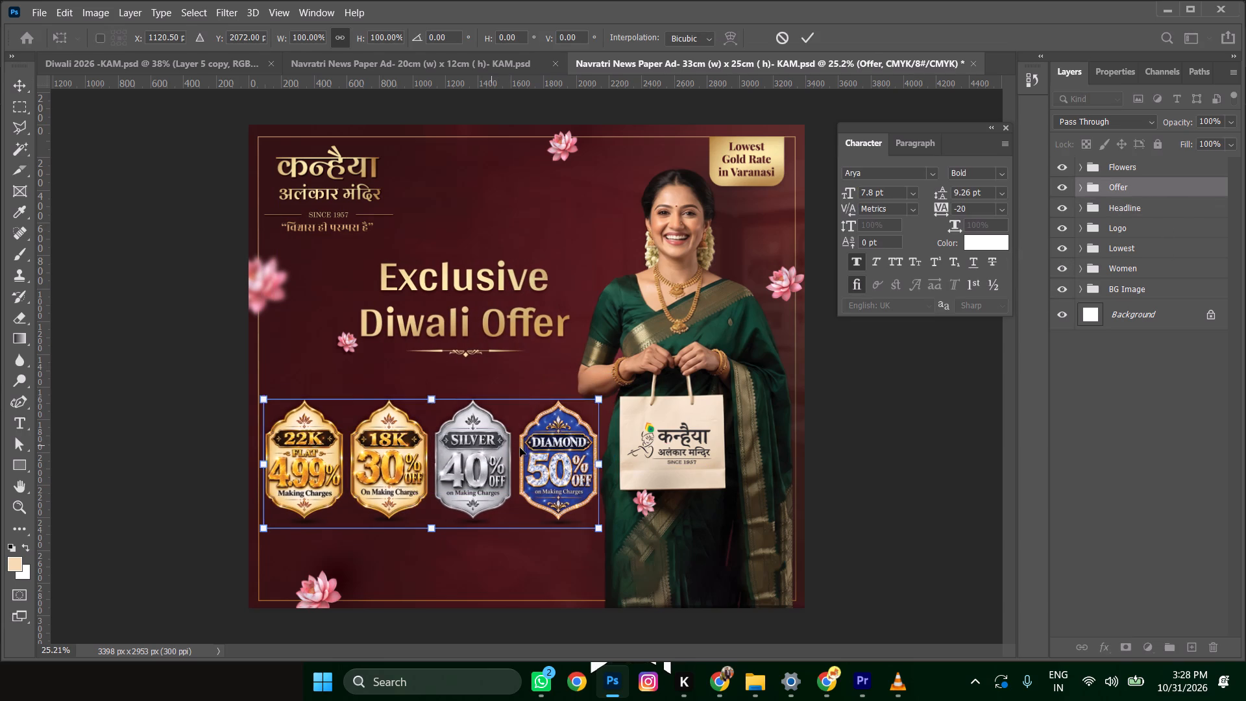
key("Return")
Move the Headline group down and left to sit roughly centred above the badge row.
left_click(1114, 208)
key("ctrl+t")
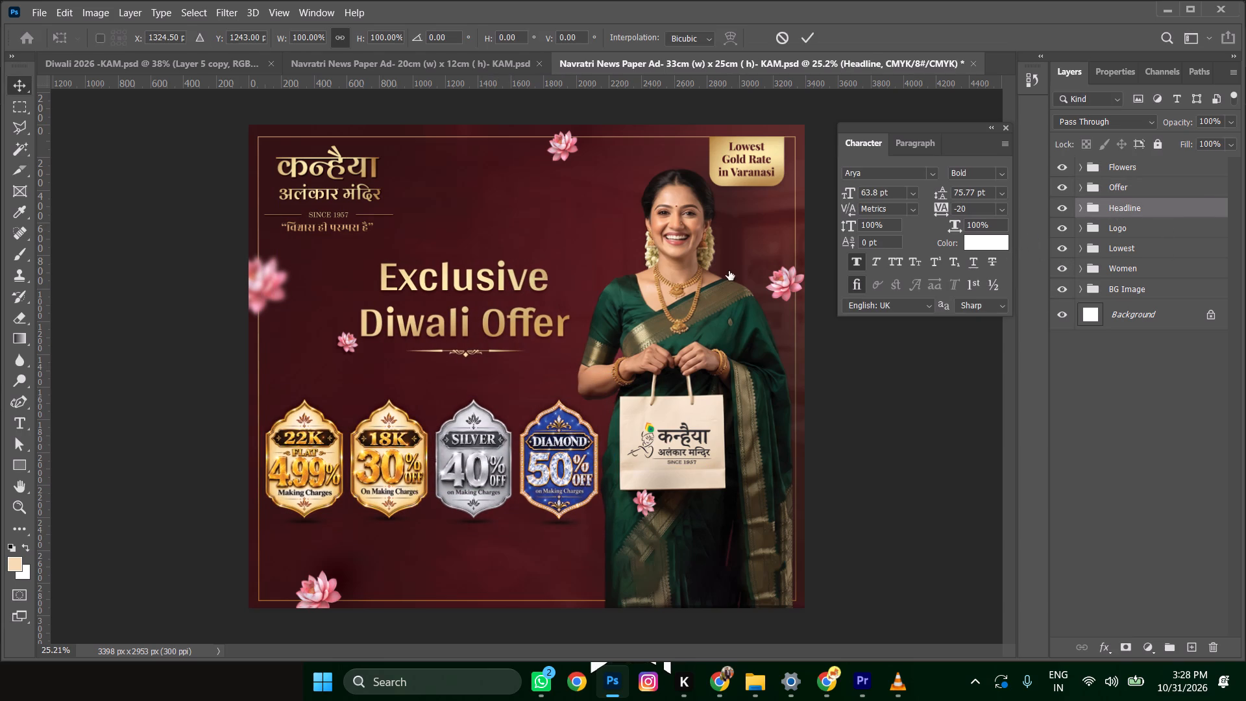
left_click_drag(491, 284, 452, 305)
key("Return")
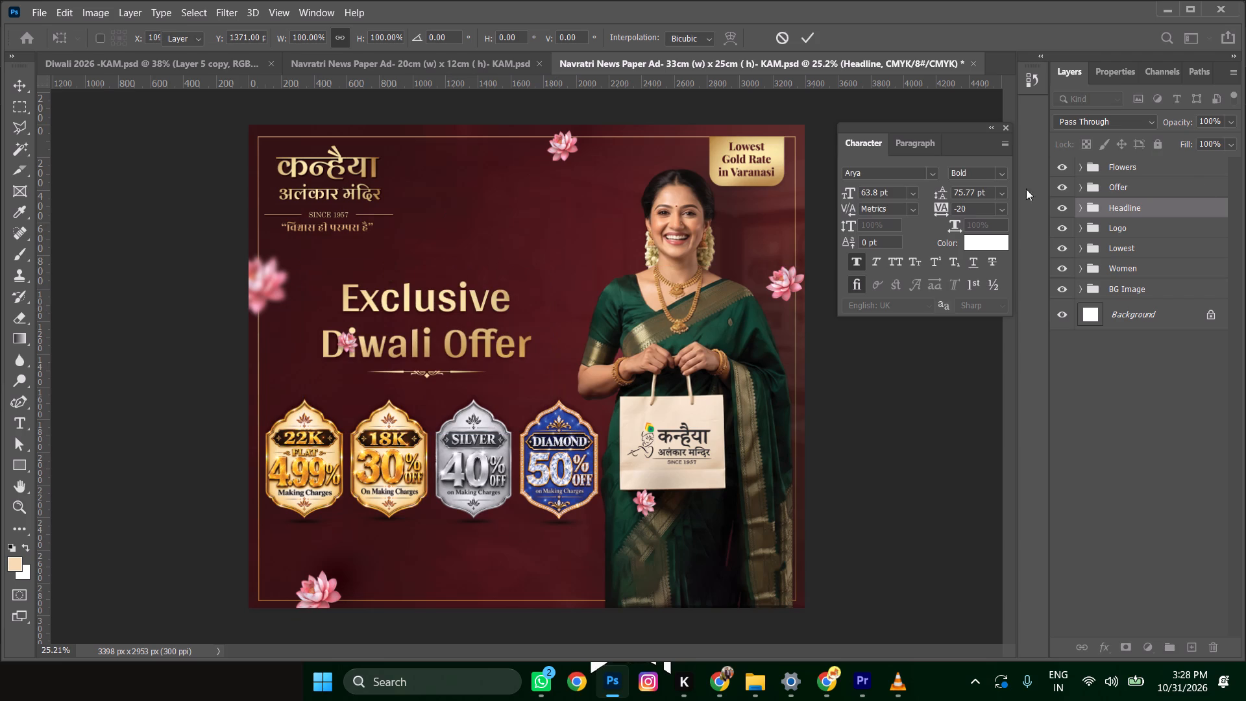
Enlarge the Logo group to about 128% and nudge it into place in the ad's upper-left corner, inside the border.
left_click(1134, 233)
key("ctrl+t")
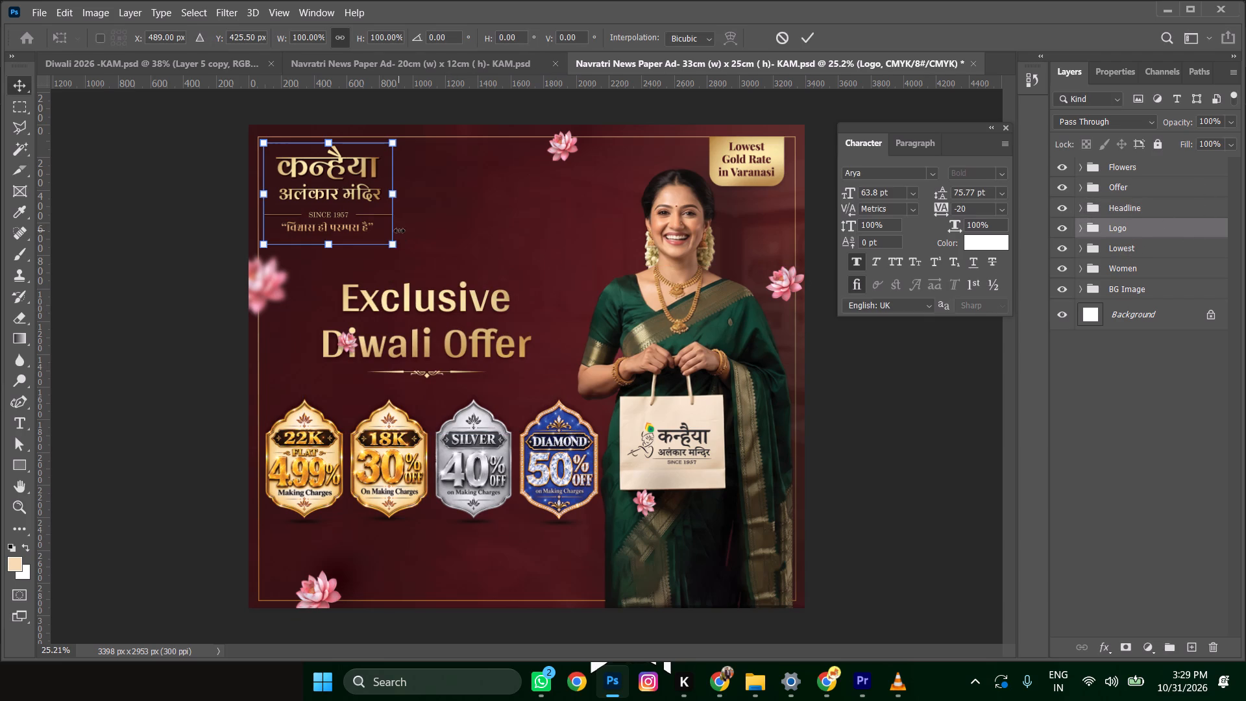
left_click_drag(395, 249, 436, 266)
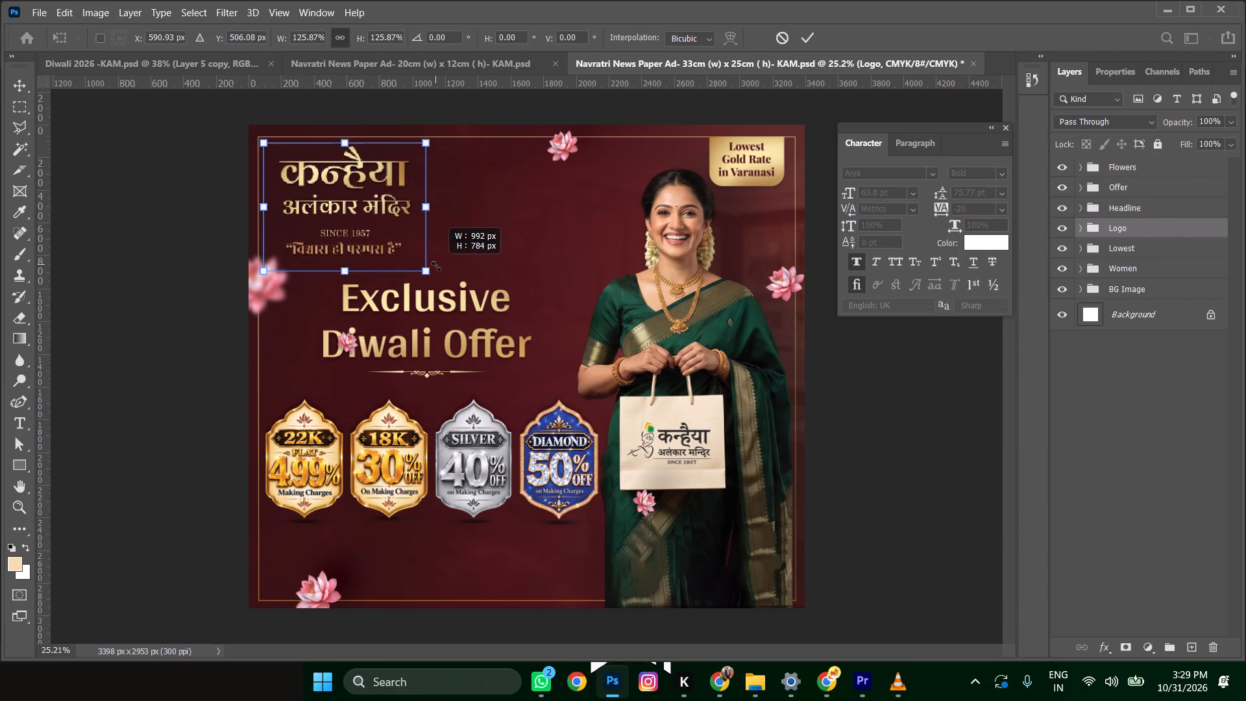
left_click_drag(436, 266, 436, 271)
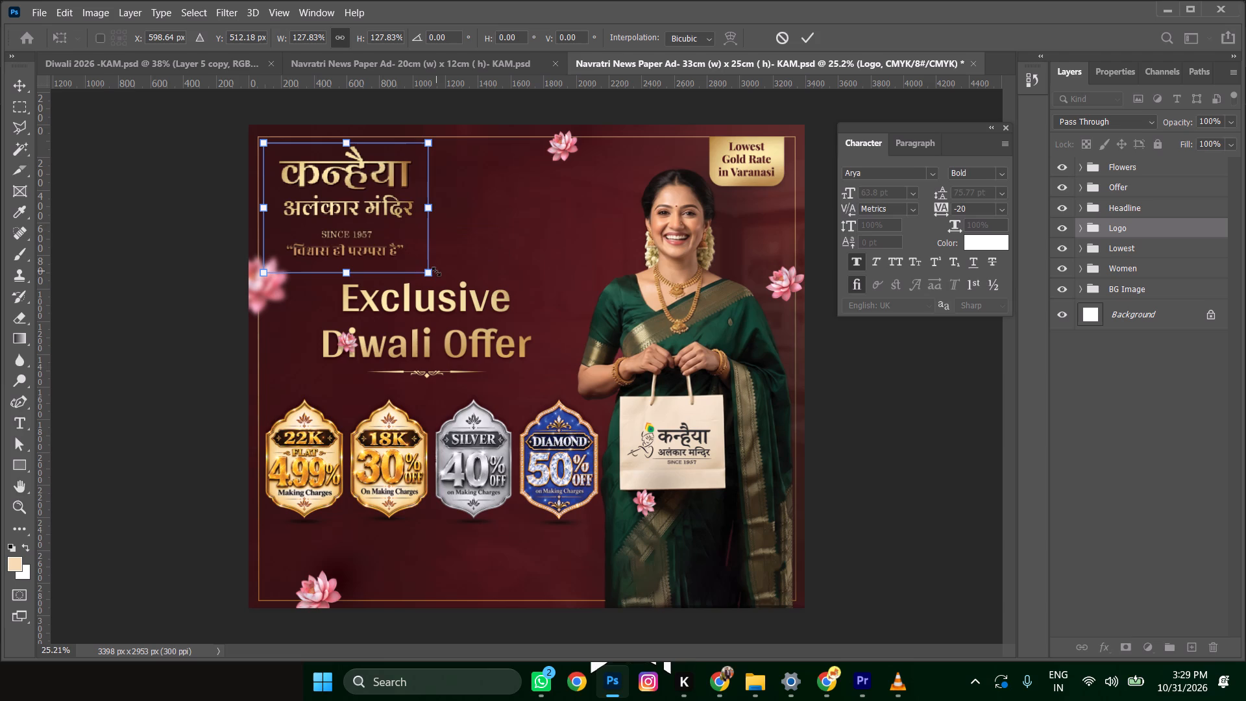
key("Return")
key("shift+Left")
key("shift+Up")
key("shift+Up")
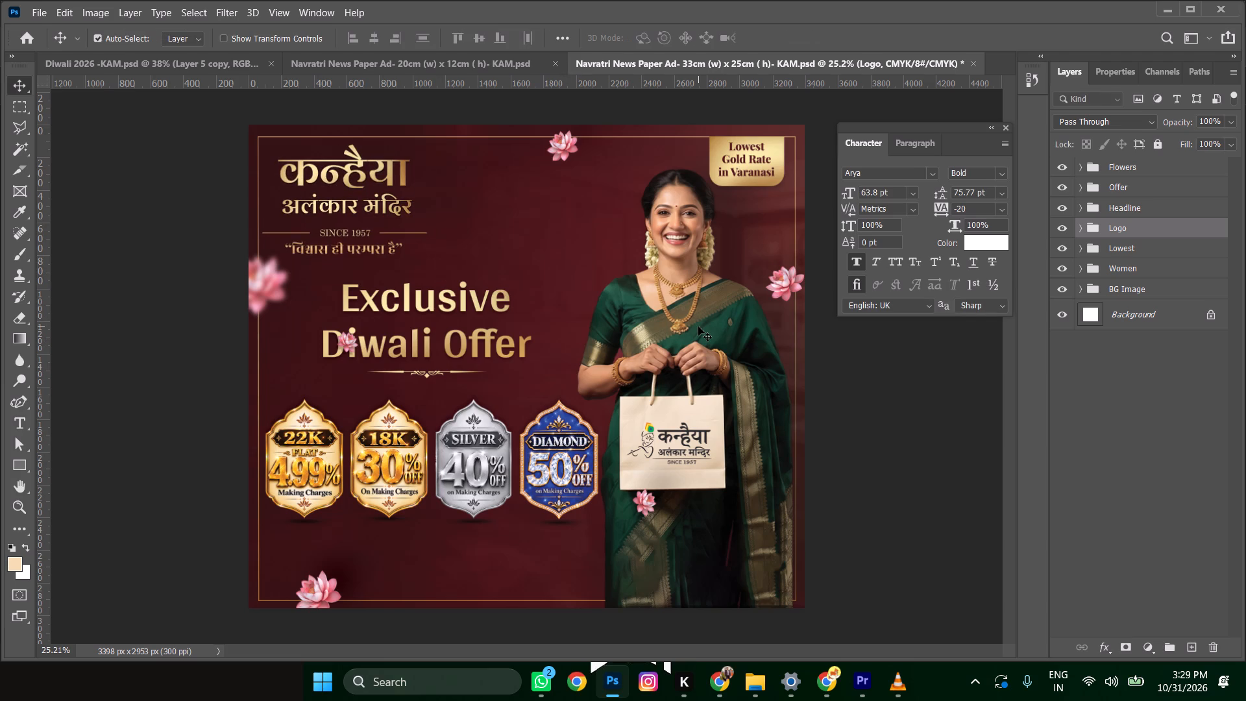
key("shift+Right")
key("shift+Up")
key("shift+Right")
key("shift+Right")
key("shift+Down")
key("shift+Down")
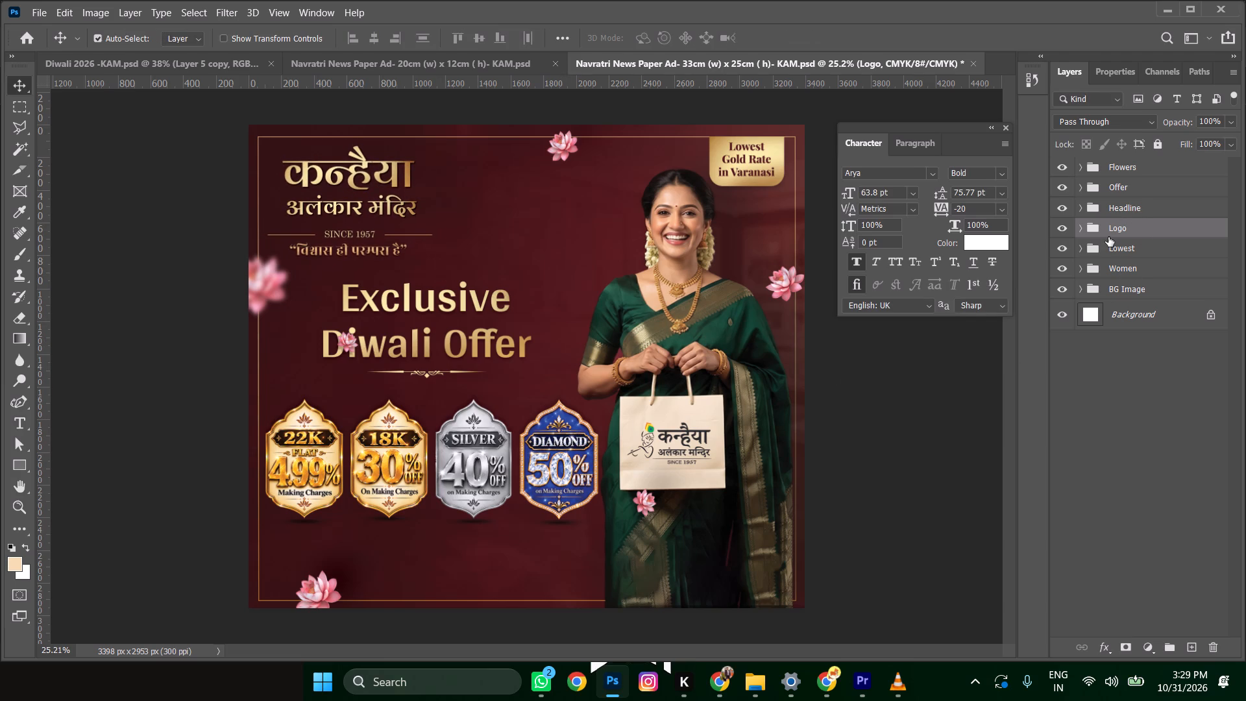
Nudge the Headline group slightly down and right to centre it between the enlarged logo and the badges.
left_click(1142, 203)
key("shift+Down")
key("shift+Down")
key("shift+Down")
key("shift+Down")
key("shift+Down")
key("shift+Down")
key("shift+Down")
key("shift+Down")
key("shift+Right")
key("shift+Right")
key("shift+Right")
key("shift+Right")
key("shift+Right")
key("shift+Right")
key("shift+Right")
key("shift+Right")
key("shift+Right")
key("shift+Right")
key("shift+Right")
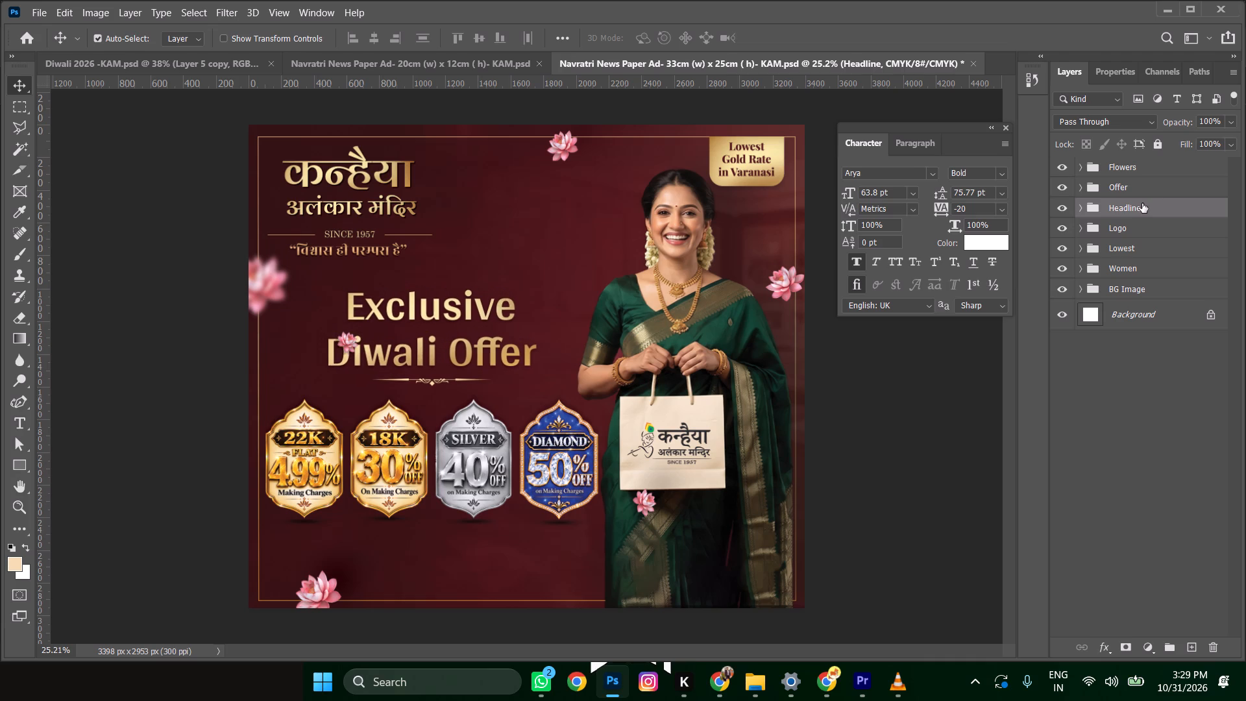
key("shift+Left")
key("shift+Left")
key("shift+Right")
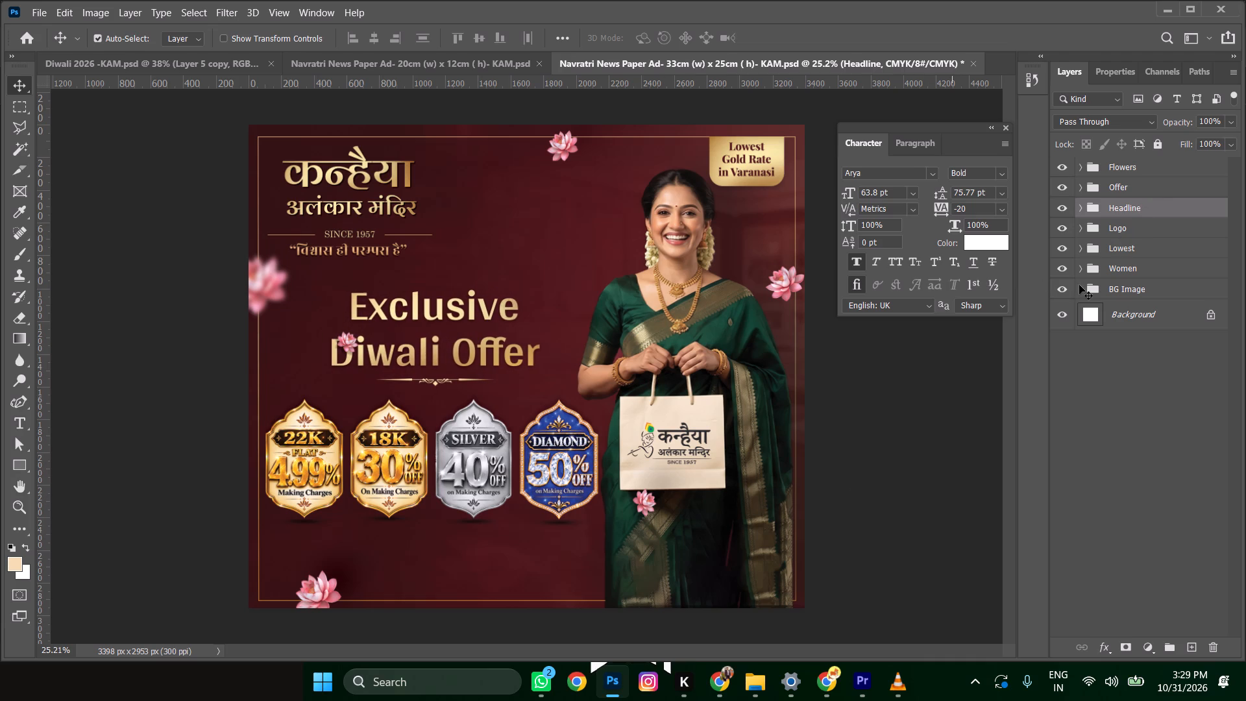
Nudge the Offer group slightly down to open a gap below the headline ornament.
left_click(1160, 183)
key("shift+Down")
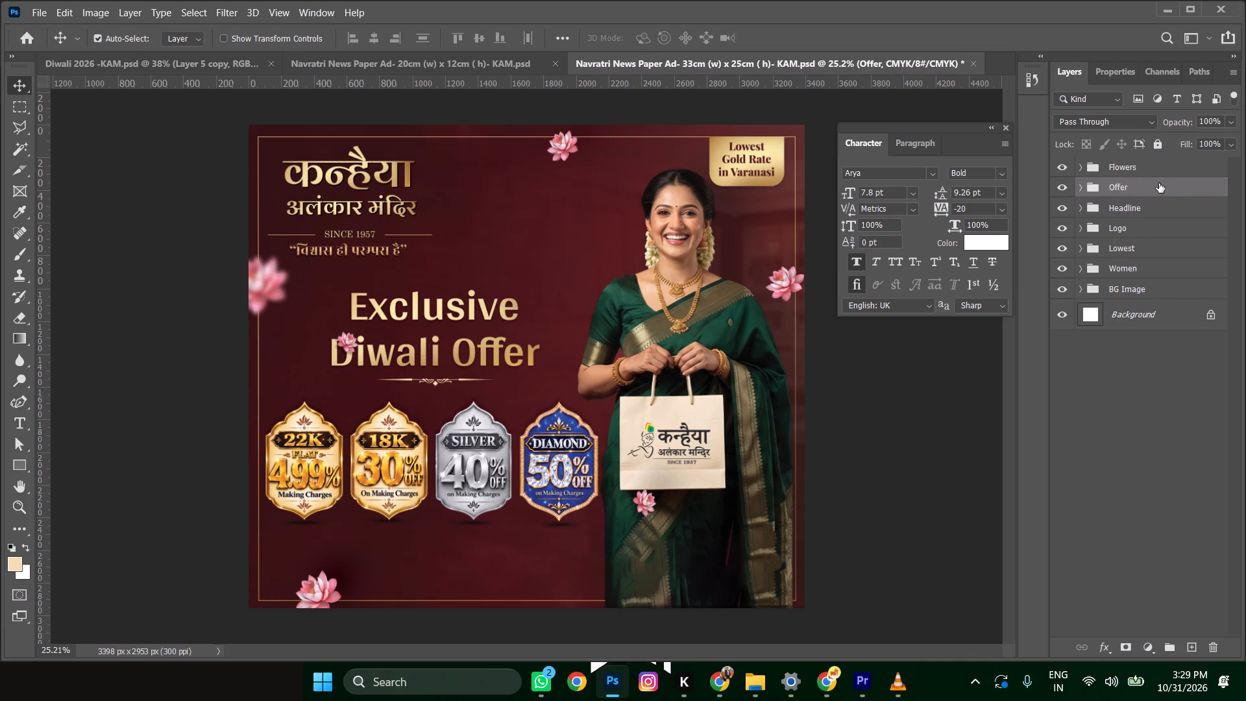
key("shift+Down")
key("shift+Down")
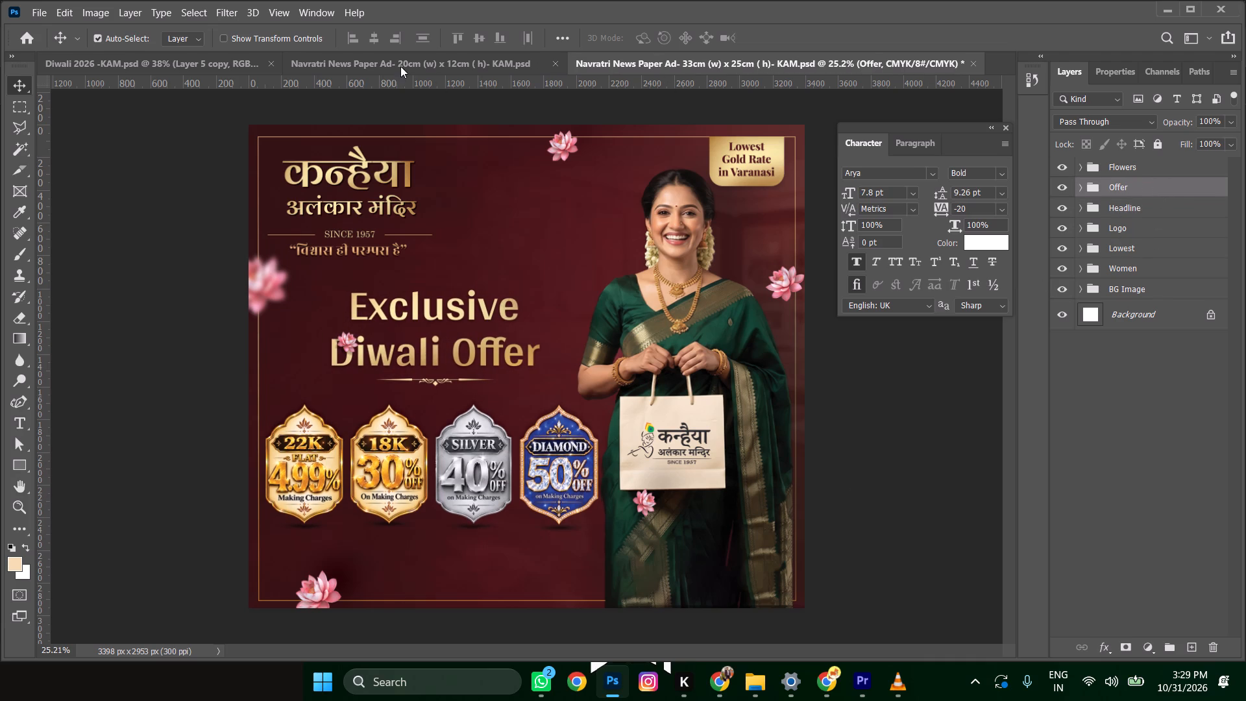
Copy the Footer group from the 20 × 12 cm ad into the 33 × 25 cm ad, below the badges.
left_click(400, 66)
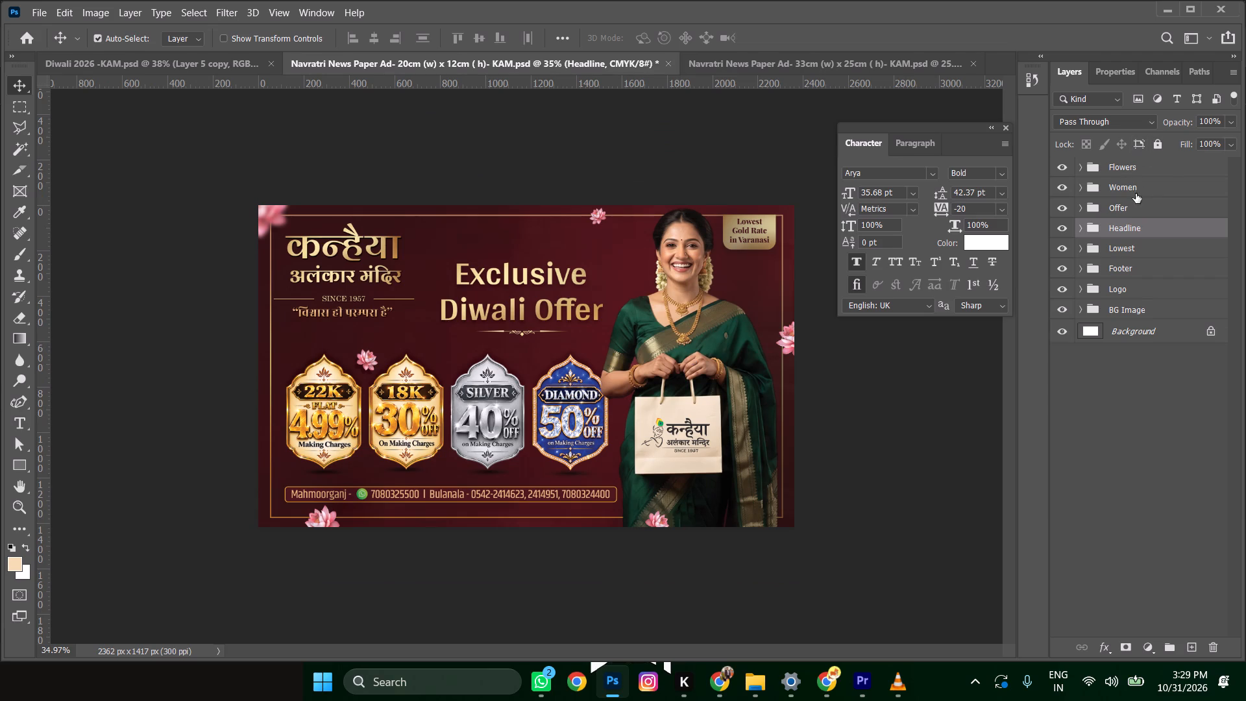
left_click(1140, 271)
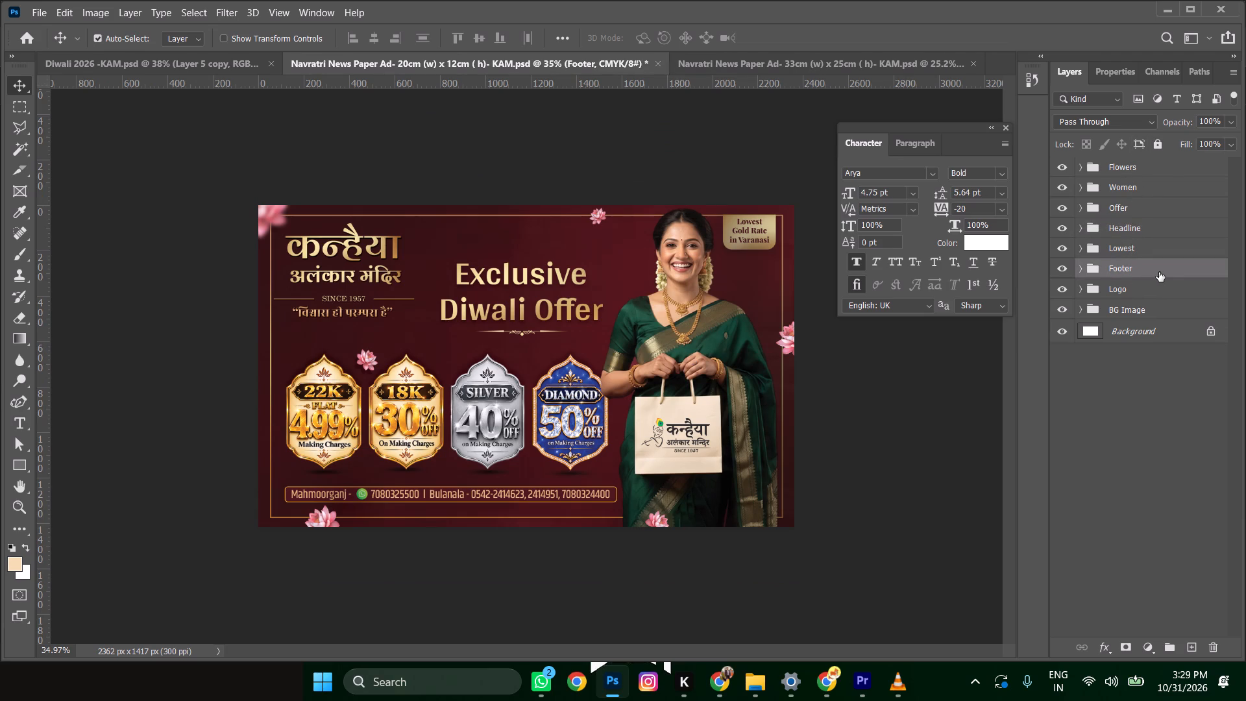
left_click_drag(1159, 272, 505, 572)
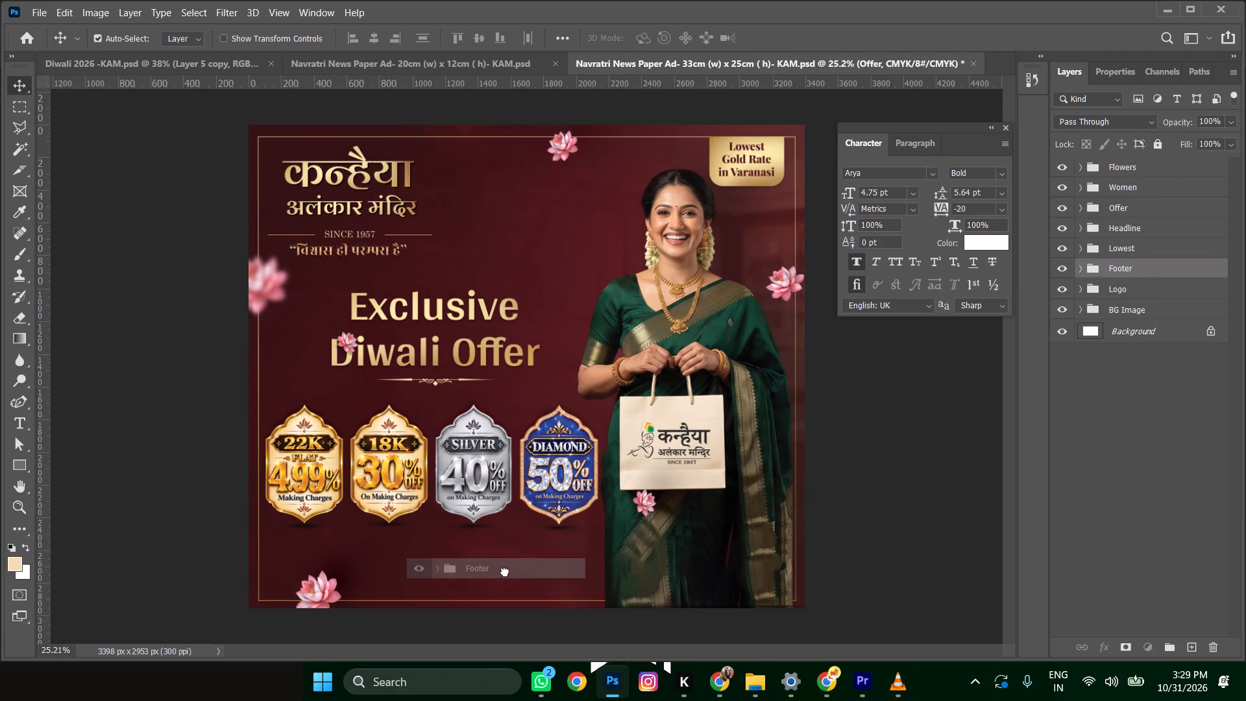
left_click_drag(505, 572, 448, 572)
Scale the Footer contact bar to match the badge row's width and position it beneath the badges, just above the bottom border.
key("ctrl+t")
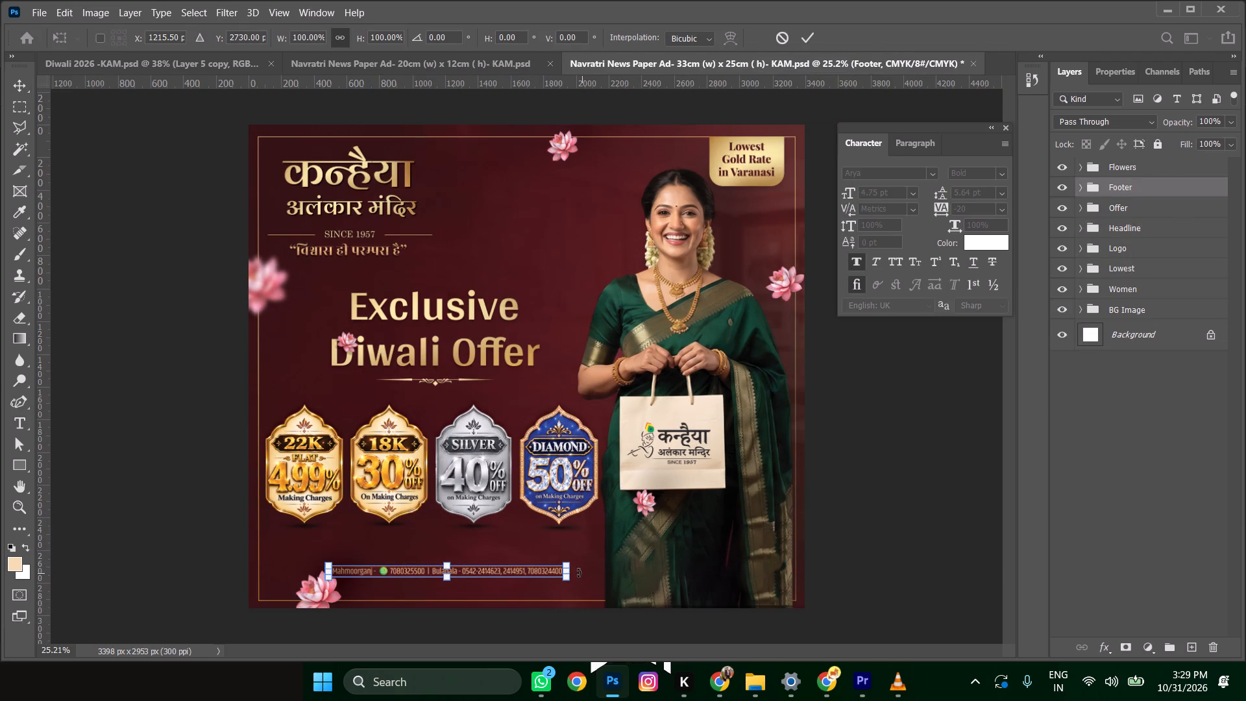
left_click_drag(576, 572, 665, 558)
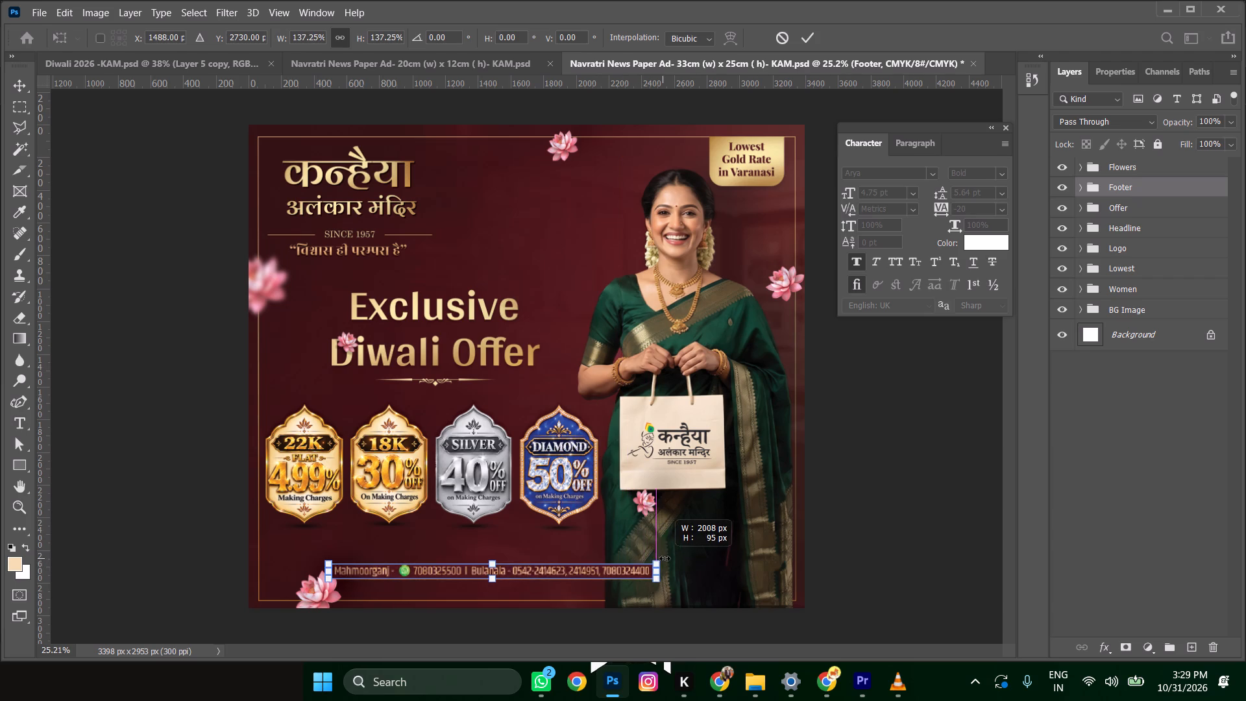
left_click_drag(665, 558, 665, 555)
left_click_drag(576, 572, 535, 580)
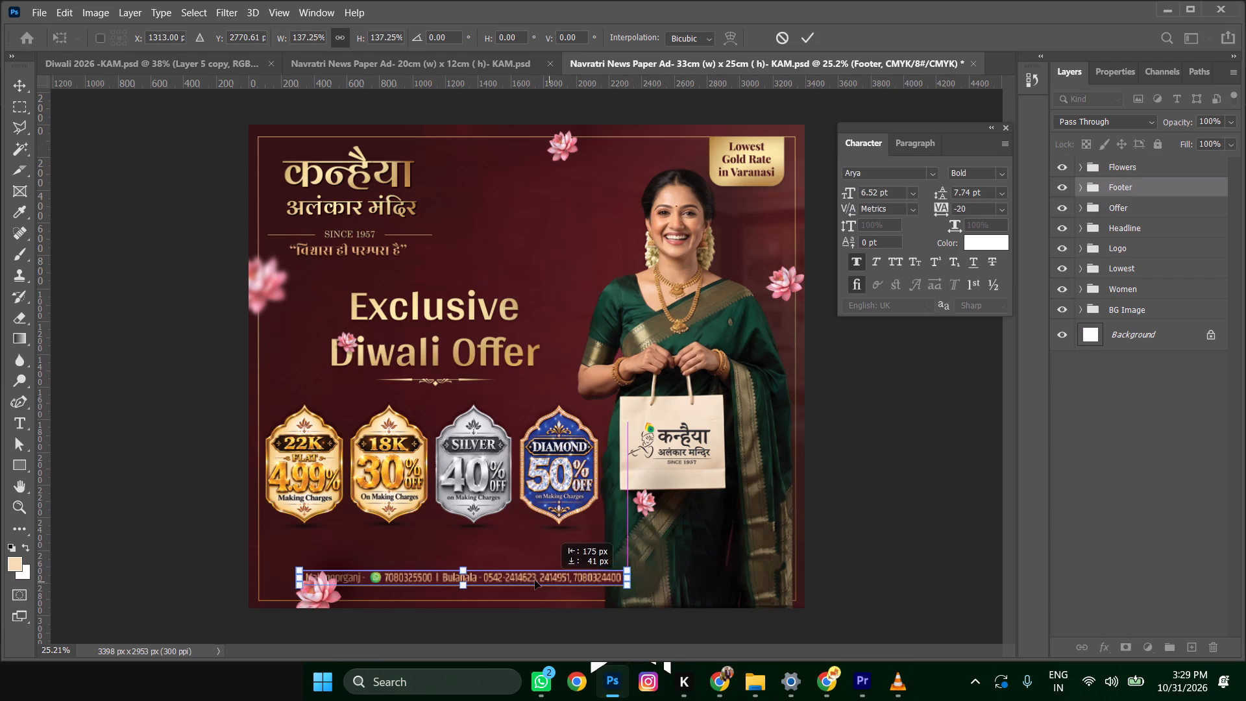
left_click_drag(535, 580, 526, 579)
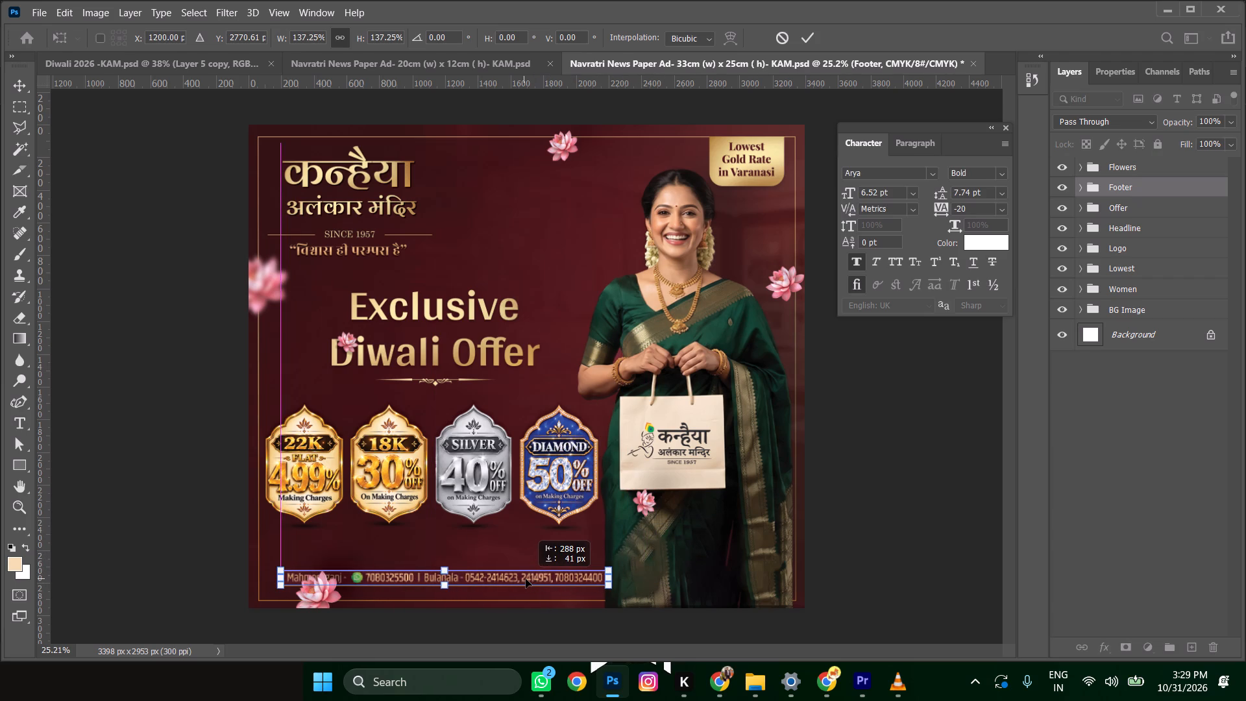
left_click_drag(526, 579, 514, 579)
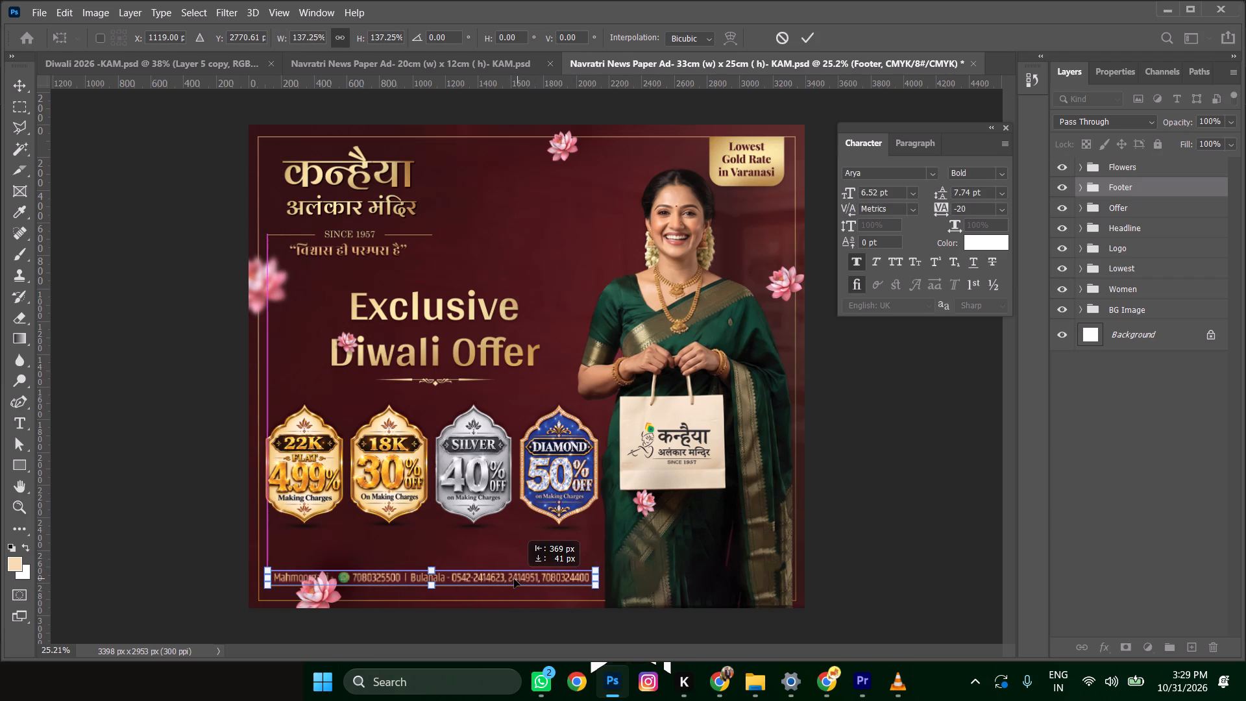
left_click_drag(514, 579, 513, 579)
left_click_drag(594, 580, 600, 578)
key("Return")
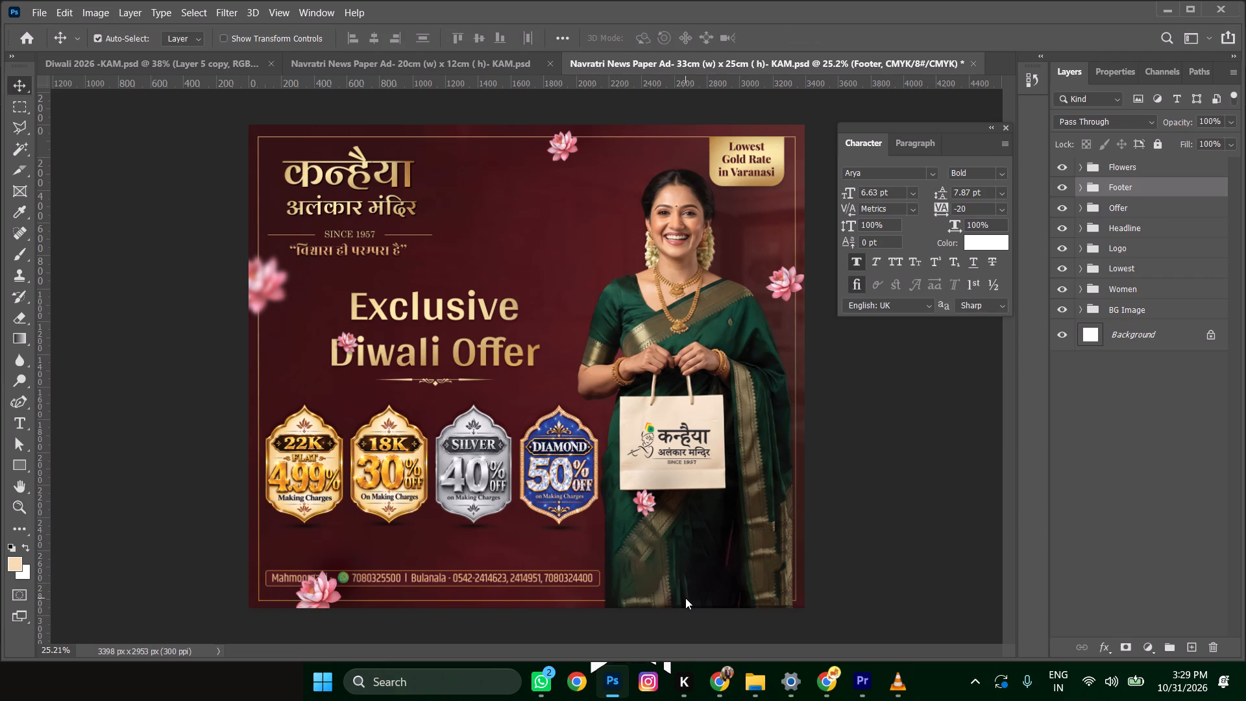
key("shift+Up")
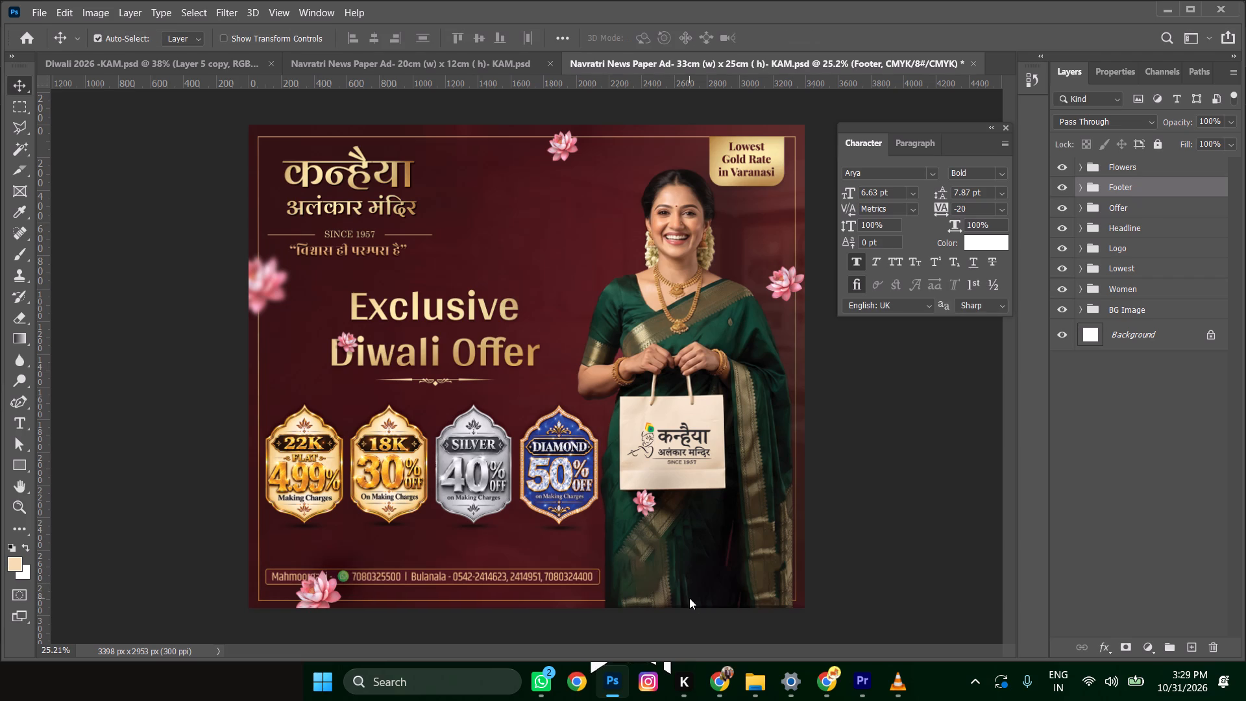
key("shift+Down")
key("shift+Down")
key("shift+Down")
Switch to File Explorer.
left_click(759, 687)
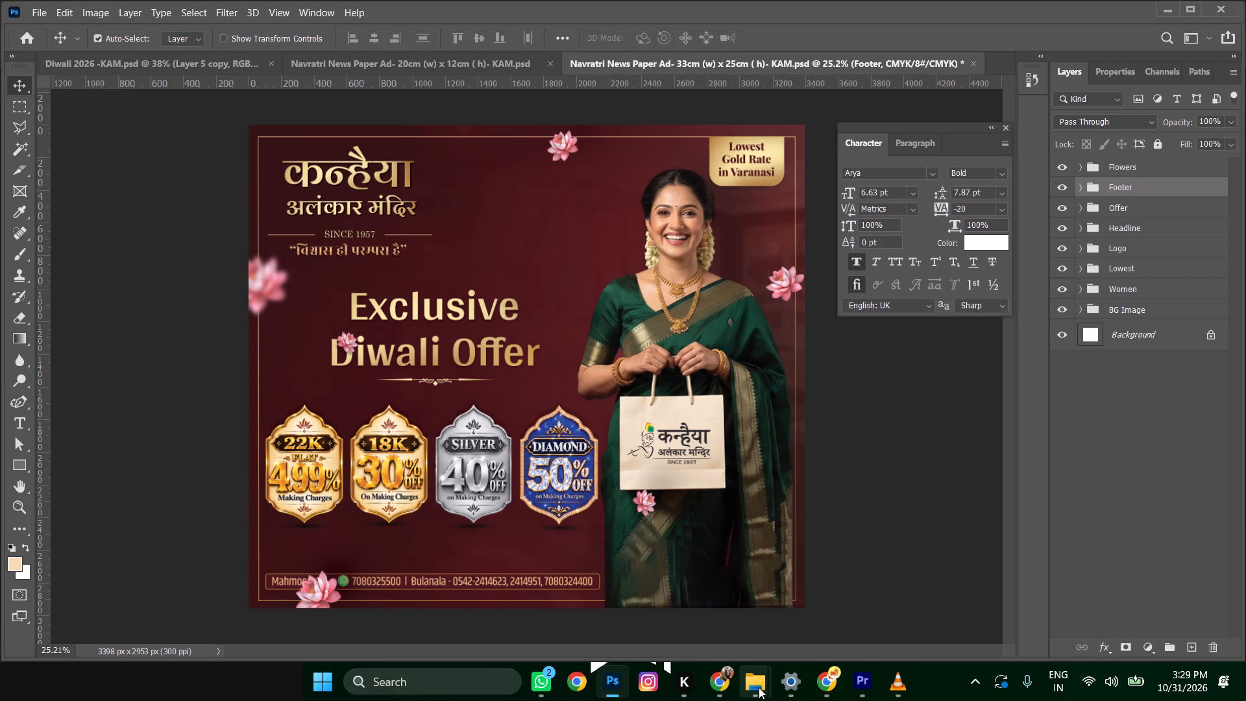
Bring up the Kanhaiya Alankar folder and look through its Navratri and newspaper ad design files.
left_click(722, 596)
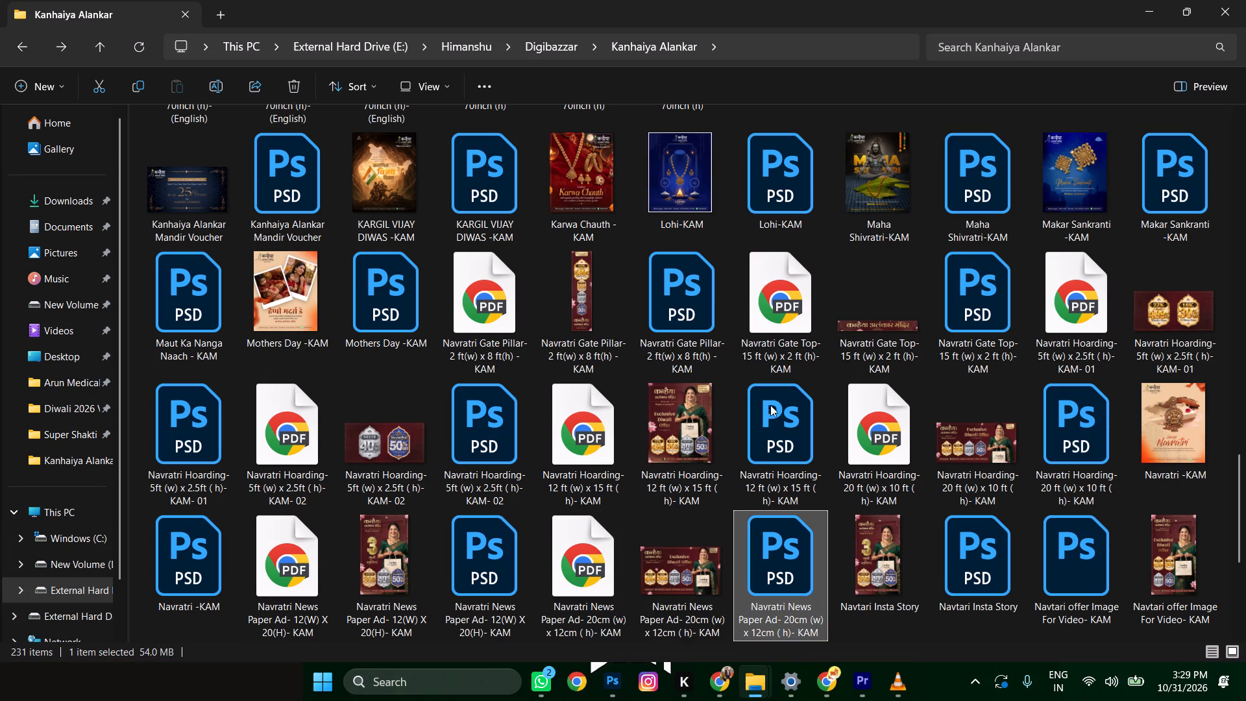
scroll(774, 410, "down", 4)
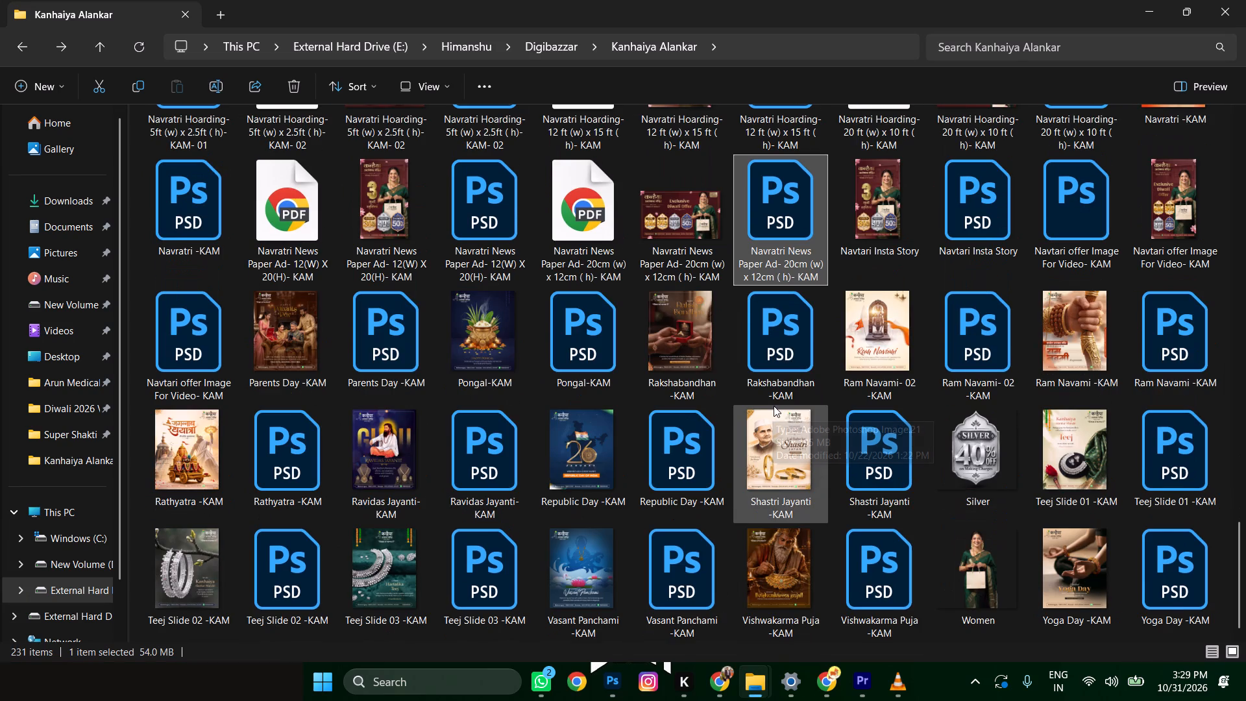
scroll(774, 402, "up", 2)
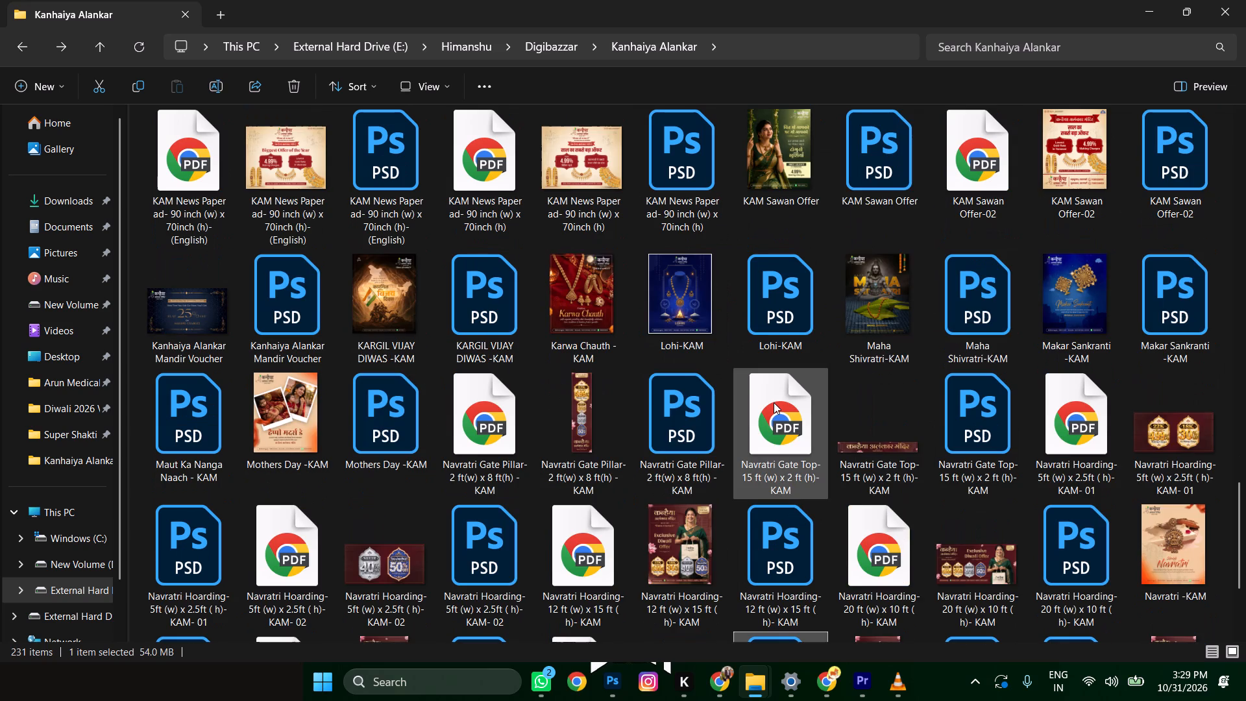
scroll(774, 402, "up", 1)
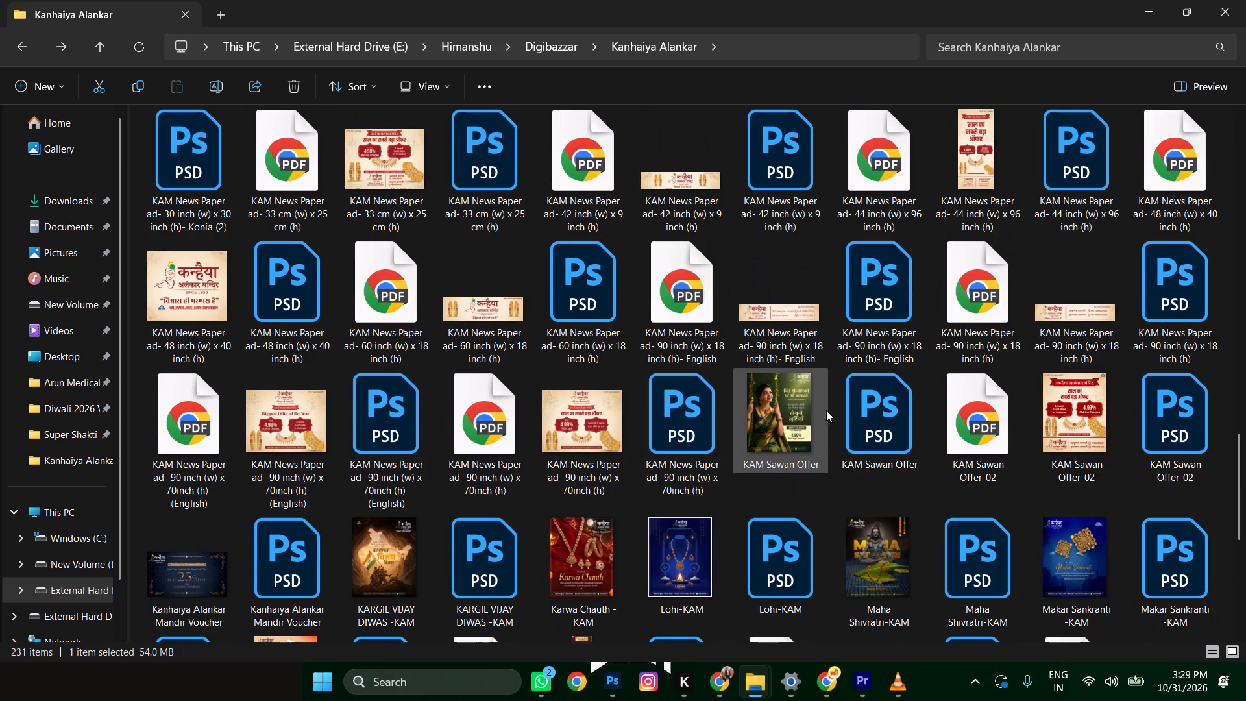
scroll(950, 434, "down", 2)
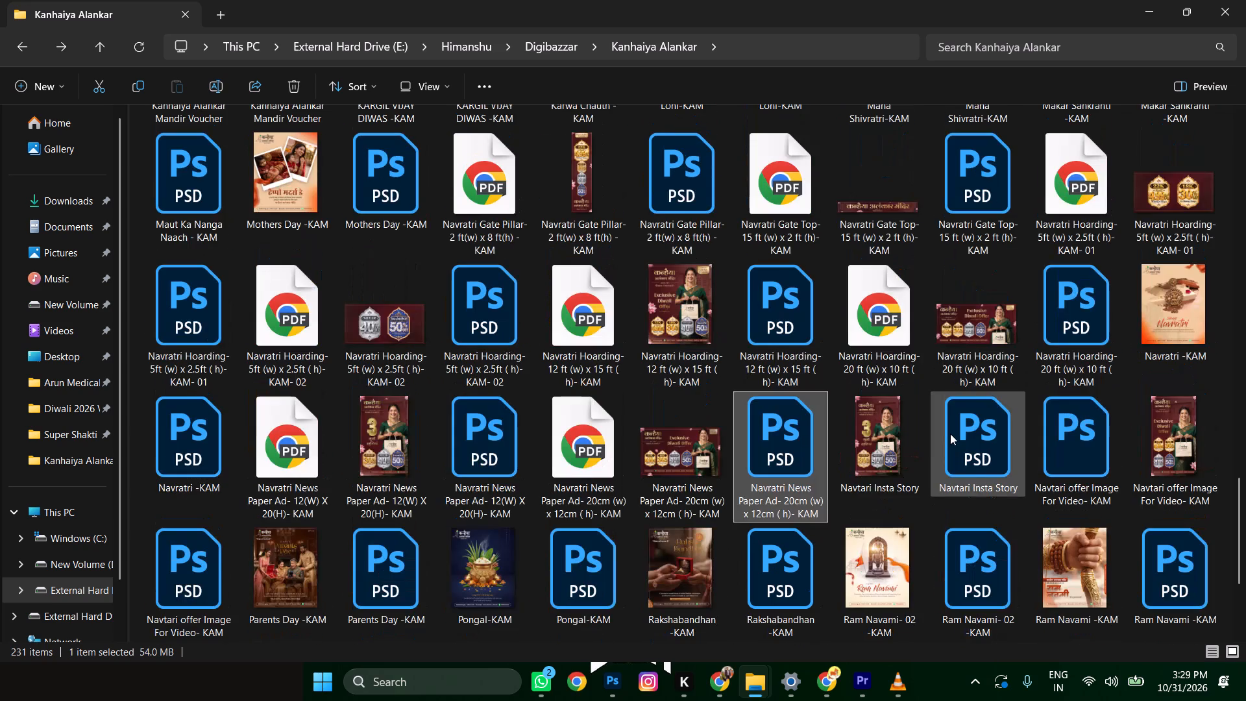
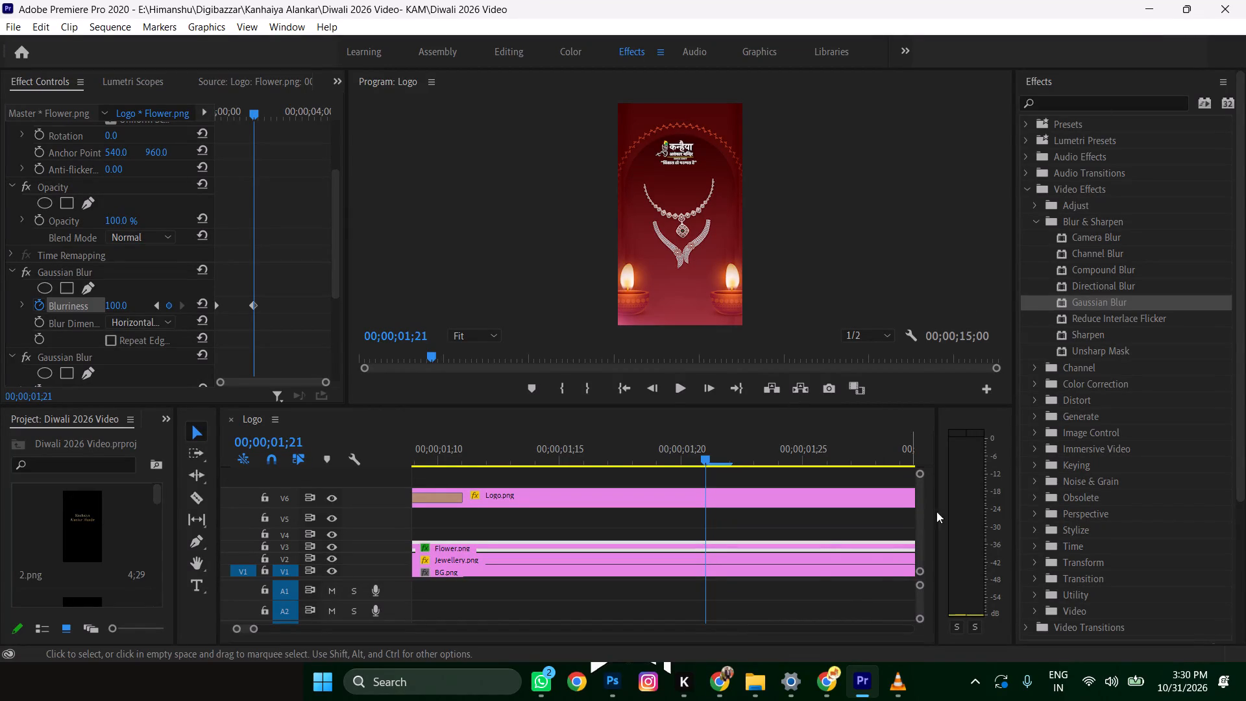
Switch back to Photoshop and save the 33 × 25 cm newspaper ad.
left_click(1156, 7)
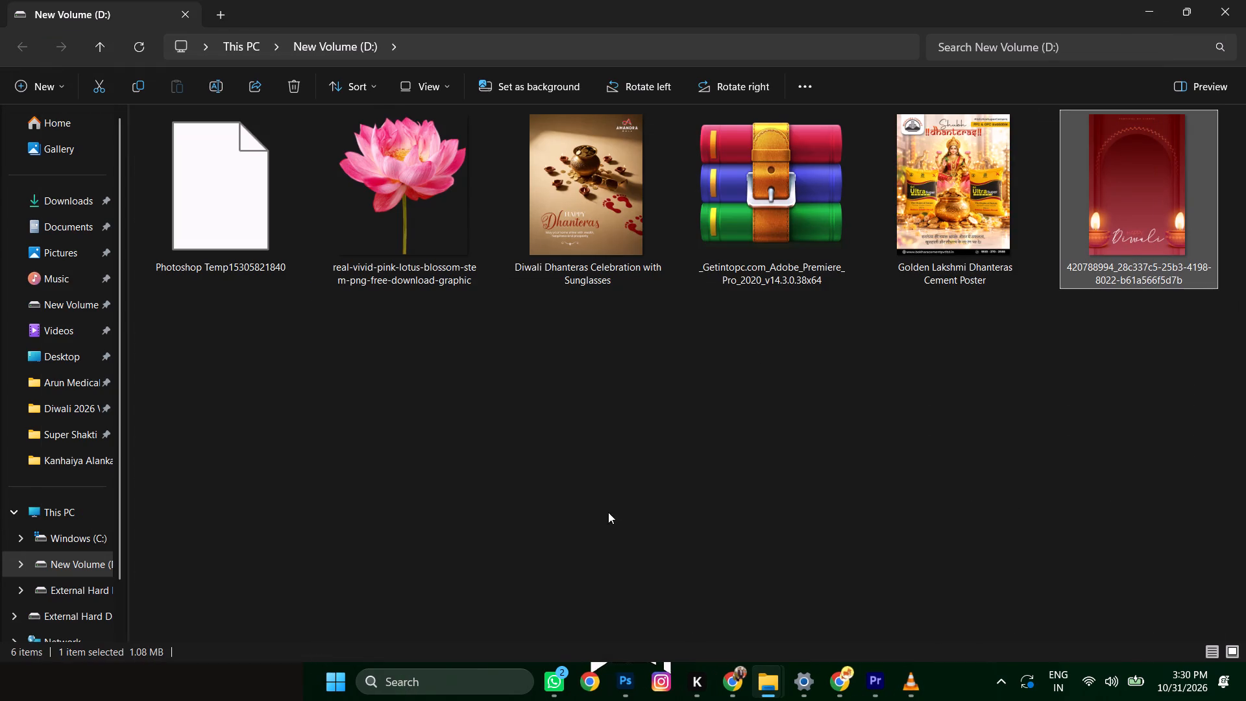
left_click(637, 682)
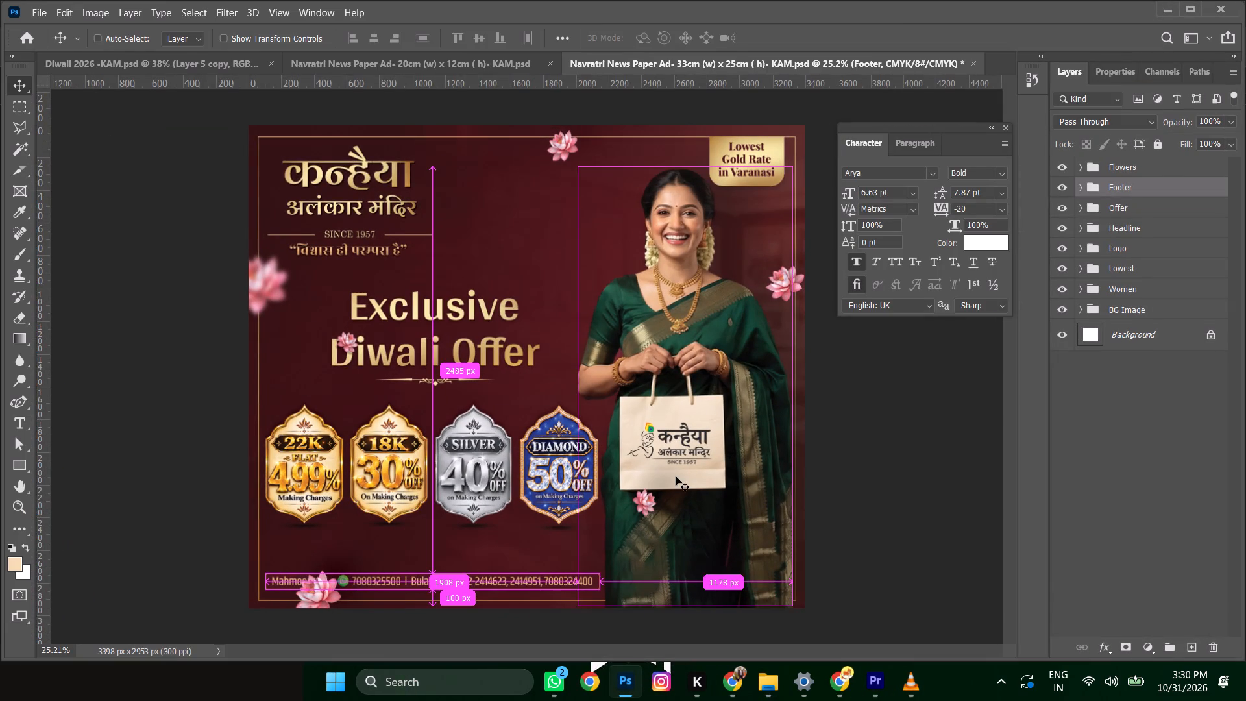
key("ctrl+s")
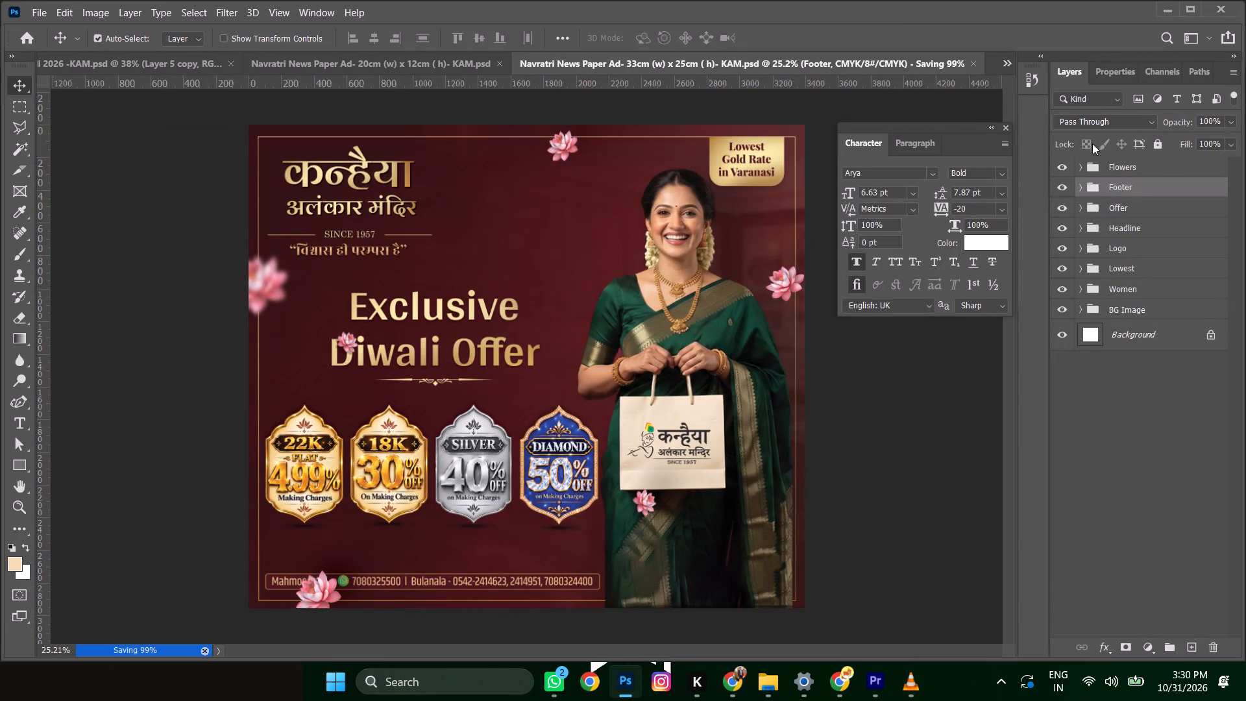
Move the blurred lotus from the ad's left edge to the upper centre, and the small top lotus to the left edge above the headline.
left_click(1125, 170)
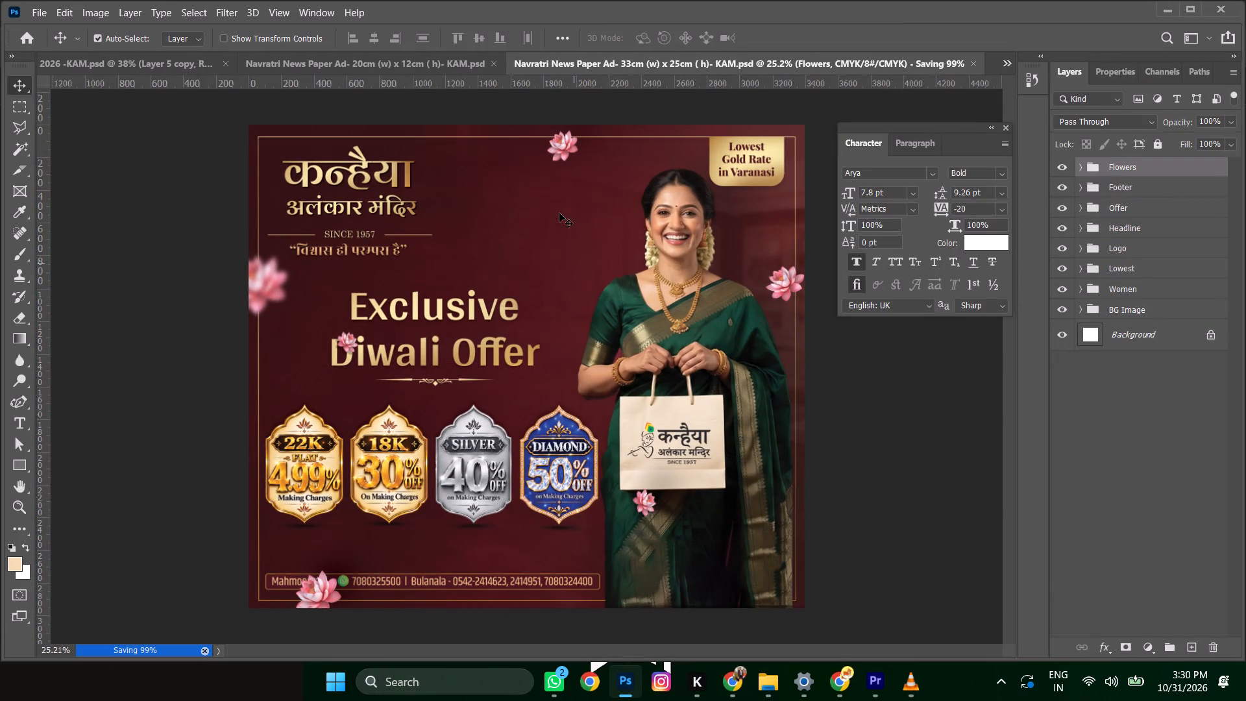
left_click_drag(273, 282, 582, 178)
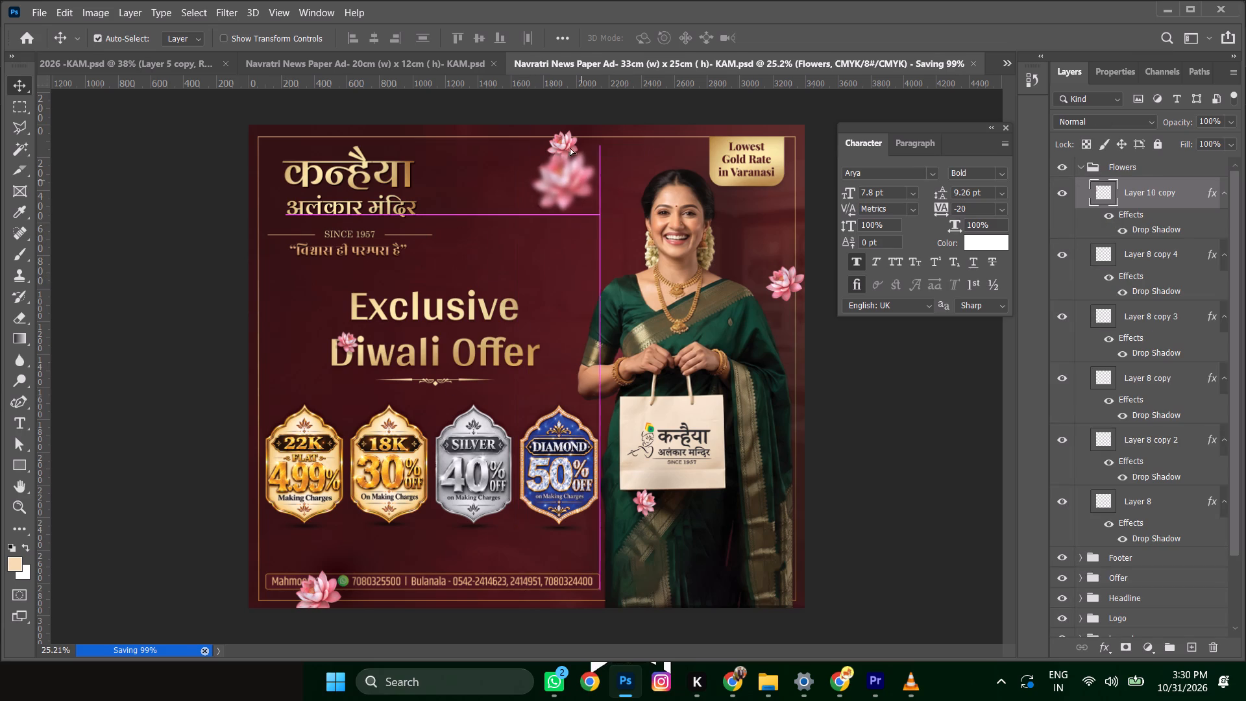
left_click_drag(564, 140, 265, 285)
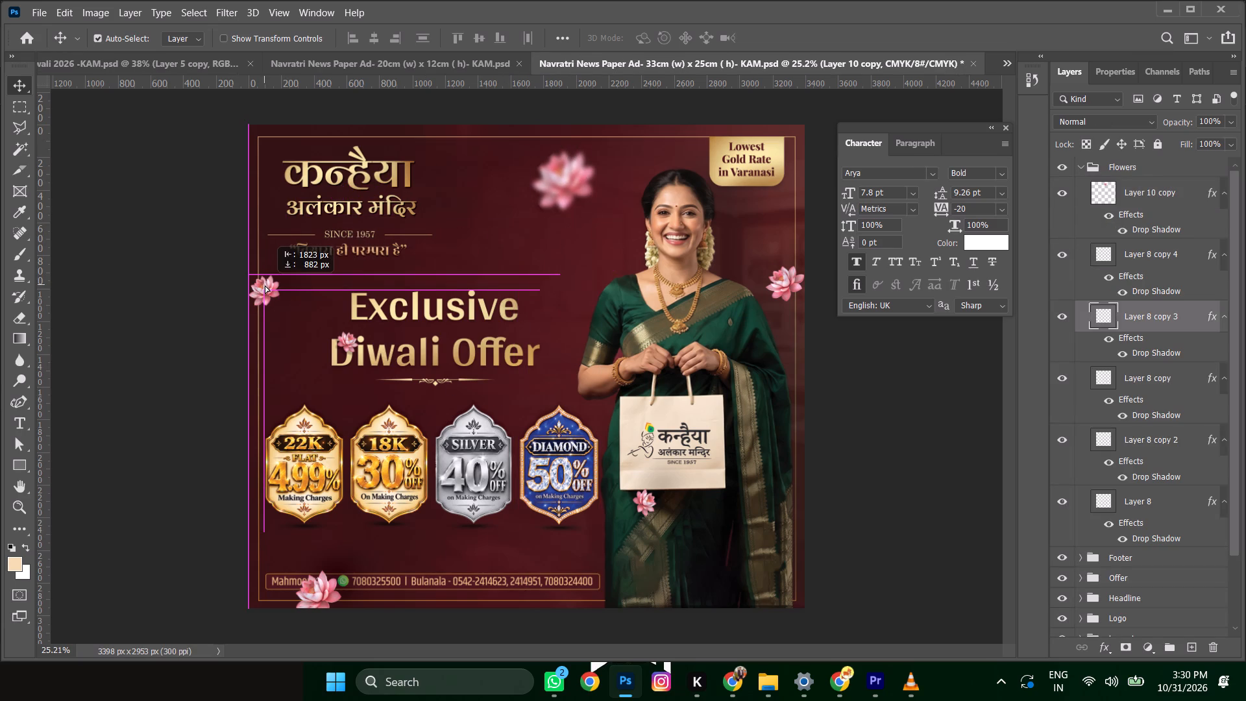
Spread the lotus flowers: one on the ad's left edge beside the headline, a small one above Exclusive, the blurred one near the top edge.
left_click_drag(265, 285, 263, 286)
left_click_drag(347, 340, 552, 286)
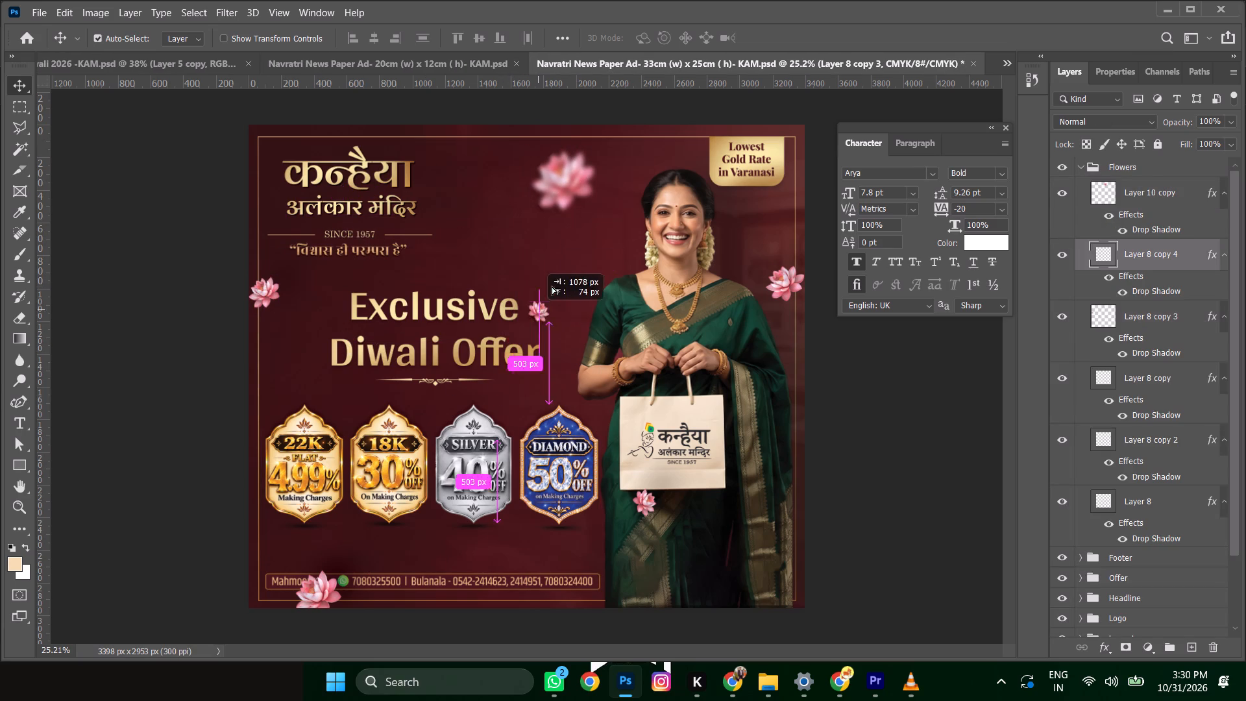
left_click_drag(552, 286, 576, 292)
left_click_drag(565, 176, 602, 150)
left_click_drag(577, 295, 496, 257)
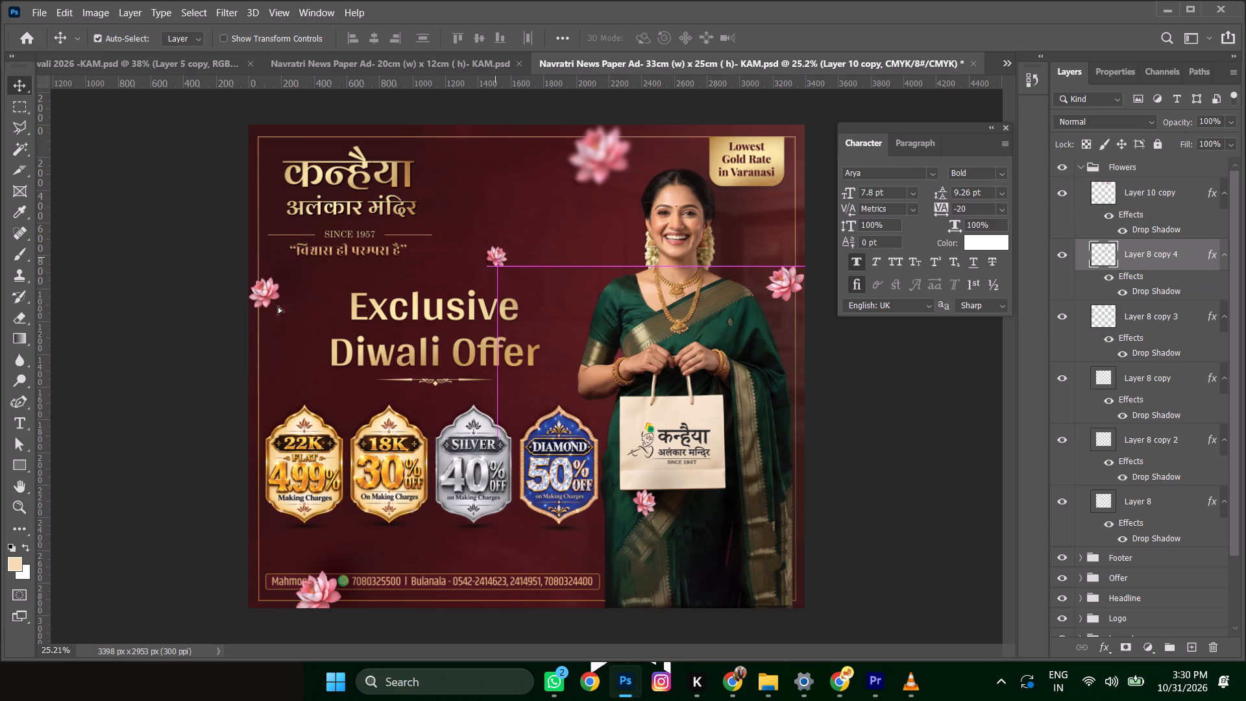
left_click_drag(273, 293, 265, 336)
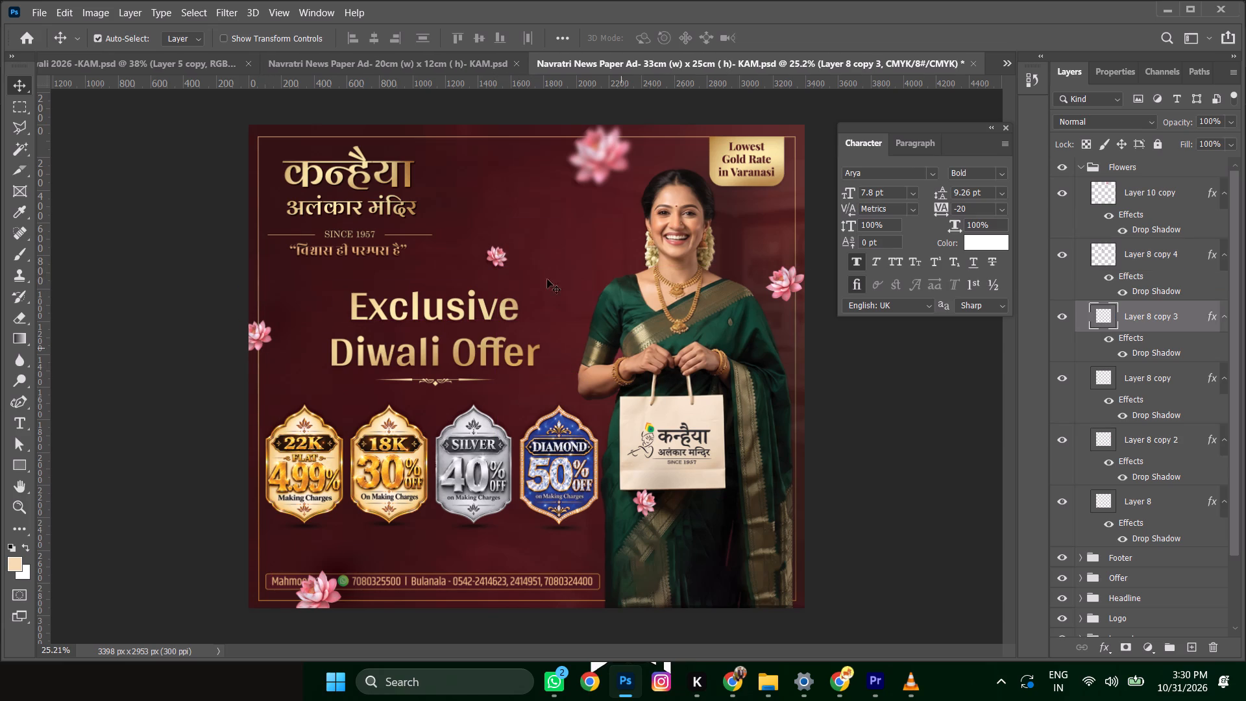
left_click_drag(498, 257, 502, 251)
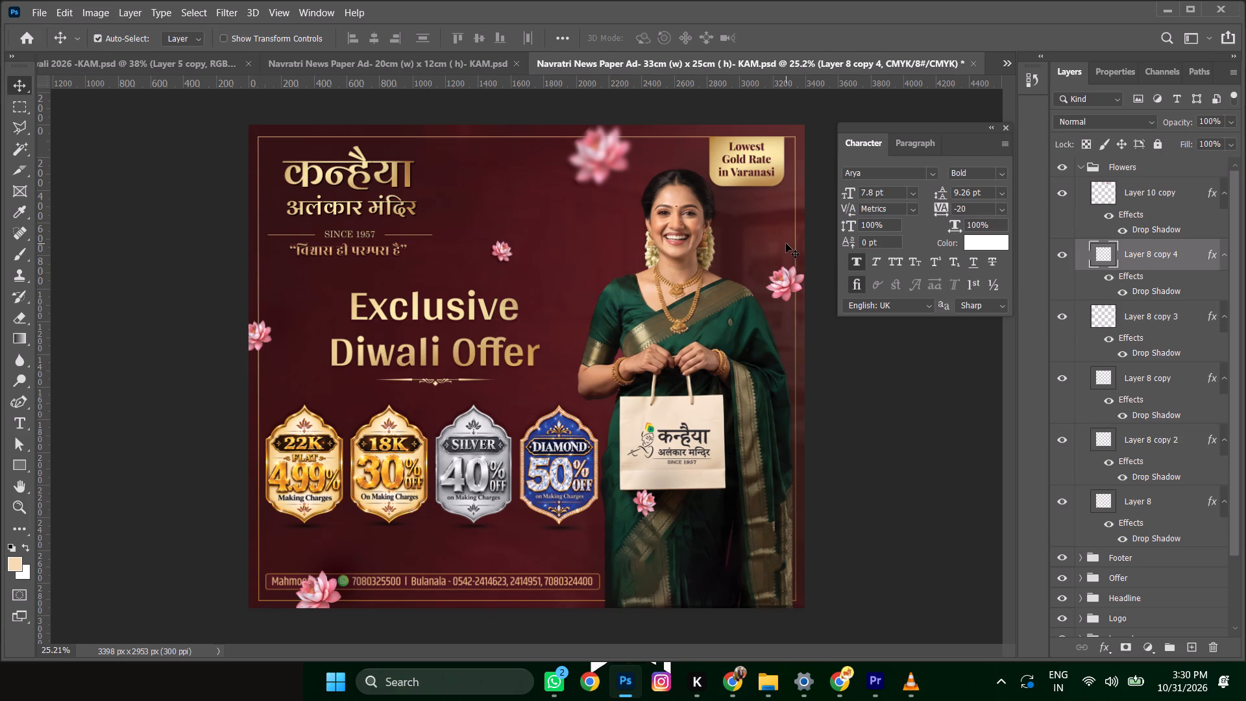
key("shift+Up")
key("shift+Up")
Raise the Footer contact bar closer to the offer badges, leaving room above the bottom border.
left_click(1081, 168)
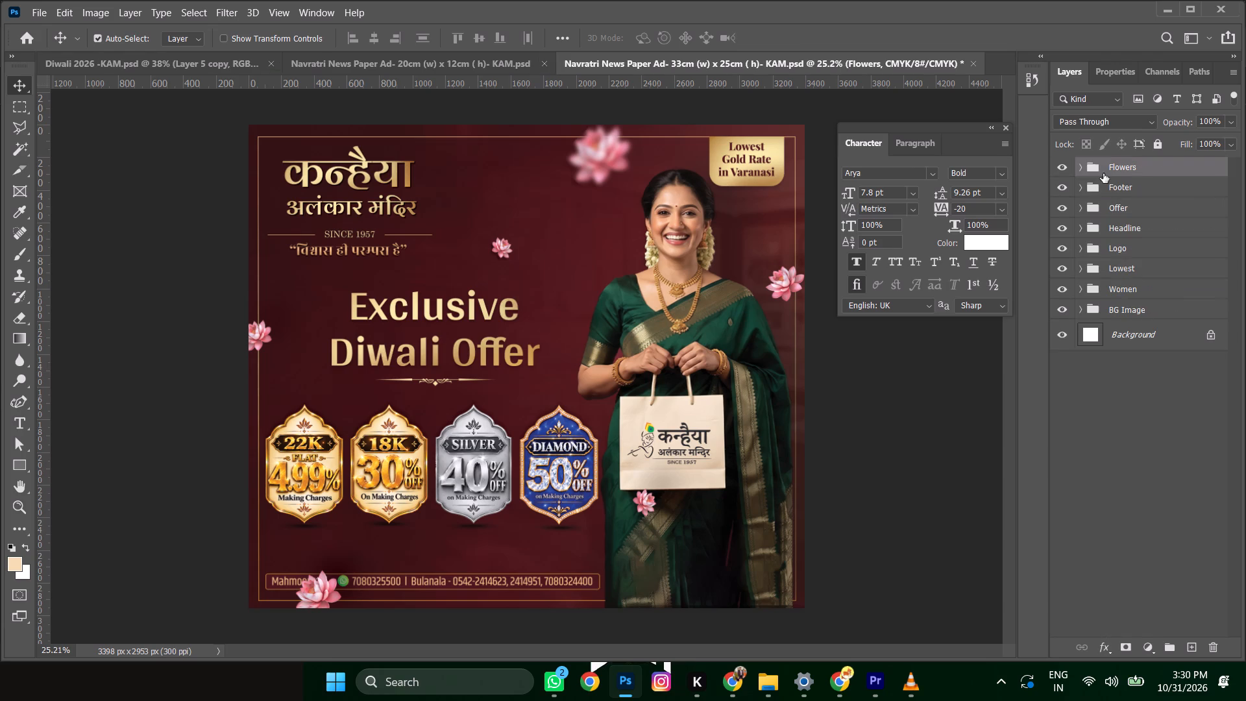
scroll(1104, 175, "up", 4)
left_click(1126, 186)
key("shift+Up")
key("shift+Up")
key("shift+Up")
key("shift+Up")
key("shift+Up")
key("shift+Up")
key("shift+Up")
key("shift+Up")
key("shift+Up")
key("shift+Up")
key("shift+Up")
key("shift+Up")
key("shift+Up")
key("shift+Up")
key("shift+Up")
key("shift+Up")
key("shift+Up")
key("shift+Up")
key("shift+Up")
key("shift+Up")
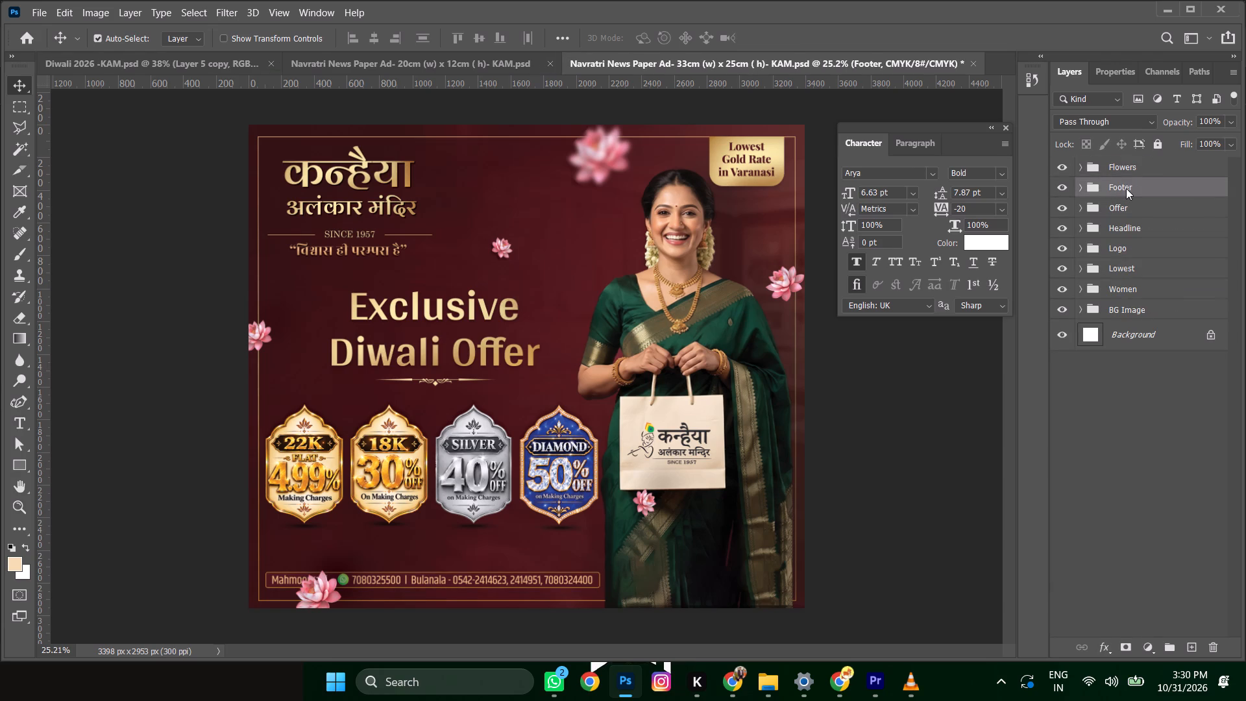
key("shift+Down")
key("shift+Down")
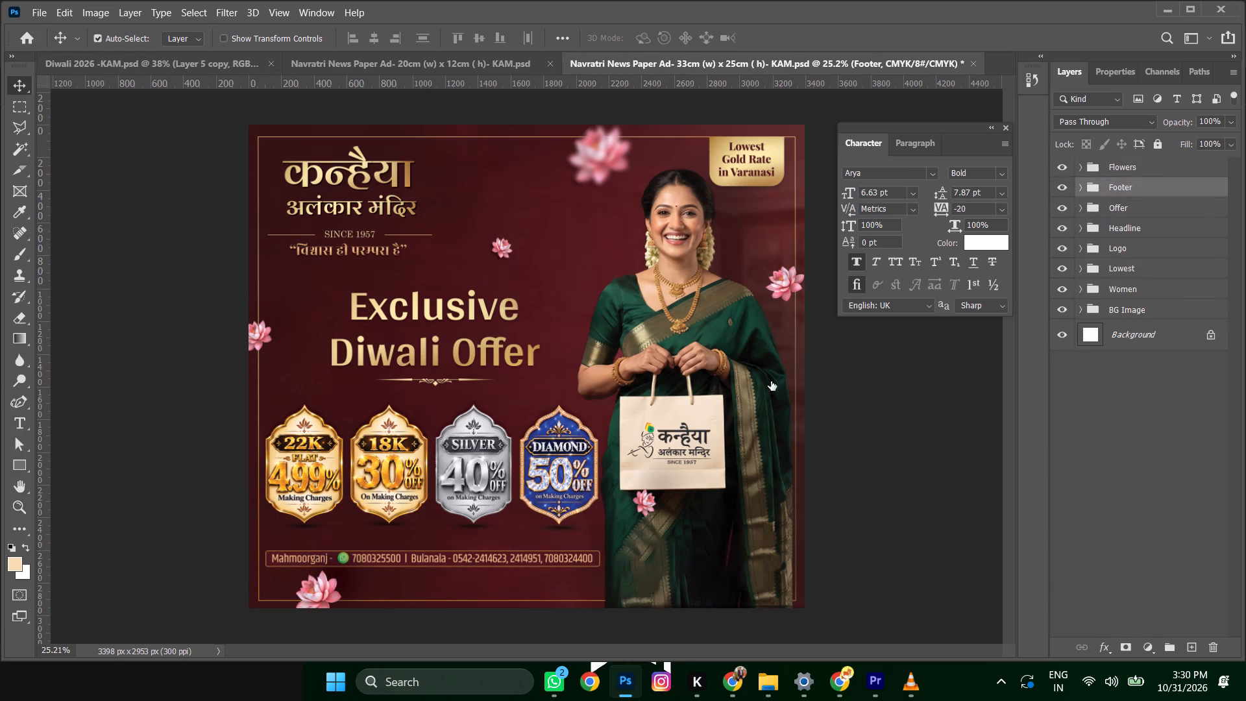
Shift the large bottom lotus slightly down and right so it clears the contact bar.
left_click_drag(310, 592, 321, 604)
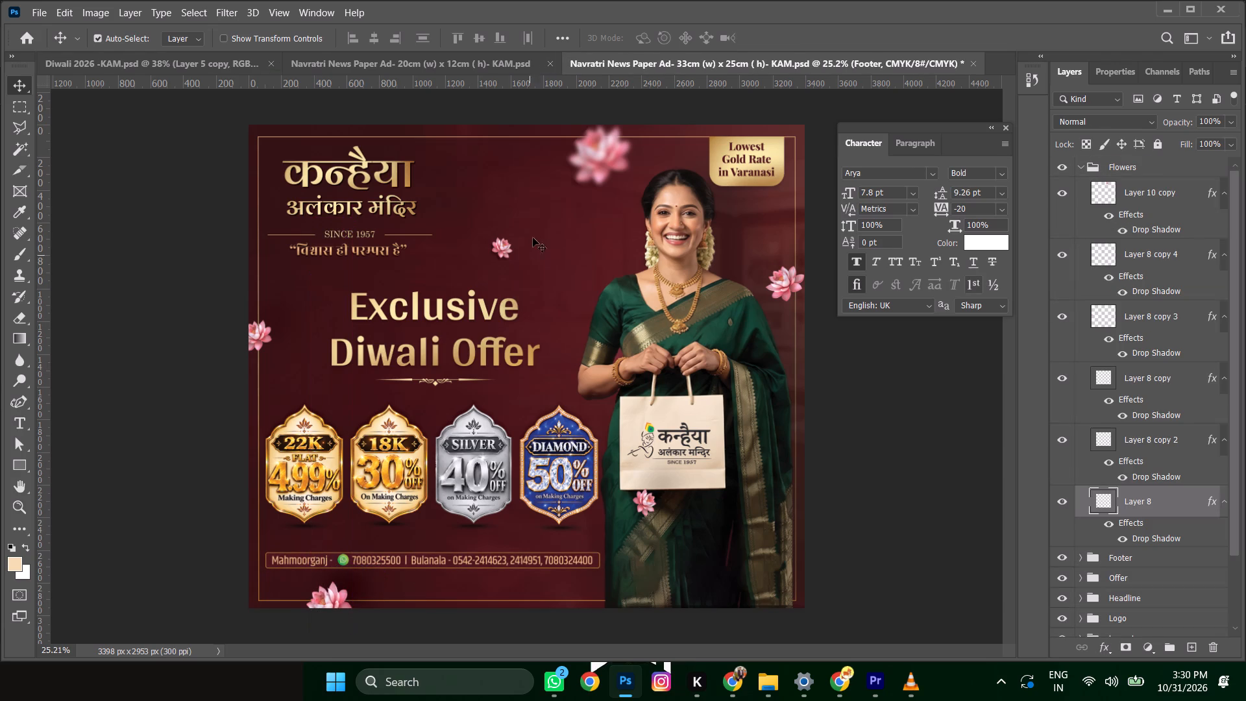
Duplicate the small lotus above the headline and place the copy on the bottom border, below the contact bar's right half.
left_click_drag(501, 250, 525, 595, "alt")
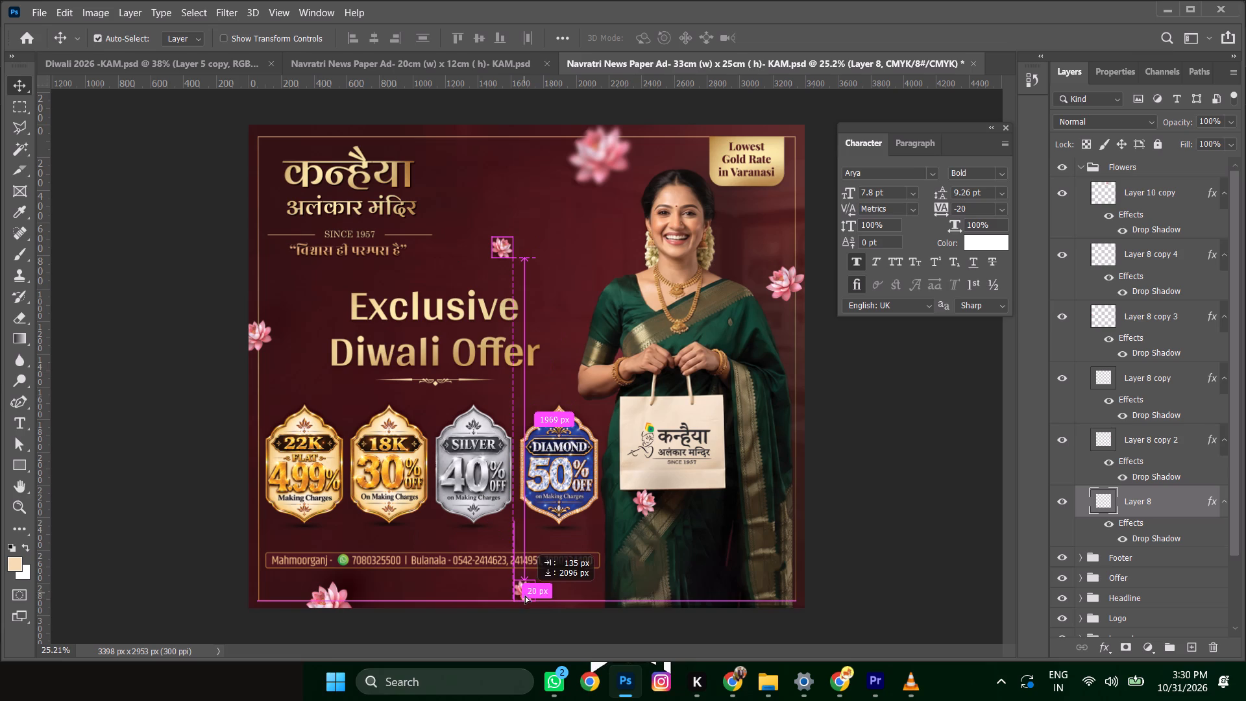
left_click_drag(525, 595, 525, 593, "alt")
key("shift+Down")
key("shift+Down")
key("shift+Left")
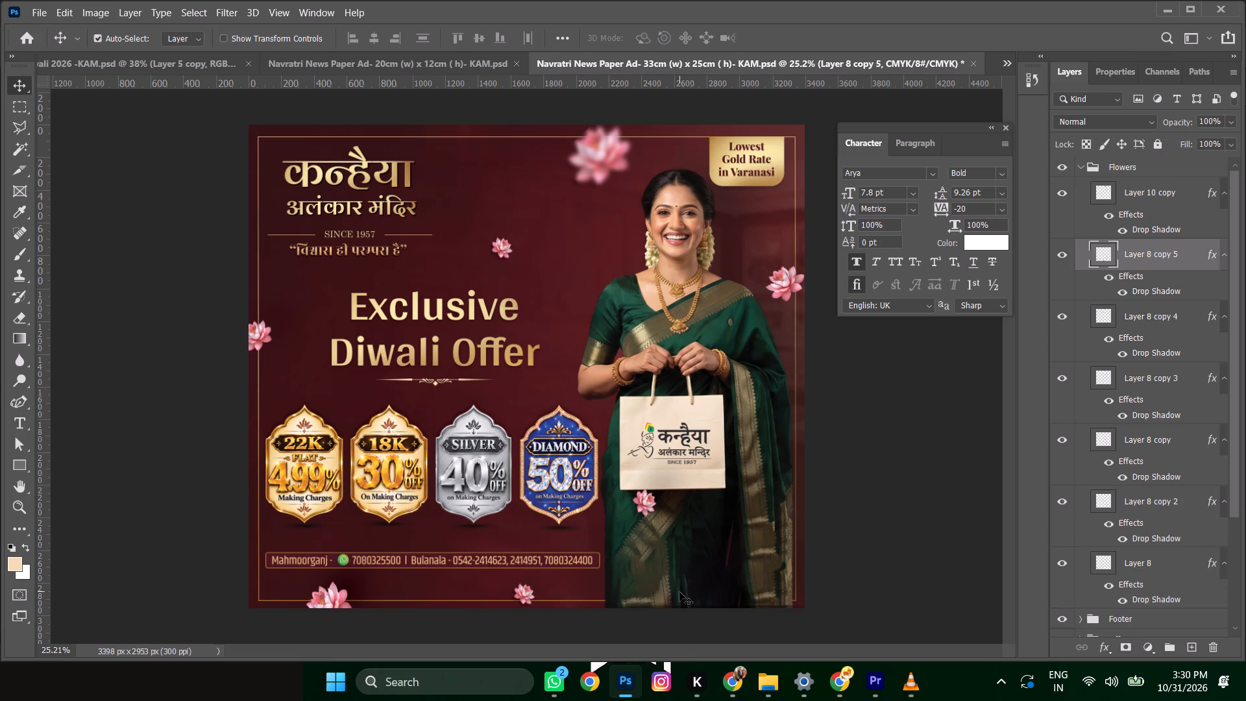
key("shift+Left")
Scale up the Headline group proportionally about its centre, bringing its text to 71.75 pt.
left_click(1081, 164)
left_click(1124, 225)
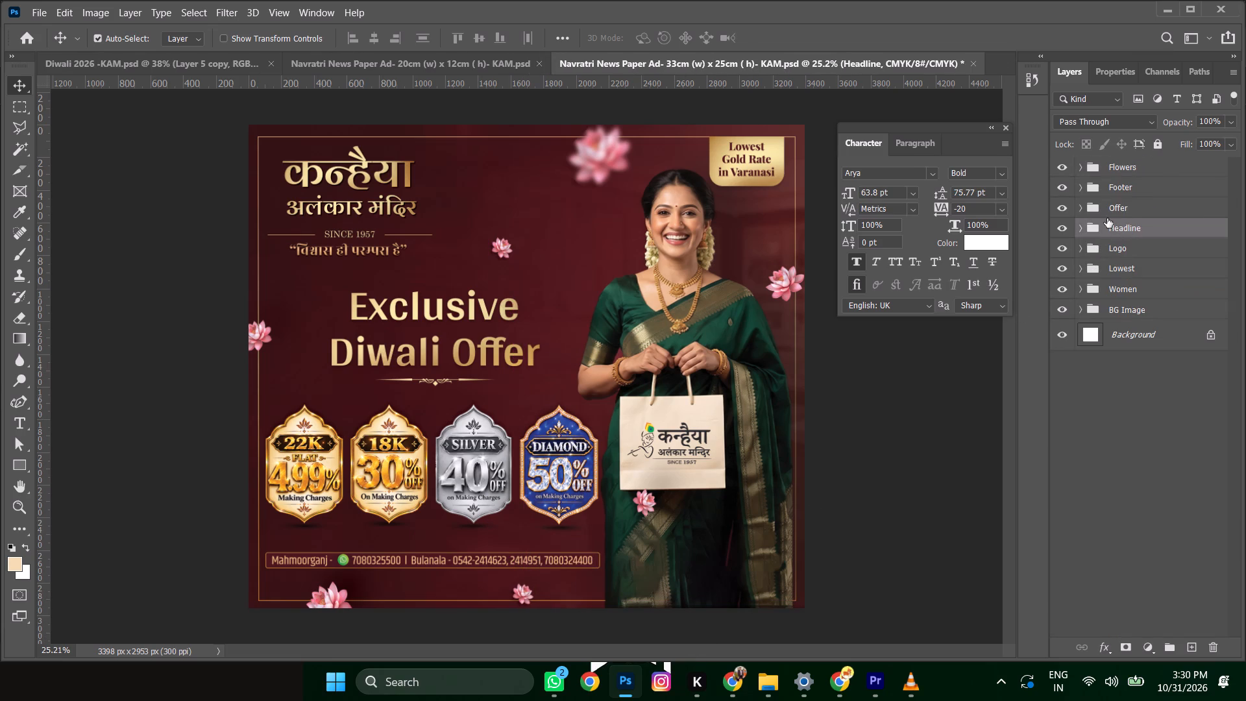
key("ctrl+t")
left_click_drag(558, 356, 576, 356)
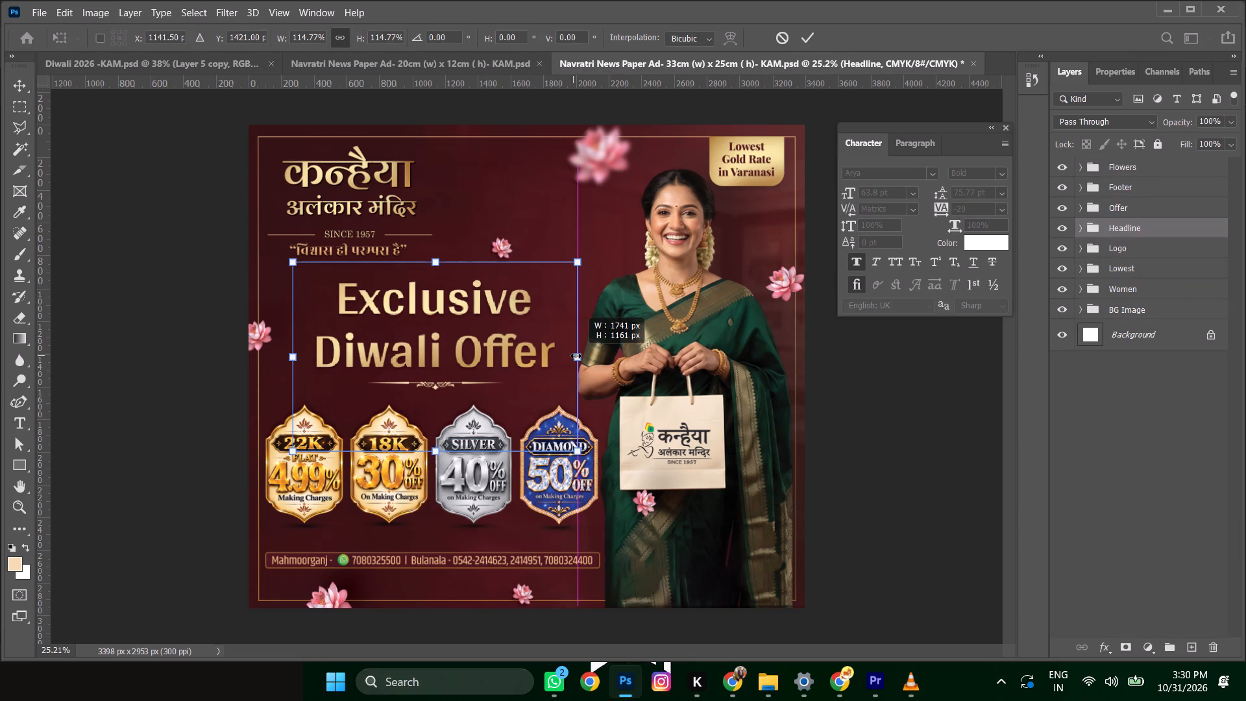
left_click_drag(576, 356, 572, 356)
key("Return")
Nudge the enlarged Headline group slightly down and left to centre it above the badges.
key("shift+Right")
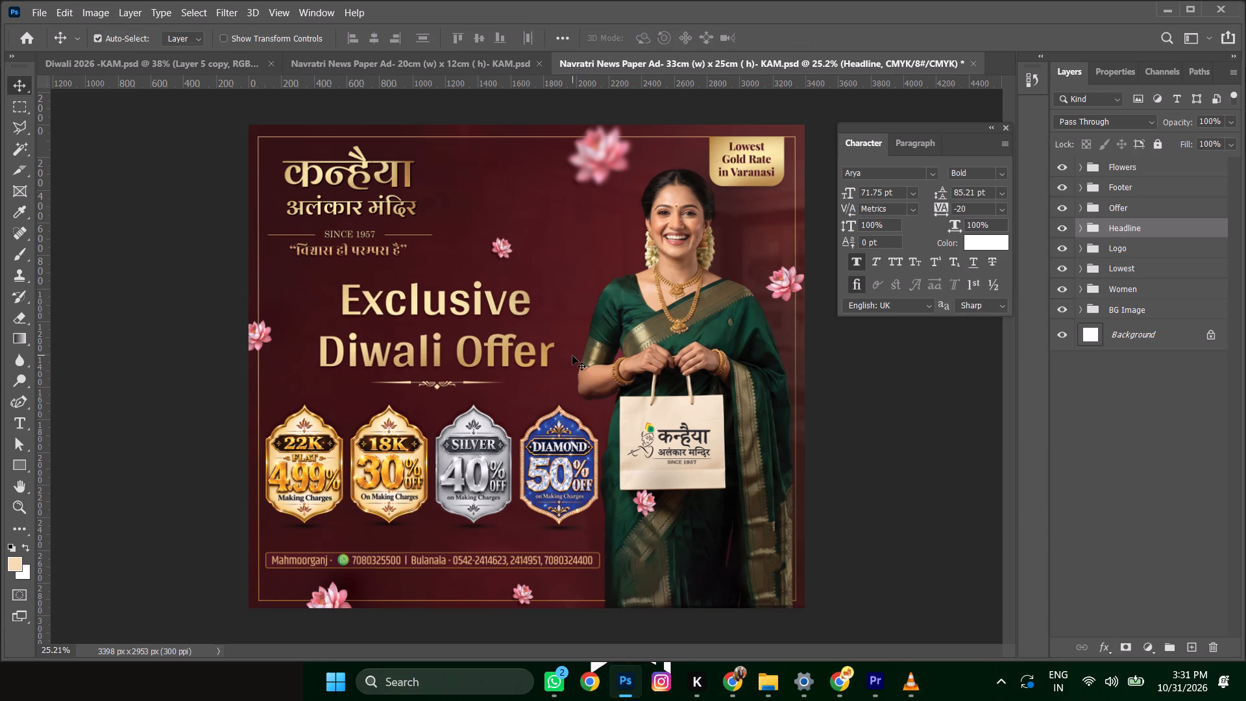
key("shift+Down")
key("shift+Down")
key("shift+Left")
key("shift+Down")
key("shift+Down")
key("shift+Left")
key("shift+Left")
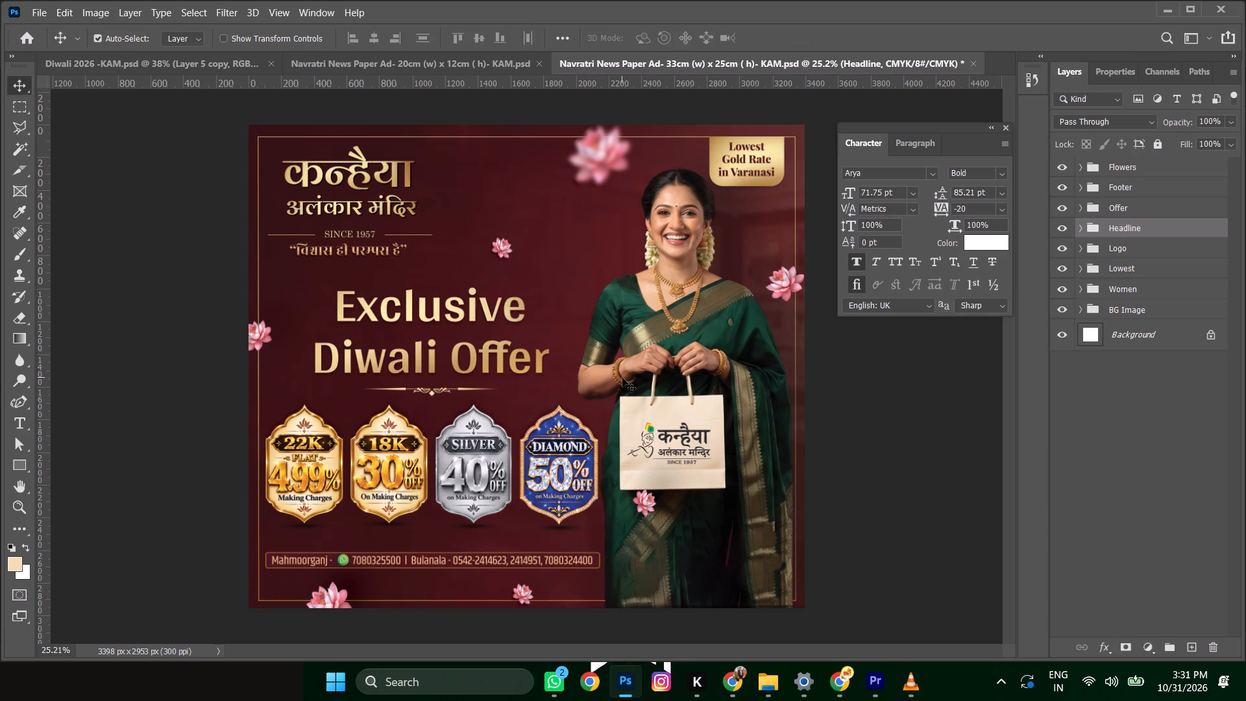
key("shift+Up")
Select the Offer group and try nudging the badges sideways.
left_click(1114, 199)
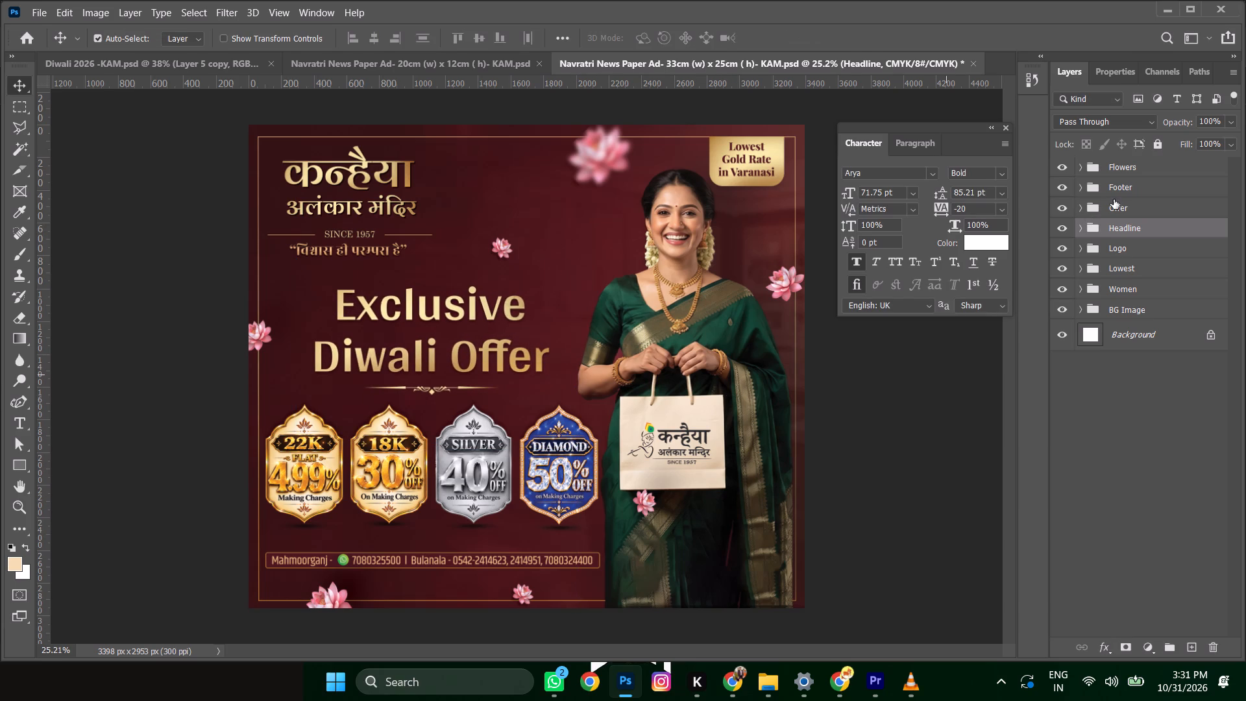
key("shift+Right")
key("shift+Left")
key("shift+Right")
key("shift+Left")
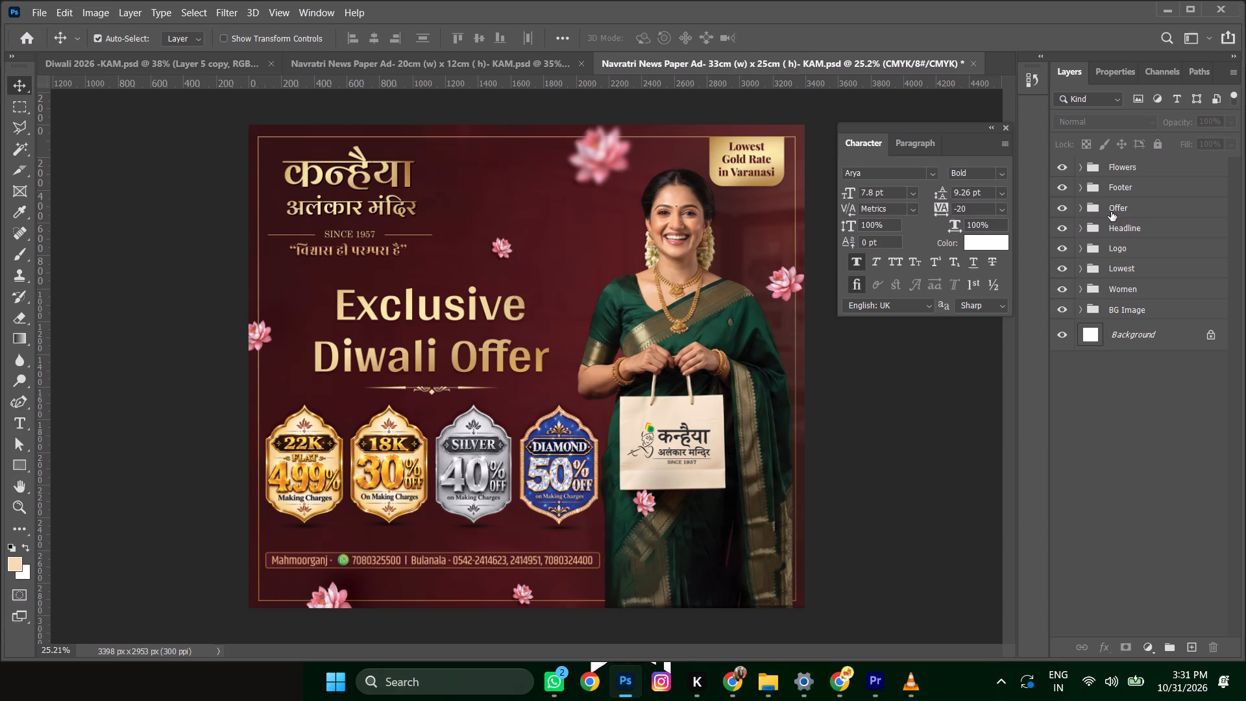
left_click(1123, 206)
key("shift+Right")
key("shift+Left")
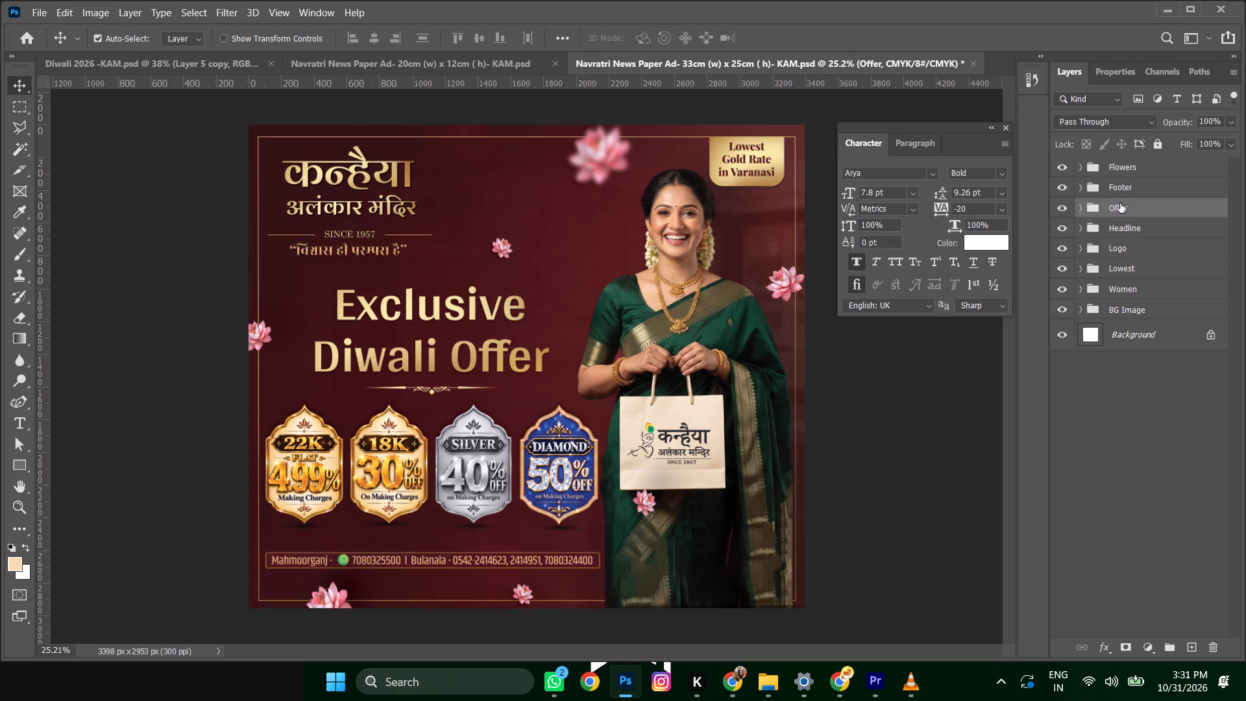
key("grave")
Save the 33 × 25 cm ad document.
key("ctrl+s")
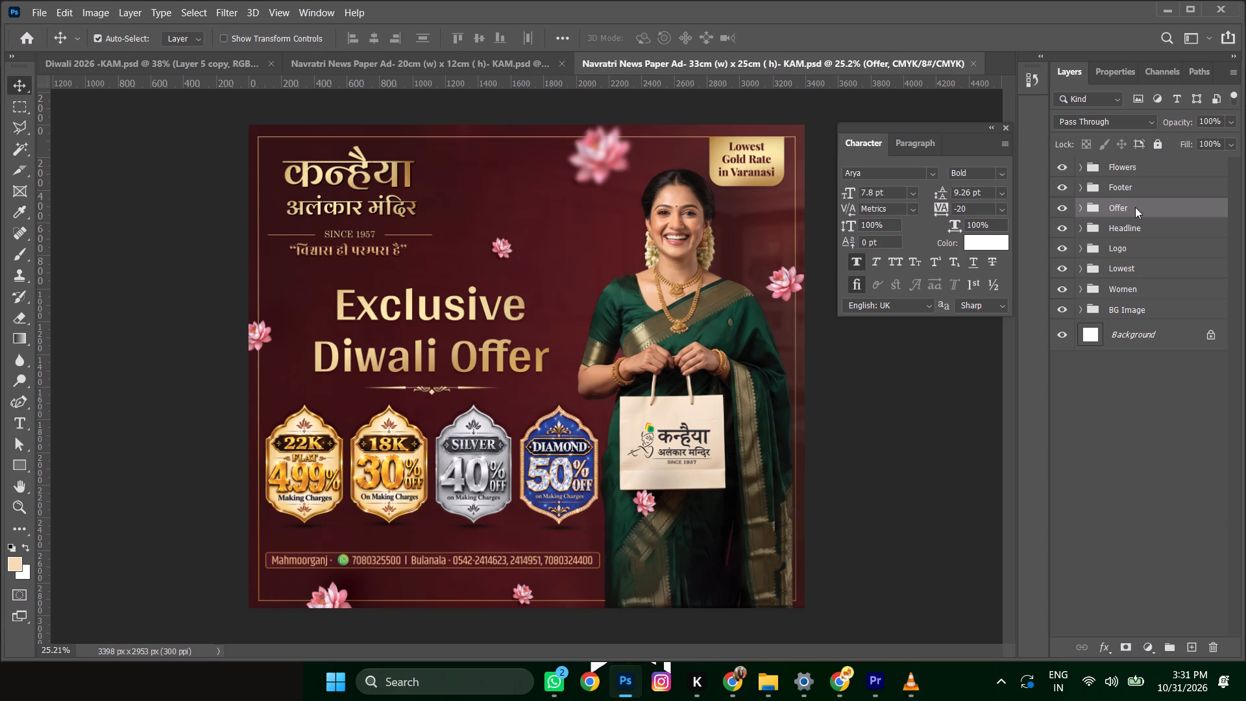
Nudge the Offer badge row down, away from the headline ornament and closer to the contact bar.
key("shift+Right")
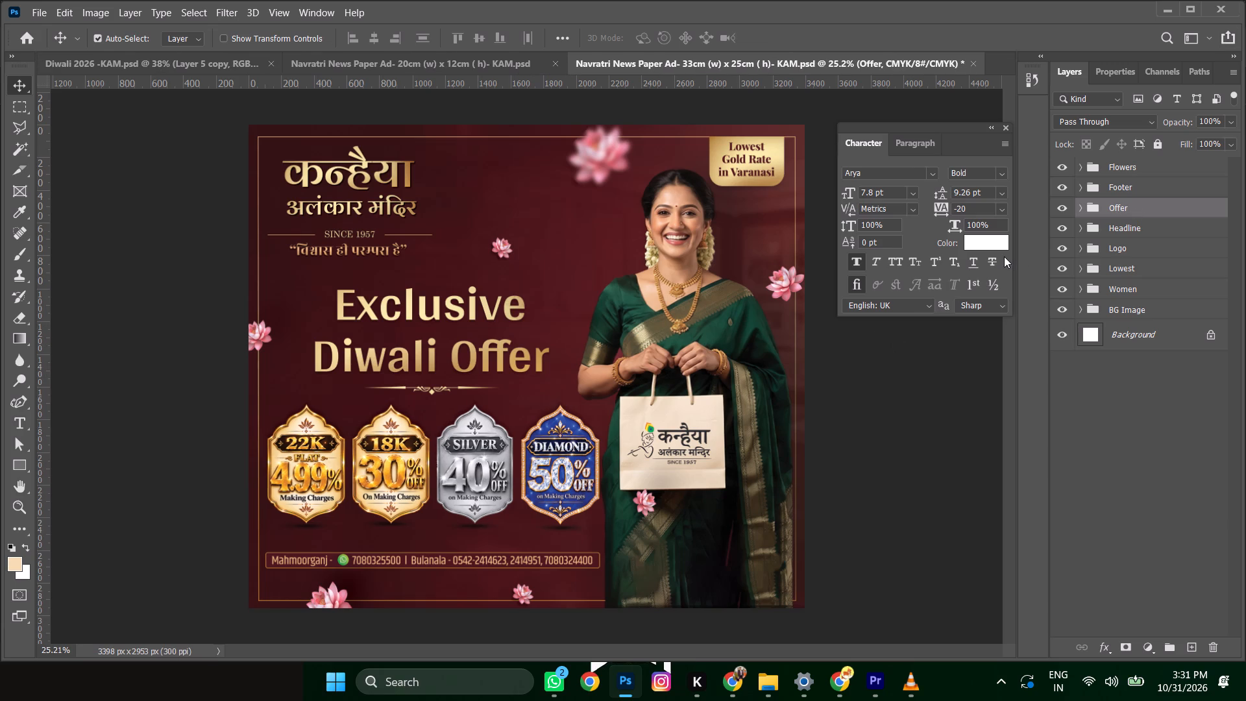
key("shift+Right")
key("shift+Left")
key("shift+Left")
key("shift+Down")
key("shift+Down")
key("shift+Down")
key("shift+Down")
key("shift+Down")
key("shift+Down")
key("shift+Down")
key("shift+Down")
key("shift+Down")
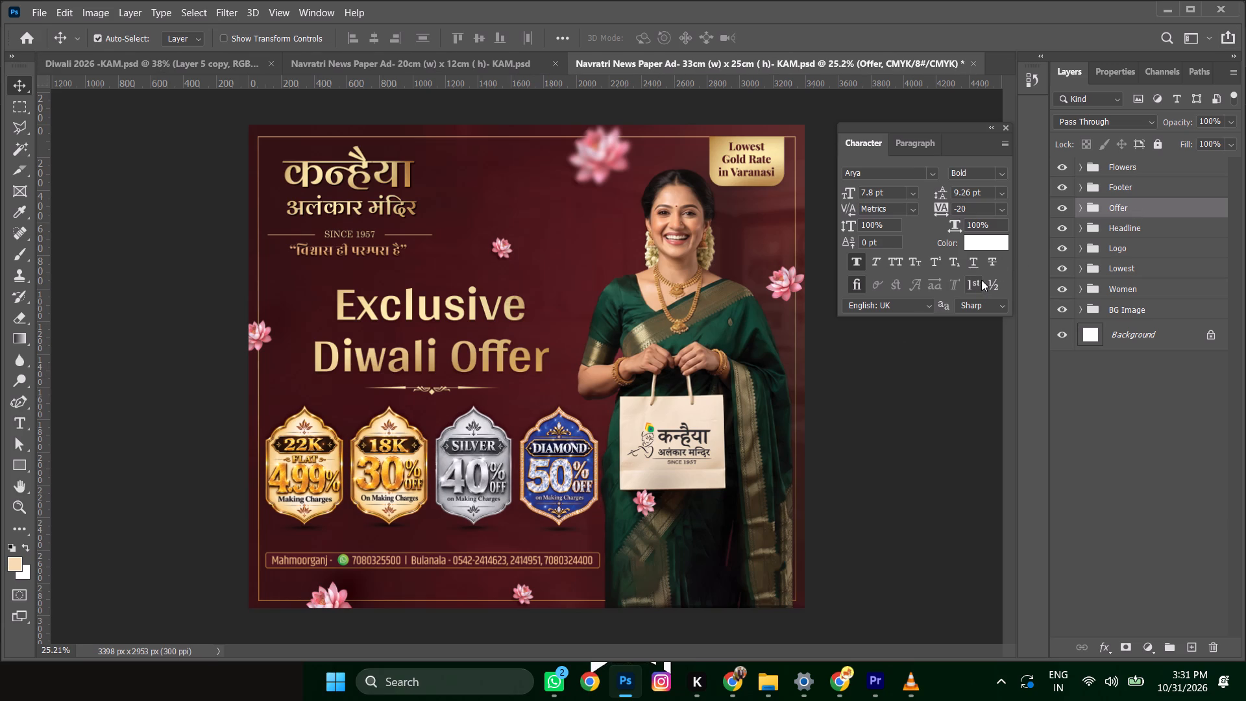
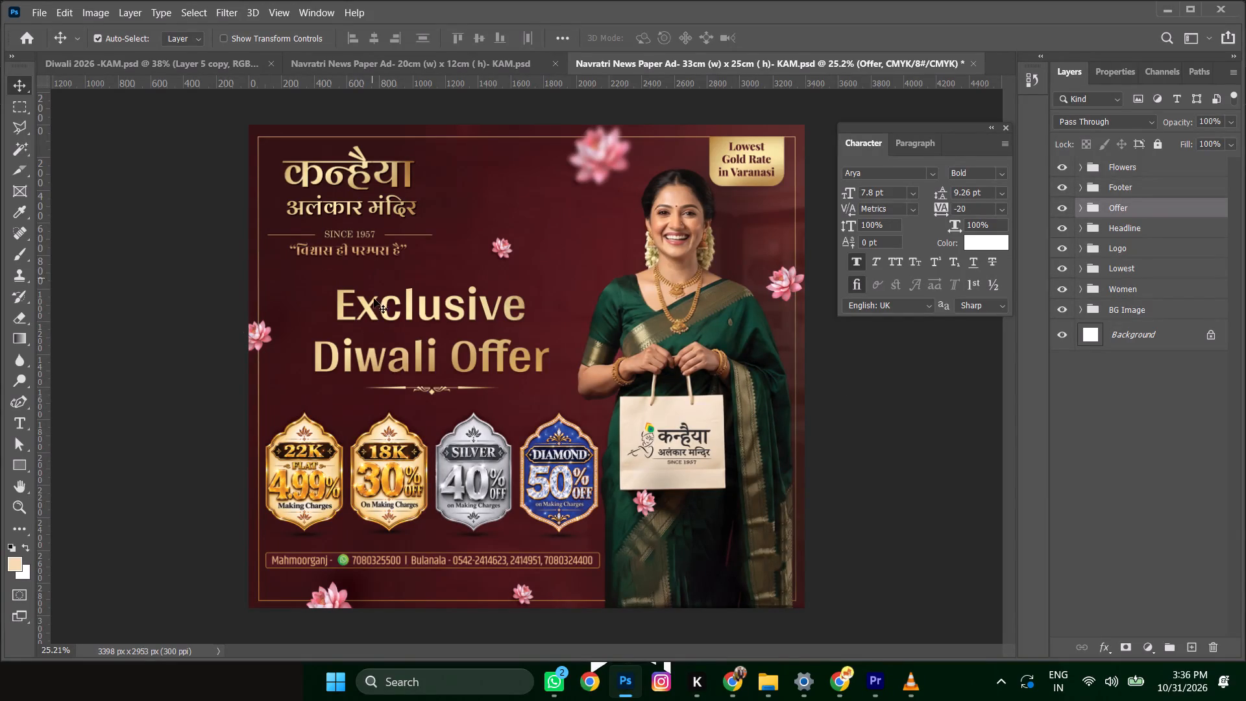
Nudge the Offer badges slightly up, then shift the Offer and Headline groups up together towards the logo.
left_click(1127, 207)
key("shift+Up")
key("shift+Up")
left_click(1130, 230, "shift")
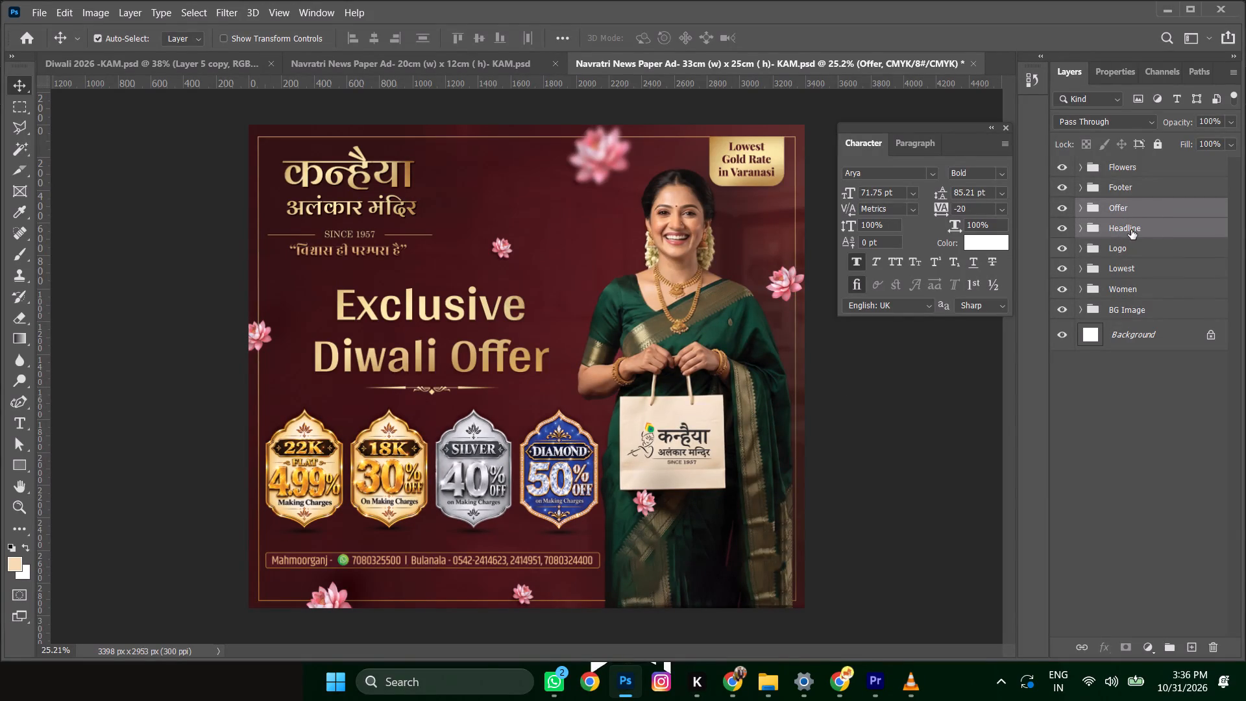
key("shift+Up")
key("shift+Up")
key("shift+Up")
key("shift+Up")
key("shift+Up")
key("shift+Down")
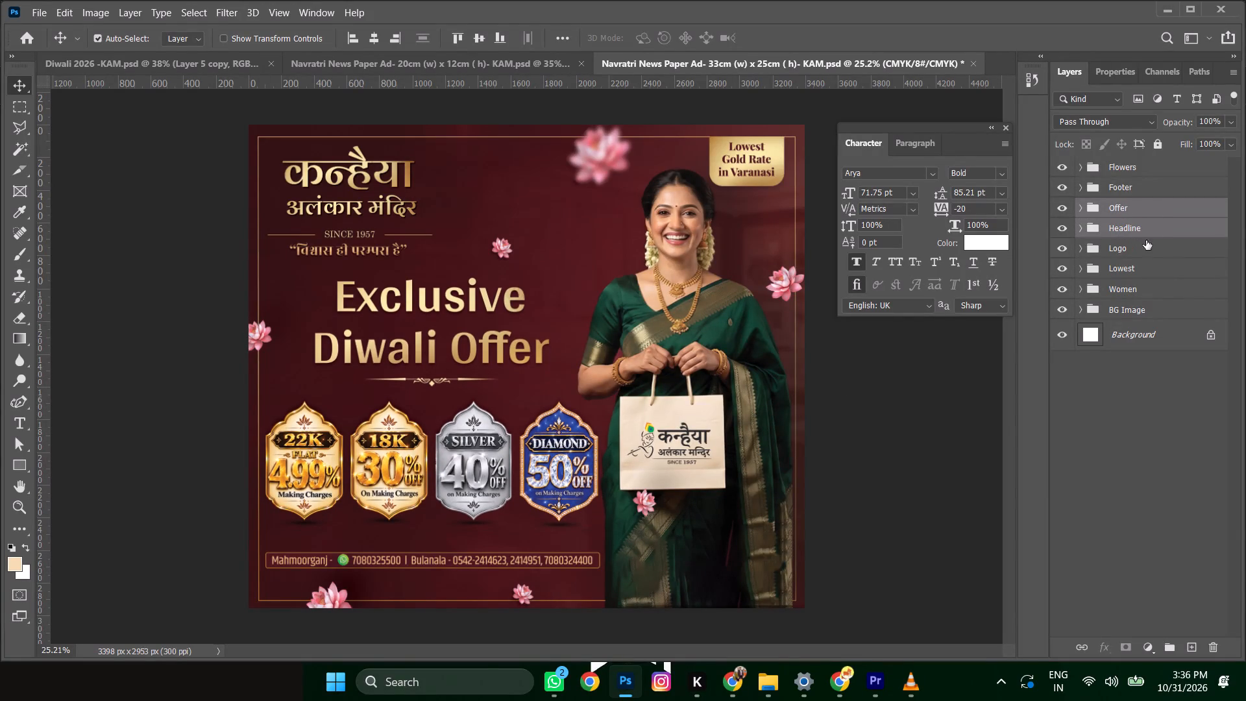
Adjust the Footer contact bar's height, settling it slightly lower, nearer the ad's bottom border.
left_click(1132, 186)
key("shift+Up")
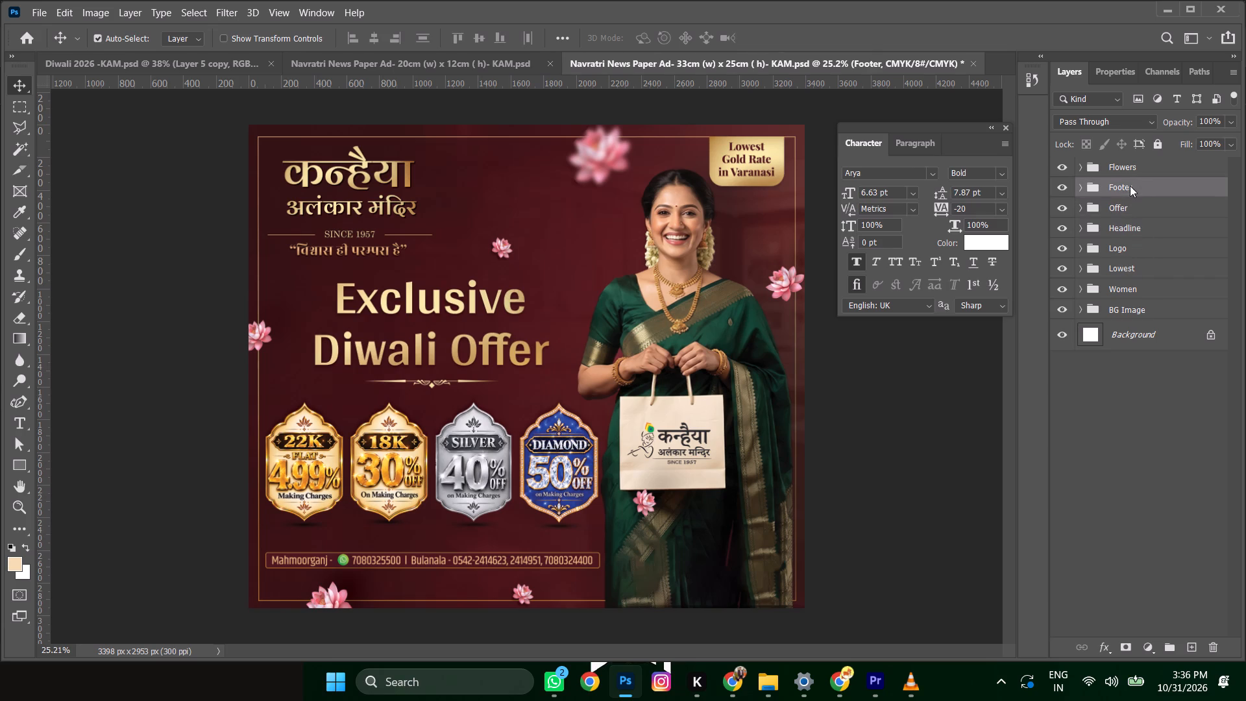
key("shift+Up")
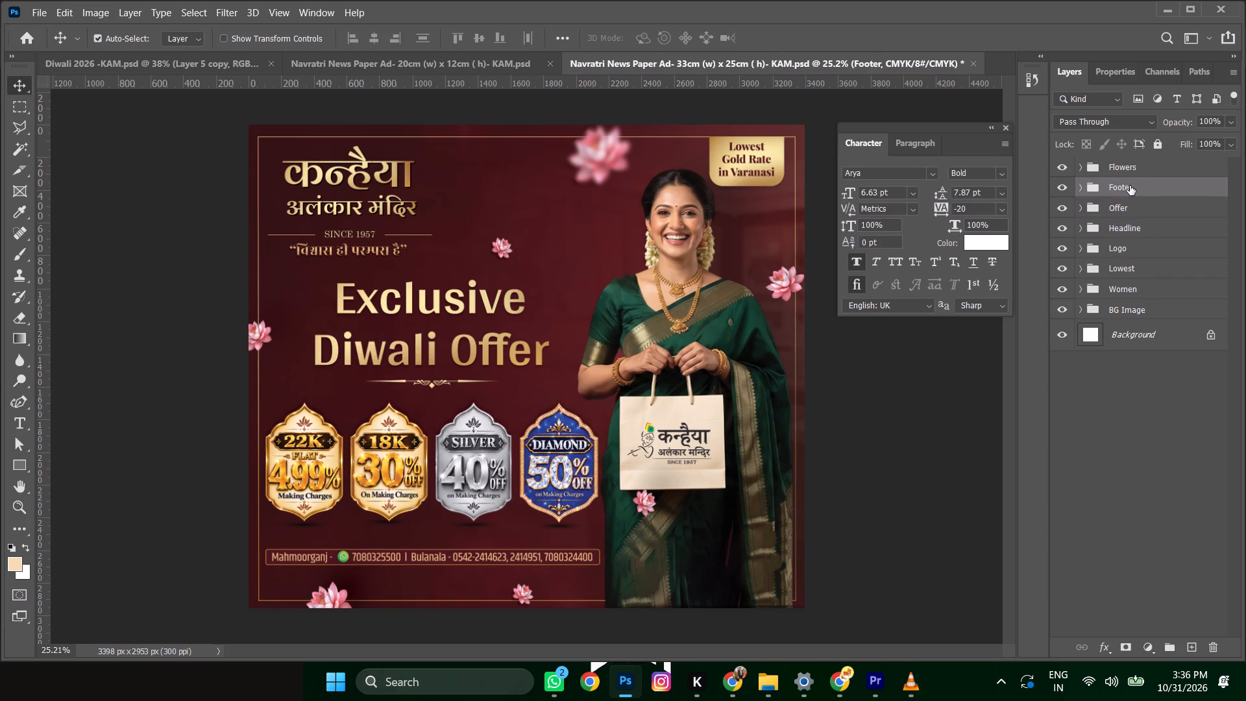
key("shift+Down")
key("shift+Down")
key("shift+Down")
key("shift+Down")
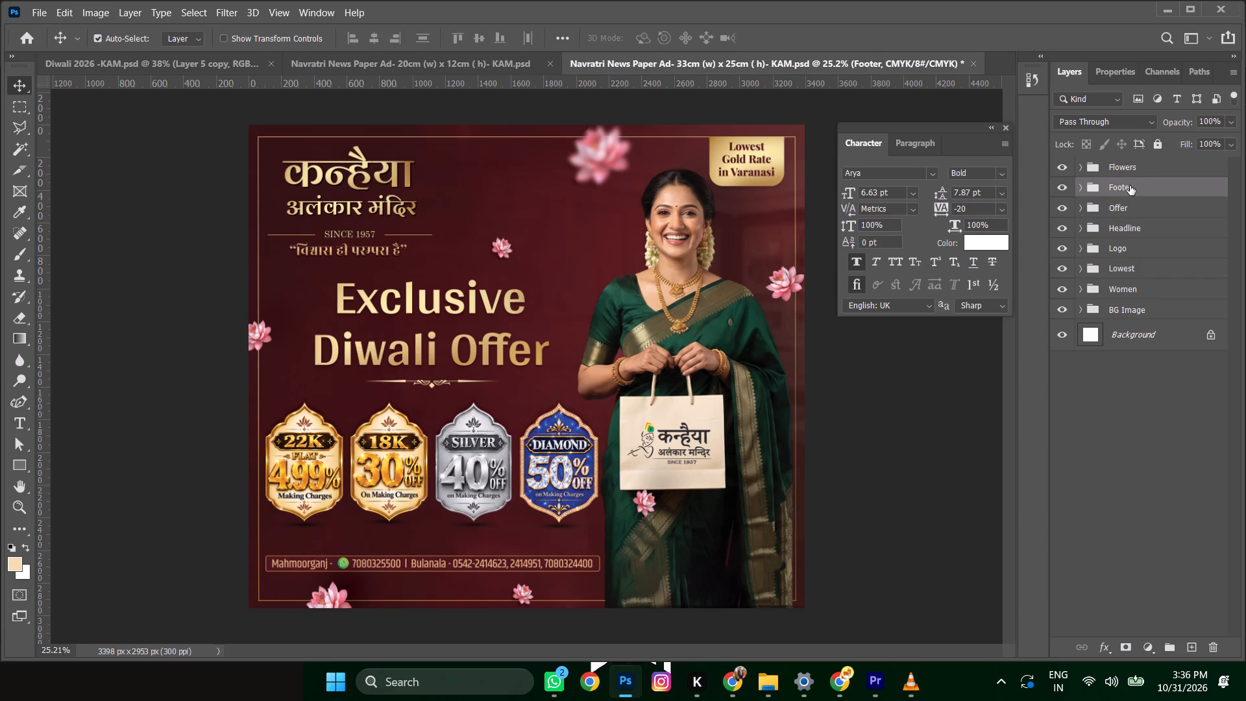
key("shift+Down")
key("shift+Down")
Nudge the Offer badge row down to balance its spacing between the headline ornament and the contact bar.
left_click(1125, 210)
key("shift+Down")
key("shift+Down")
key("shift+Down")
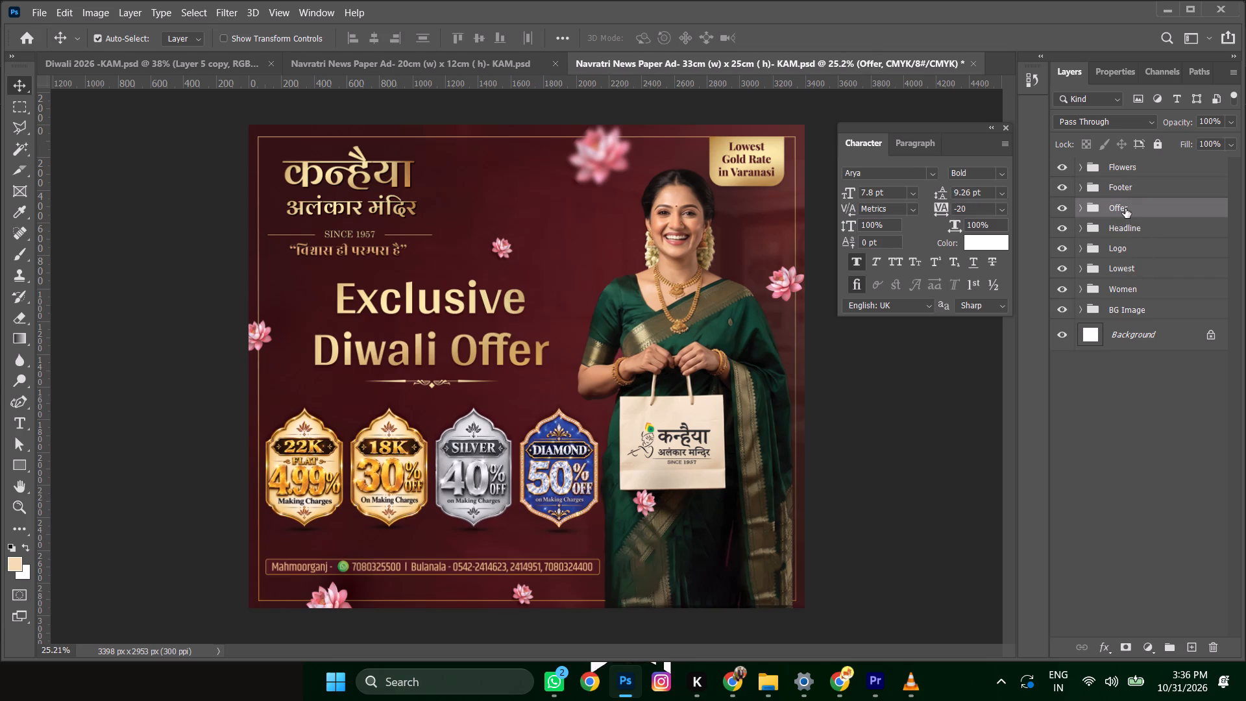
Save the 33 × 25 cm ad document.
key("ctrl+s")
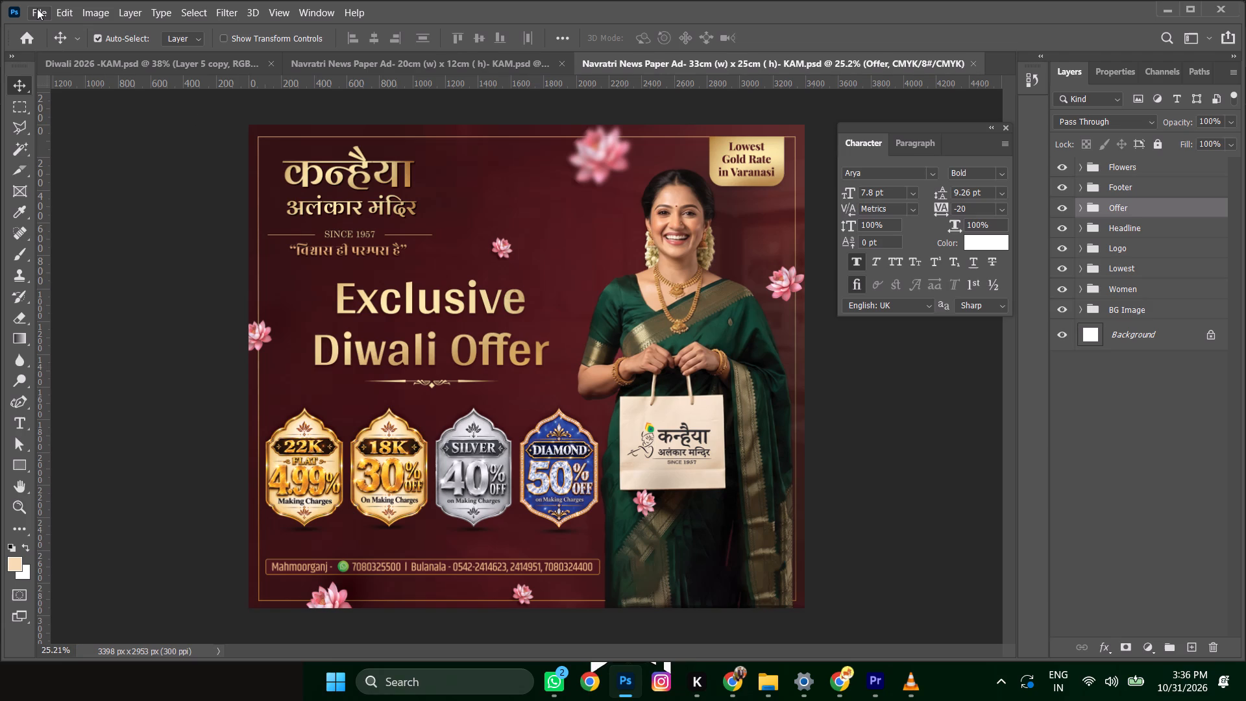
Save the ad as a Photoshop PDF in the Diwali 2026 Video- KAM folder, using the High Quality Print (Modified) settings.
left_click(37, 8)
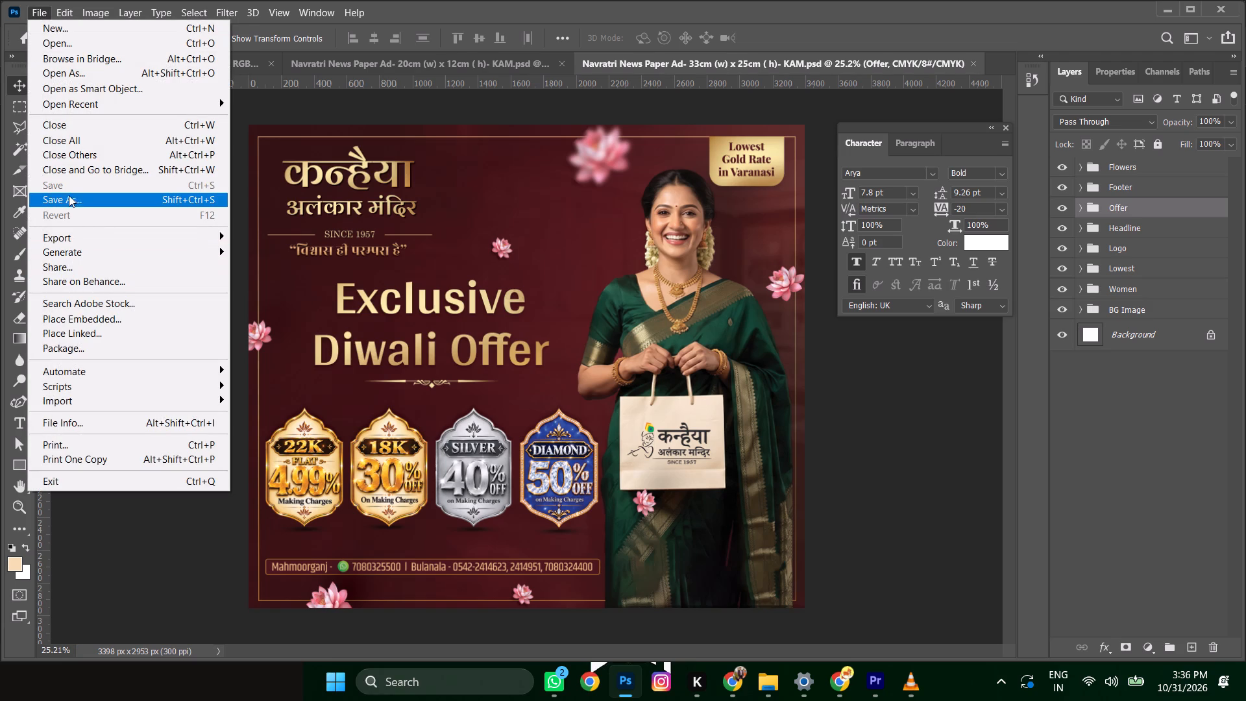
left_click(69, 195)
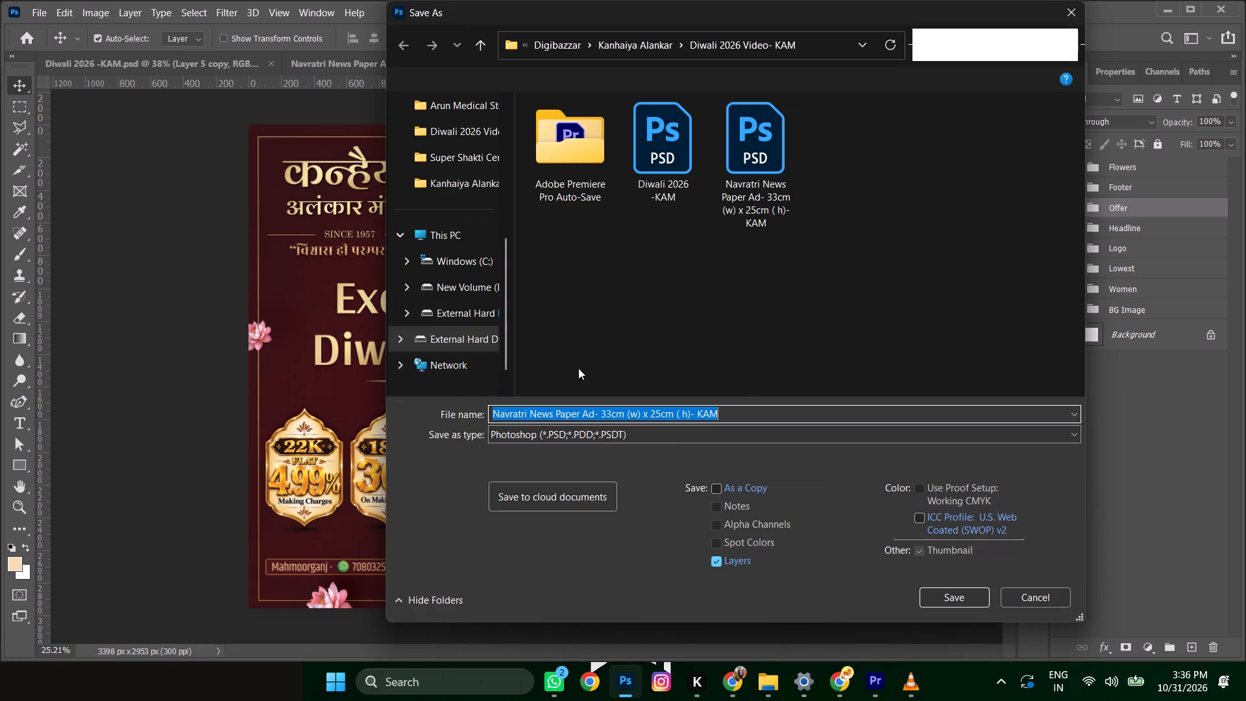
left_click(699, 433)
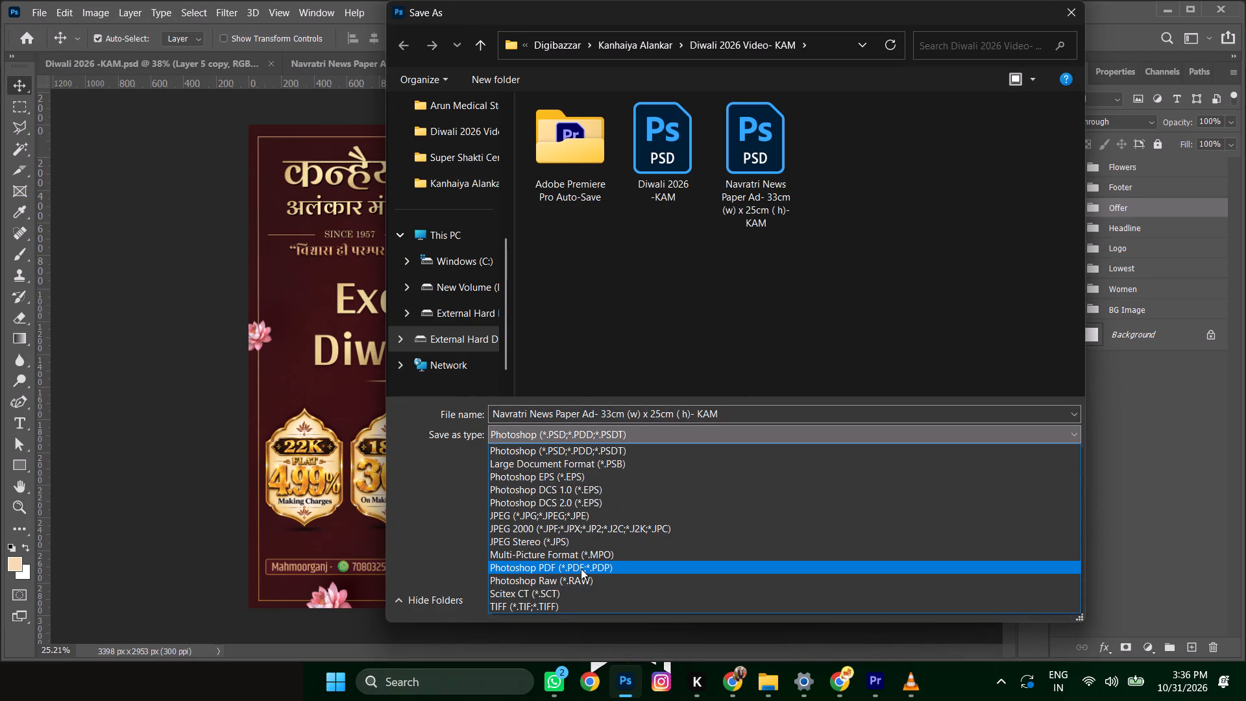
left_click(581, 566)
left_click(967, 604)
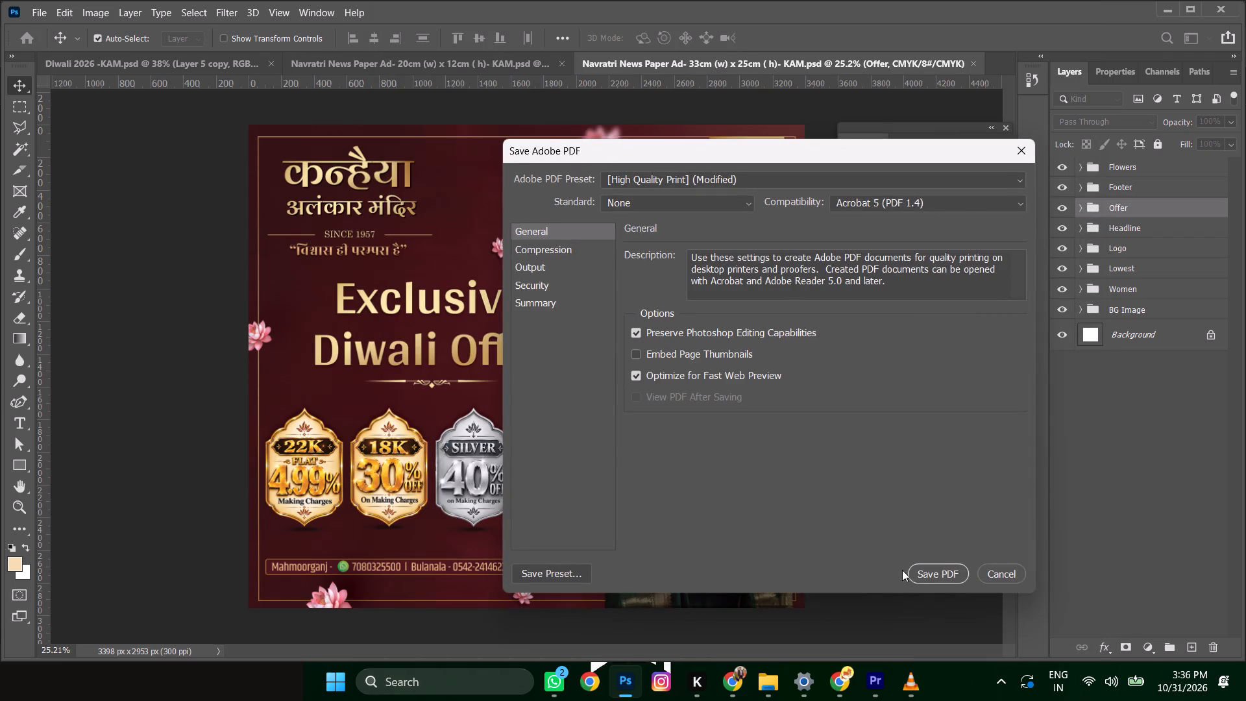
left_click(927, 567)
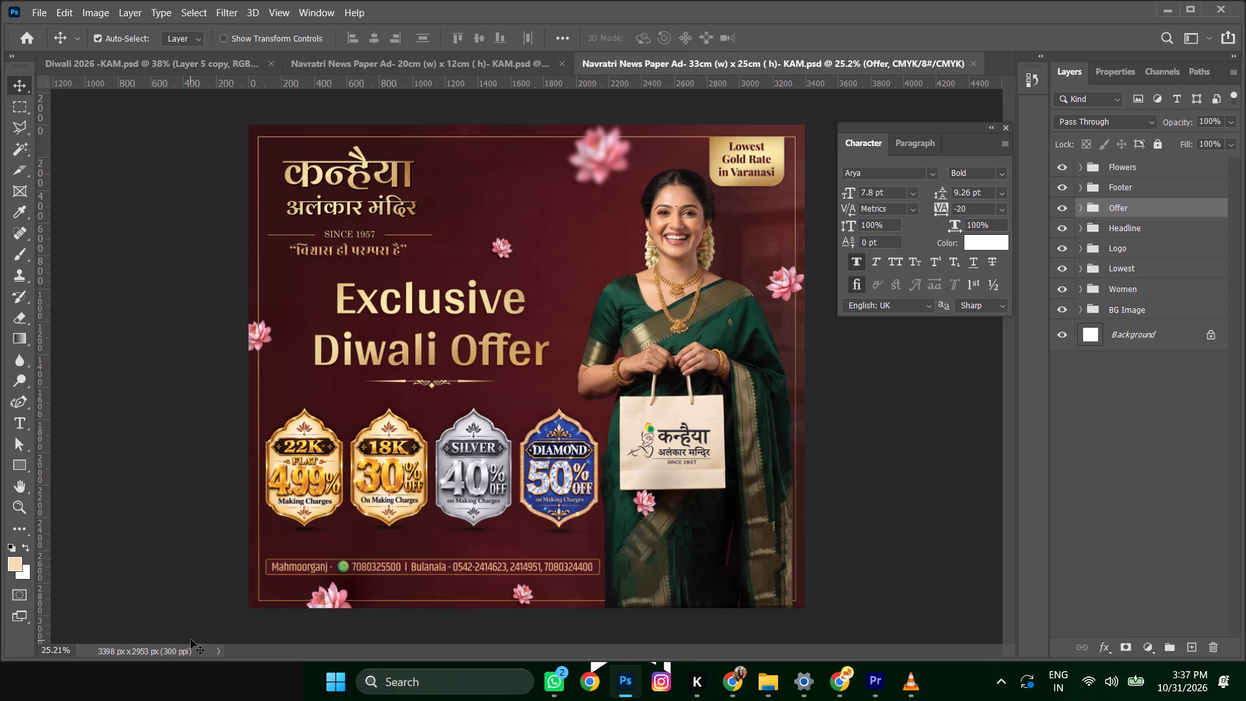
Quick-export the ad as an image to the Diwali 2026 Video- KAM folder, keeping the document's file name.
left_click(38, 4)
left_click(36, 12)
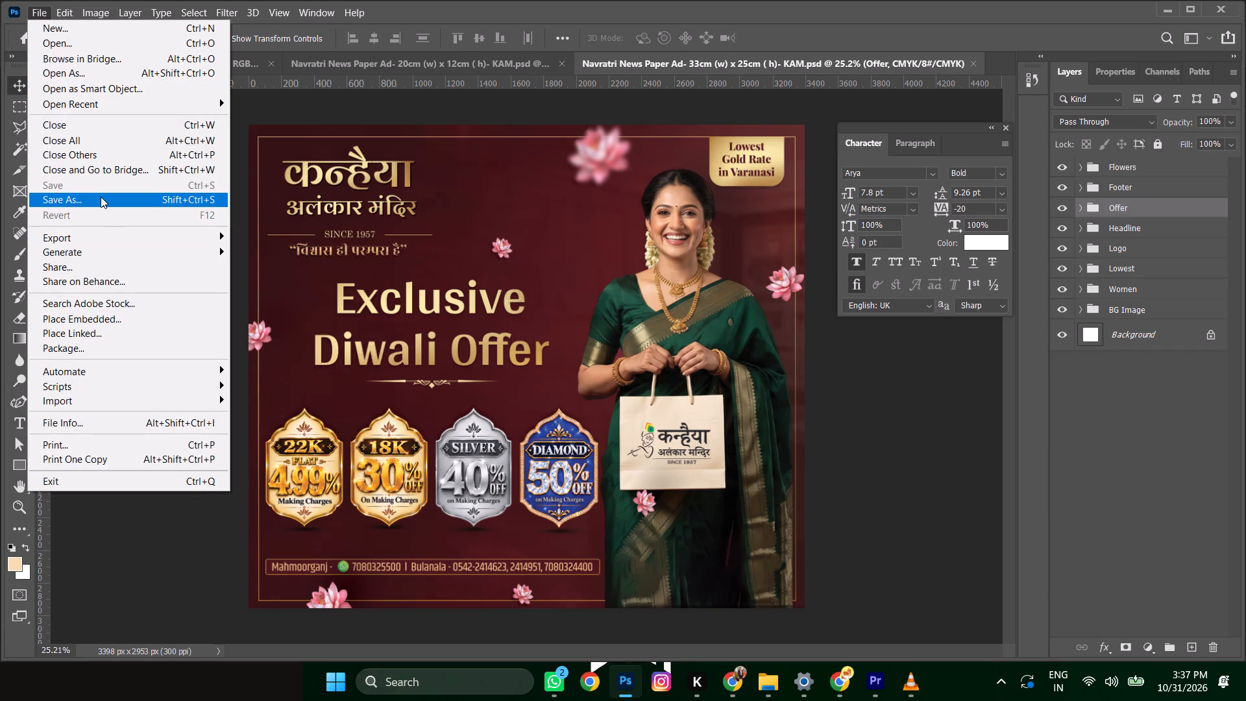
left_click(90, 233)
left_click(272, 234)
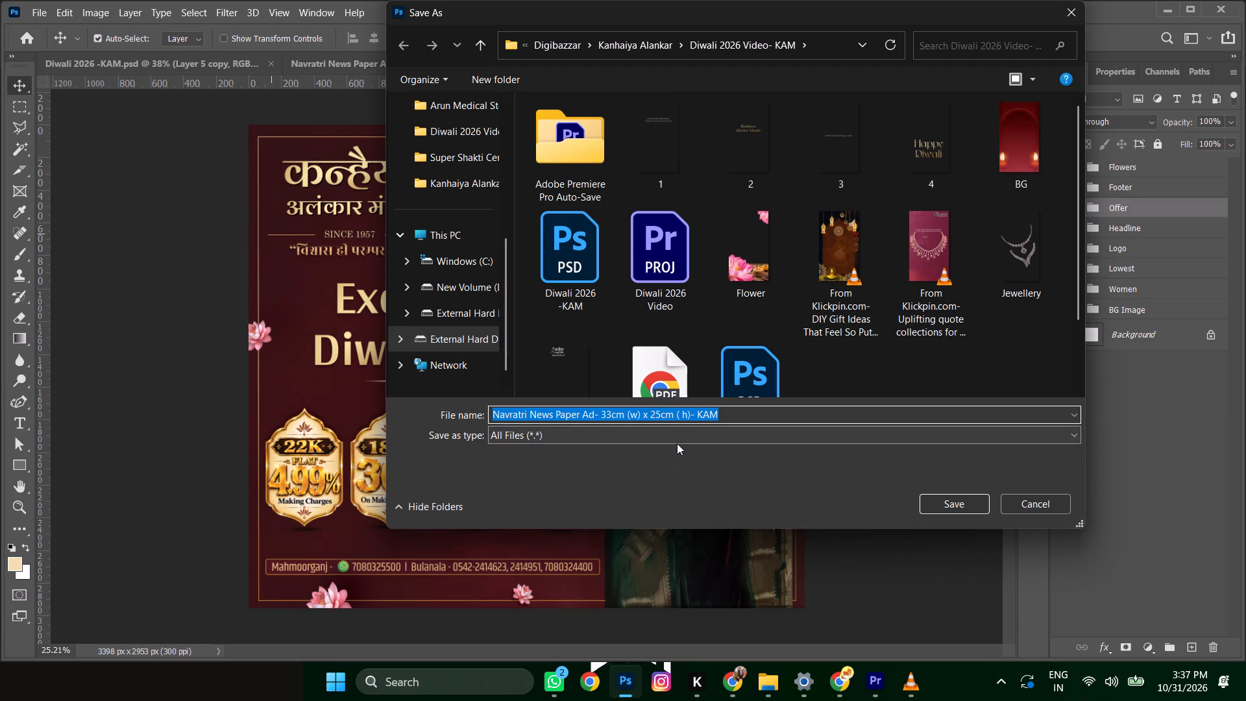
left_click(676, 434)
left_click(685, 436)
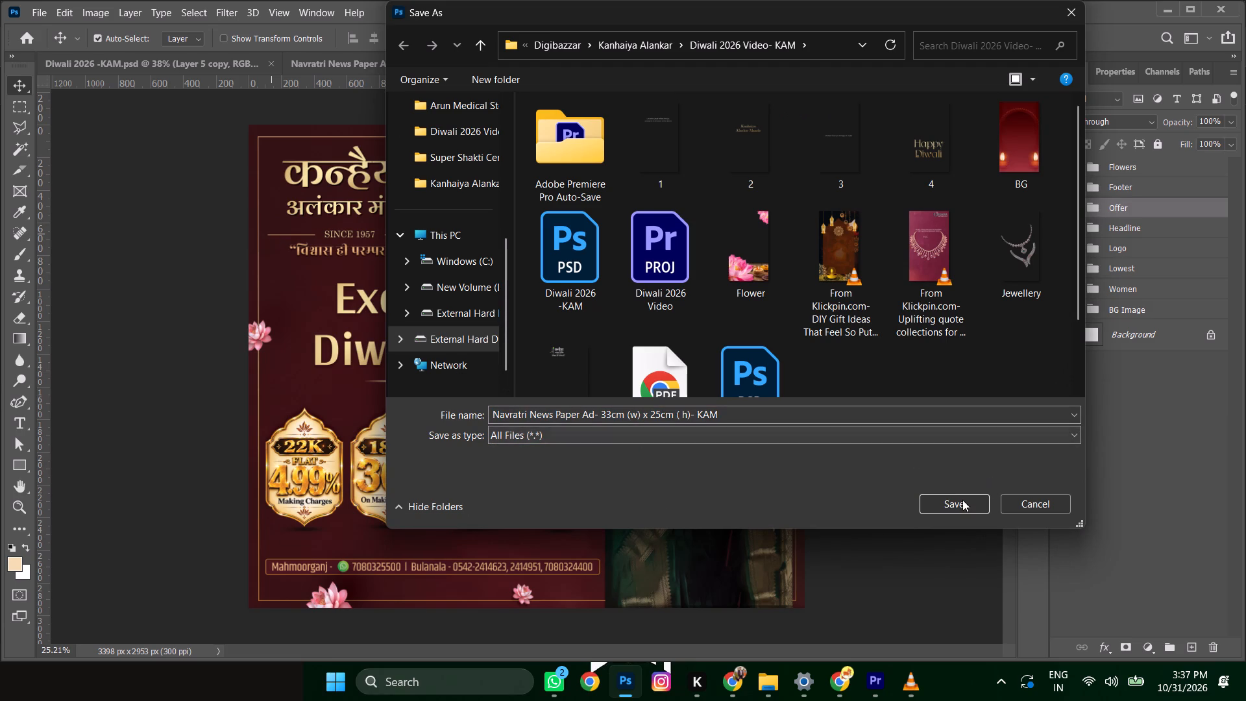
left_click(962, 502)
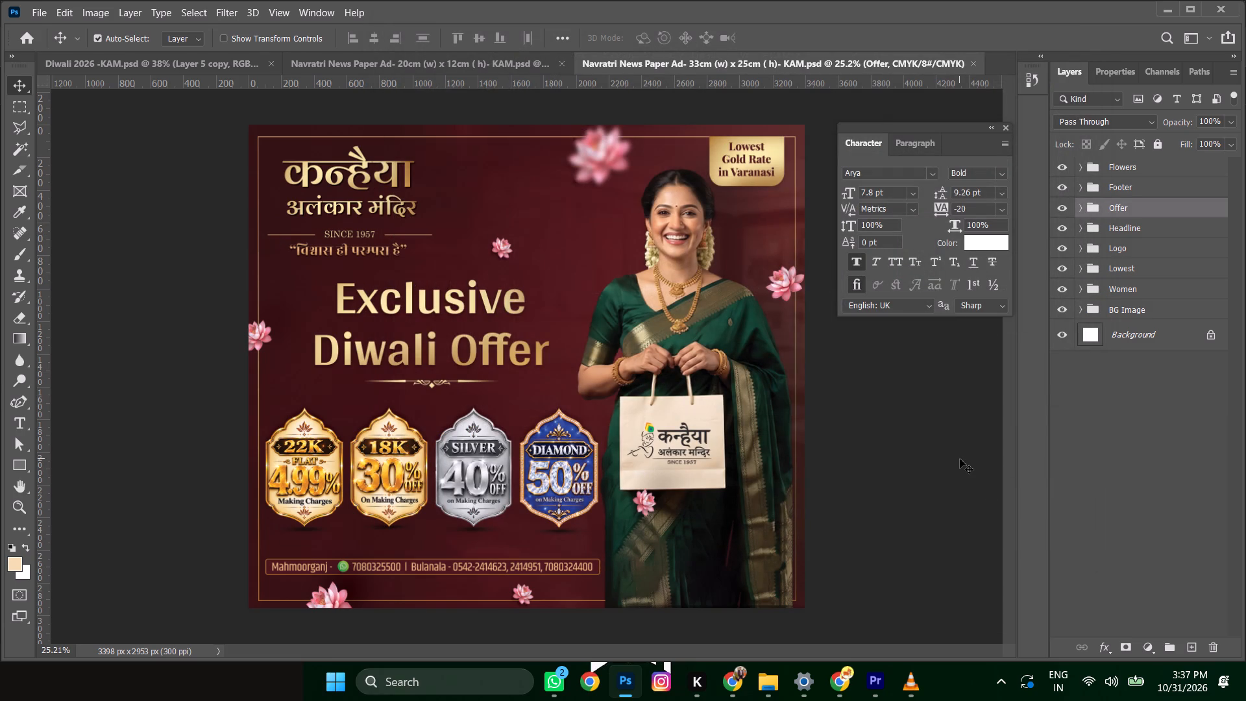
Minimize the Photoshop window and the VLC media player window behind it.
left_click(1160, 6)
left_click(1156, 6)
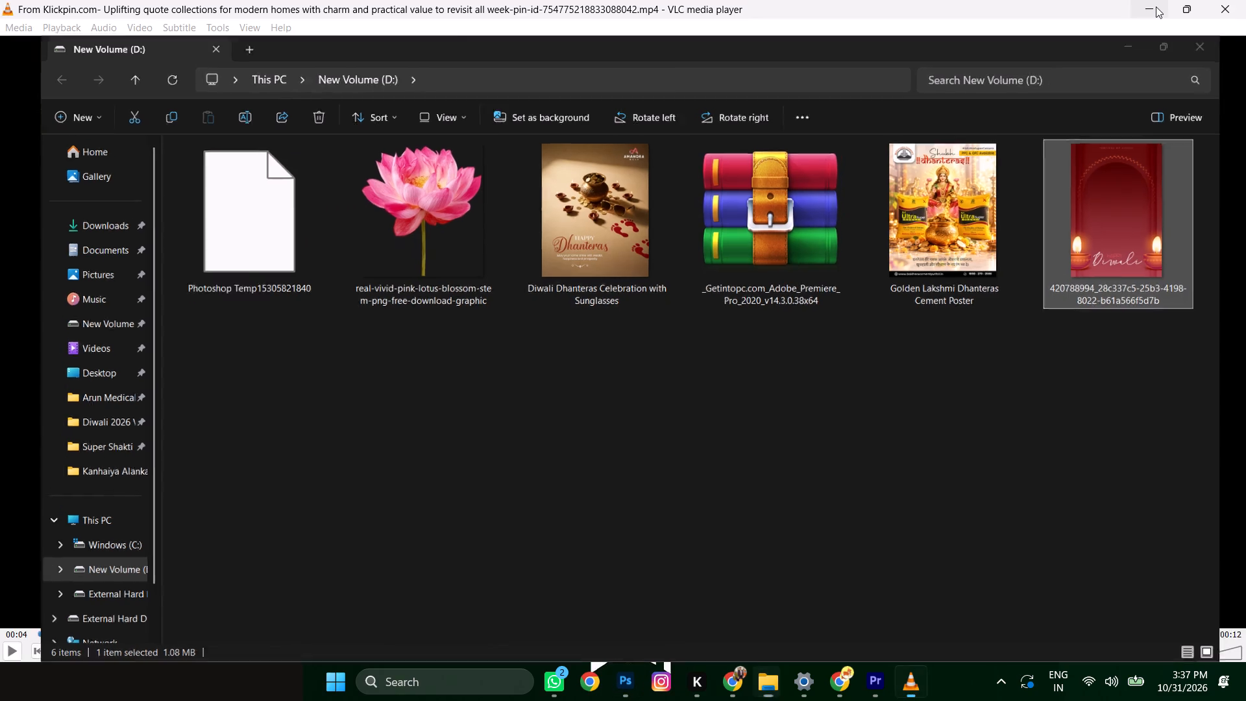
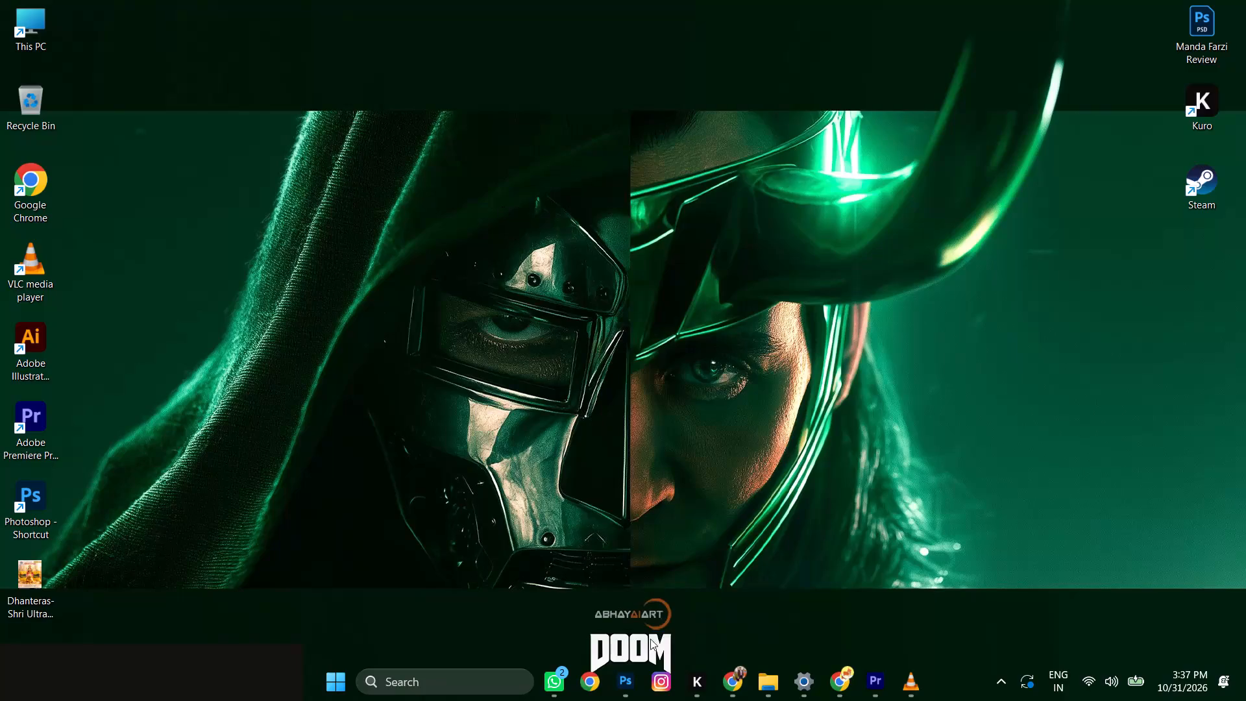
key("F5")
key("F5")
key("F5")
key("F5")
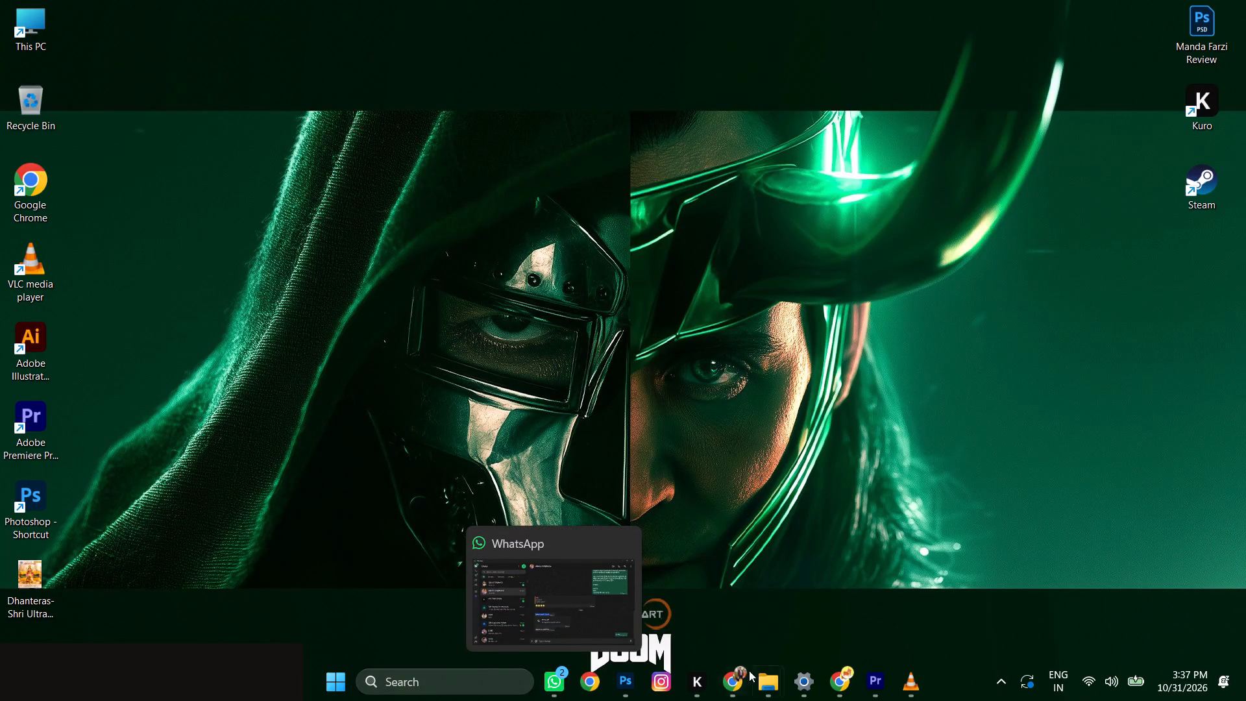
Switch to the Chrome window with the ChatGPT conversation Add Sunglasses Near Kalash.
left_click(838, 677)
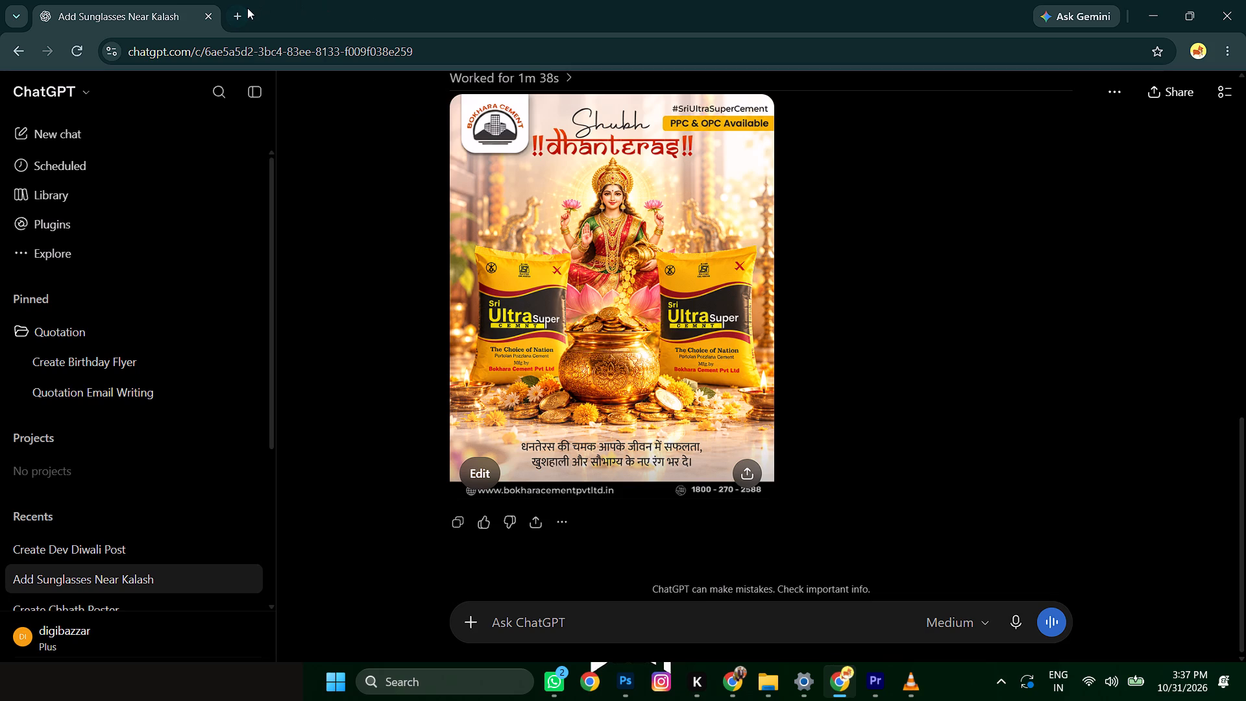
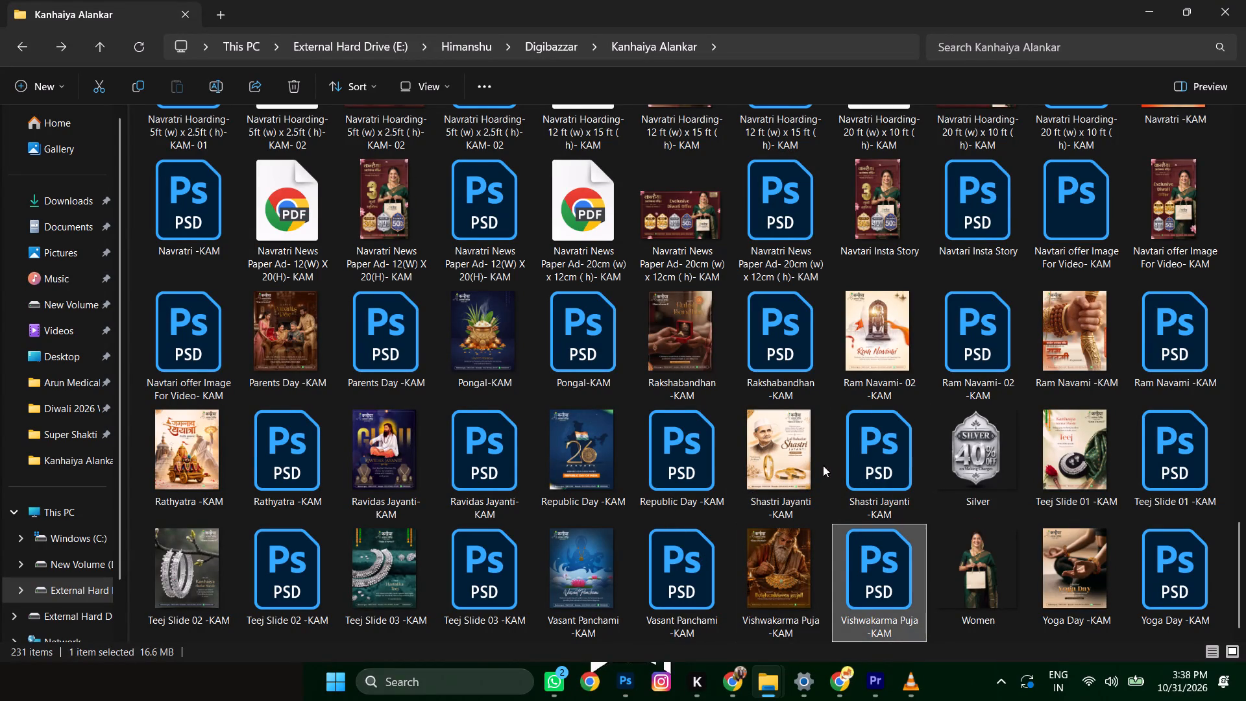
Look through the design files and subfolders in the Kanhaiya Alankar folder in File Explorer.
scroll(676, 473, "up", 1)
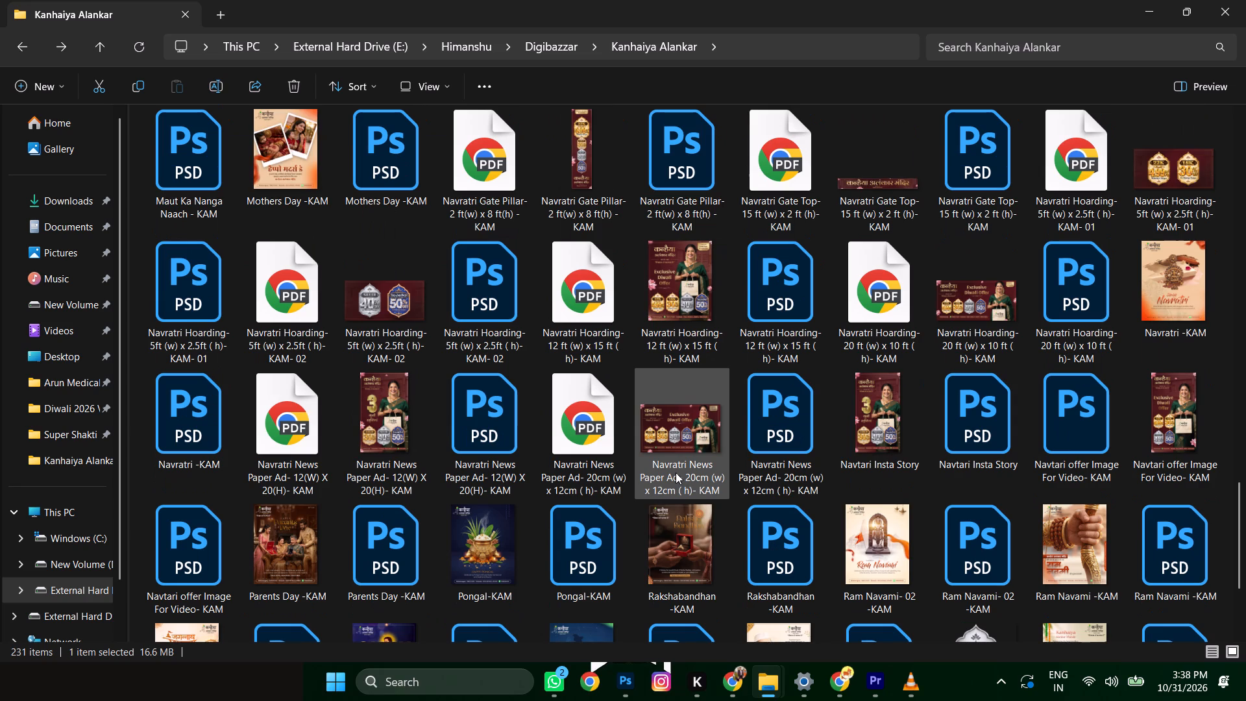
scroll(880, 464, "up", 1)
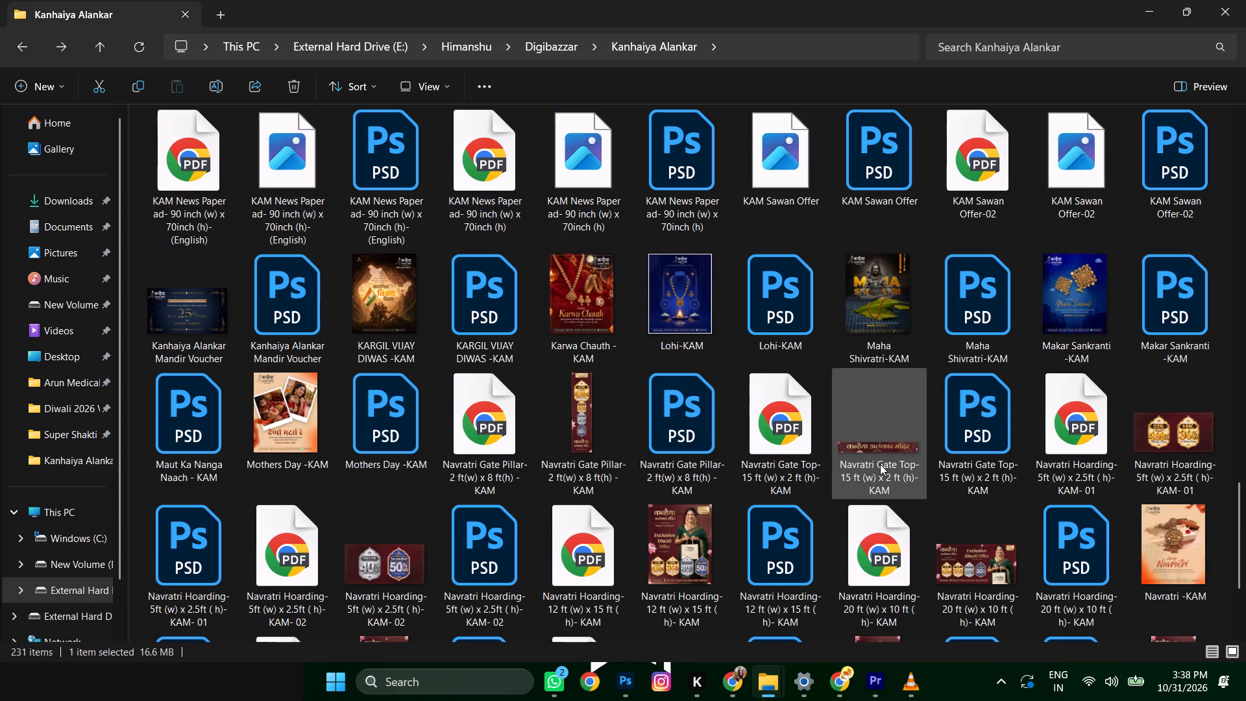
scroll(880, 464, "up", 3)
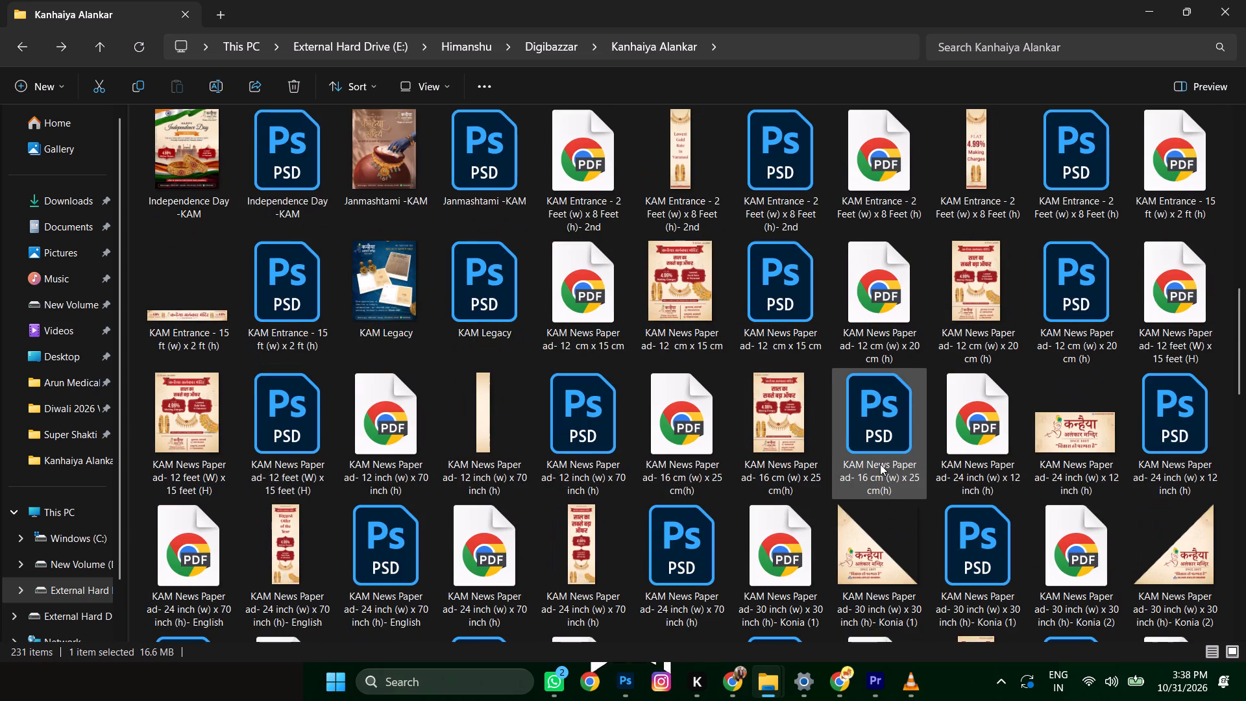
scroll(880, 464, "up", 3)
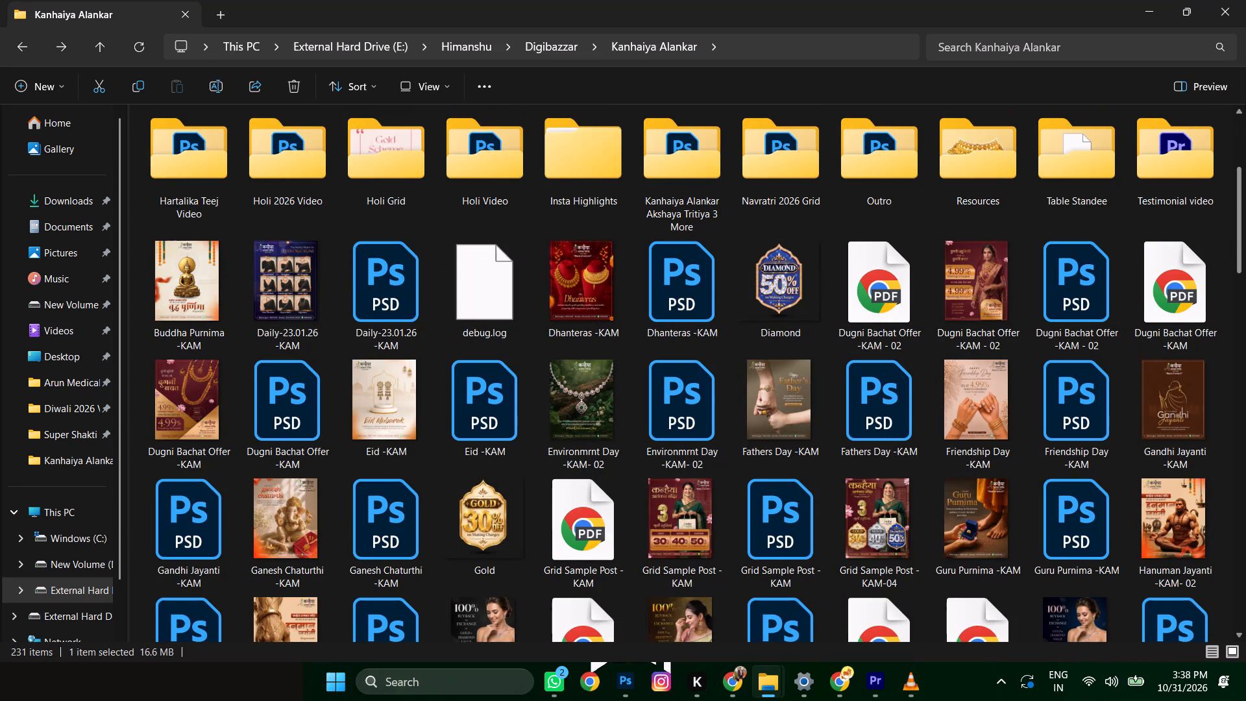
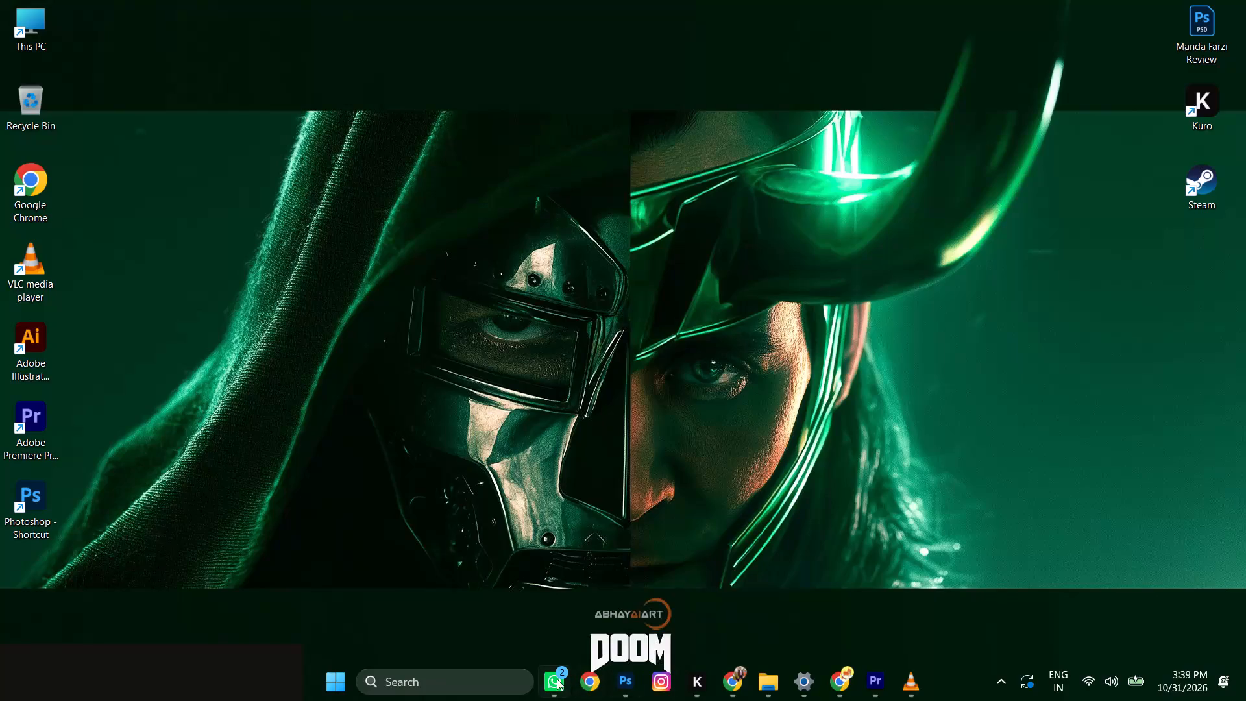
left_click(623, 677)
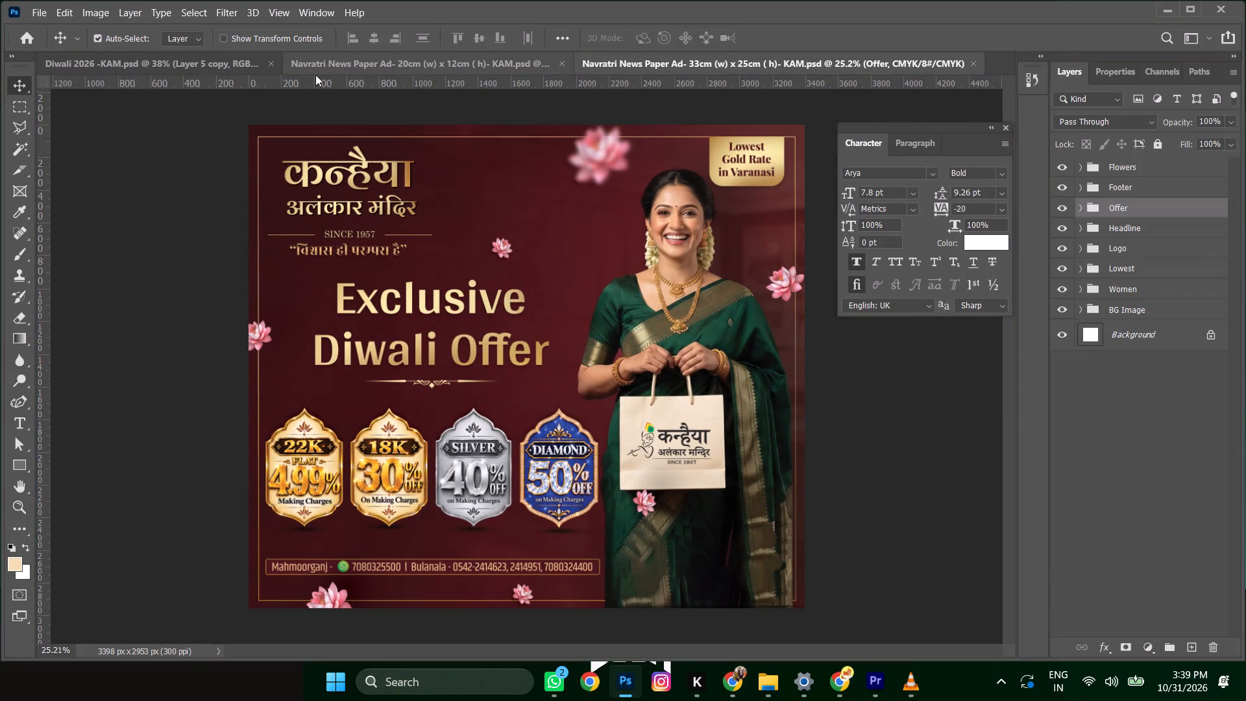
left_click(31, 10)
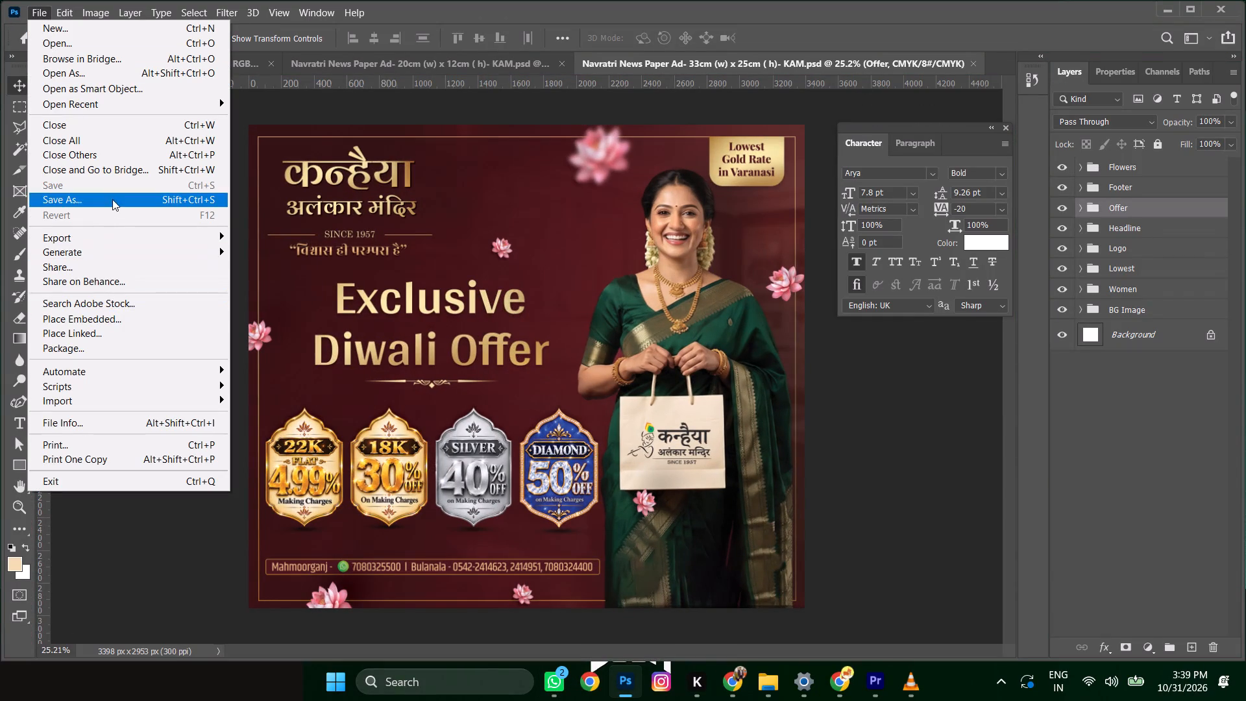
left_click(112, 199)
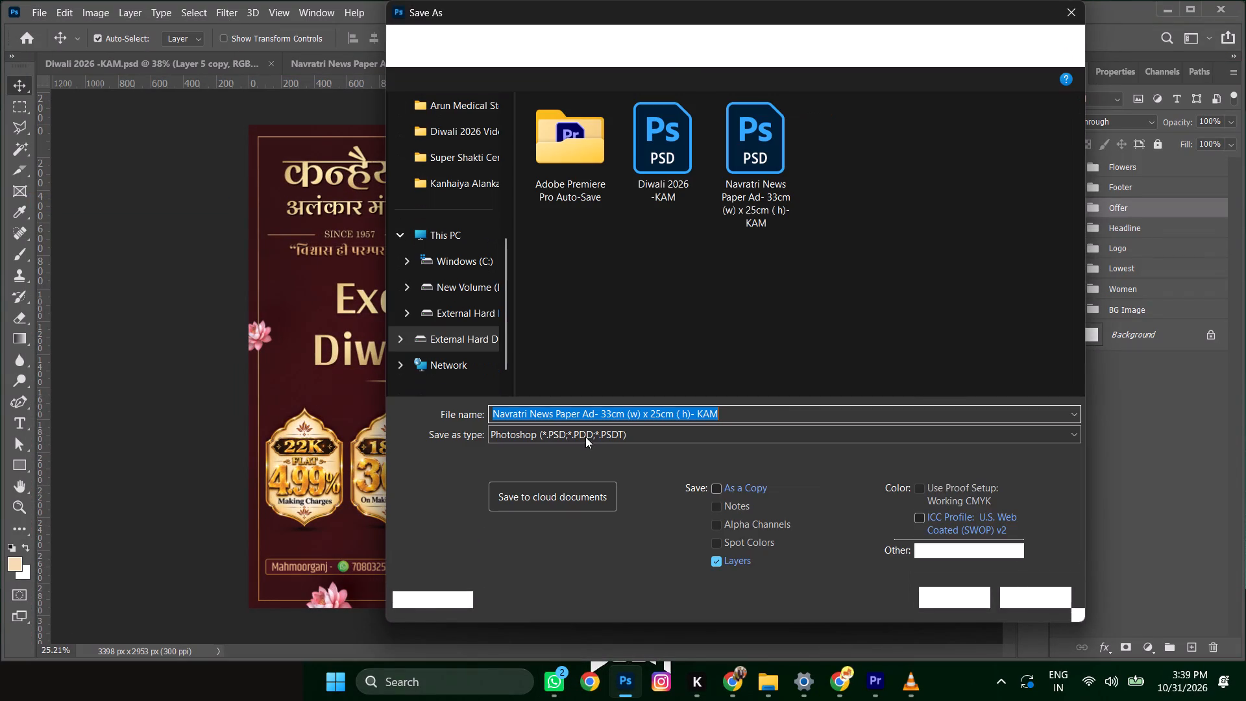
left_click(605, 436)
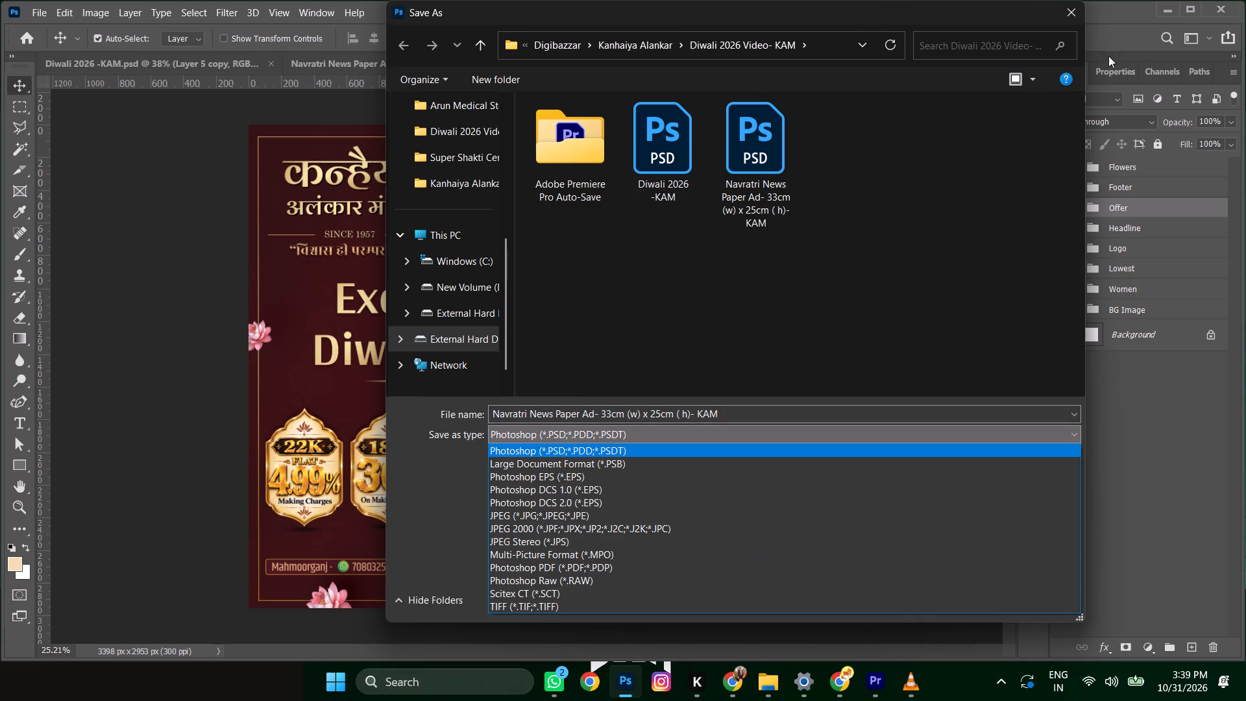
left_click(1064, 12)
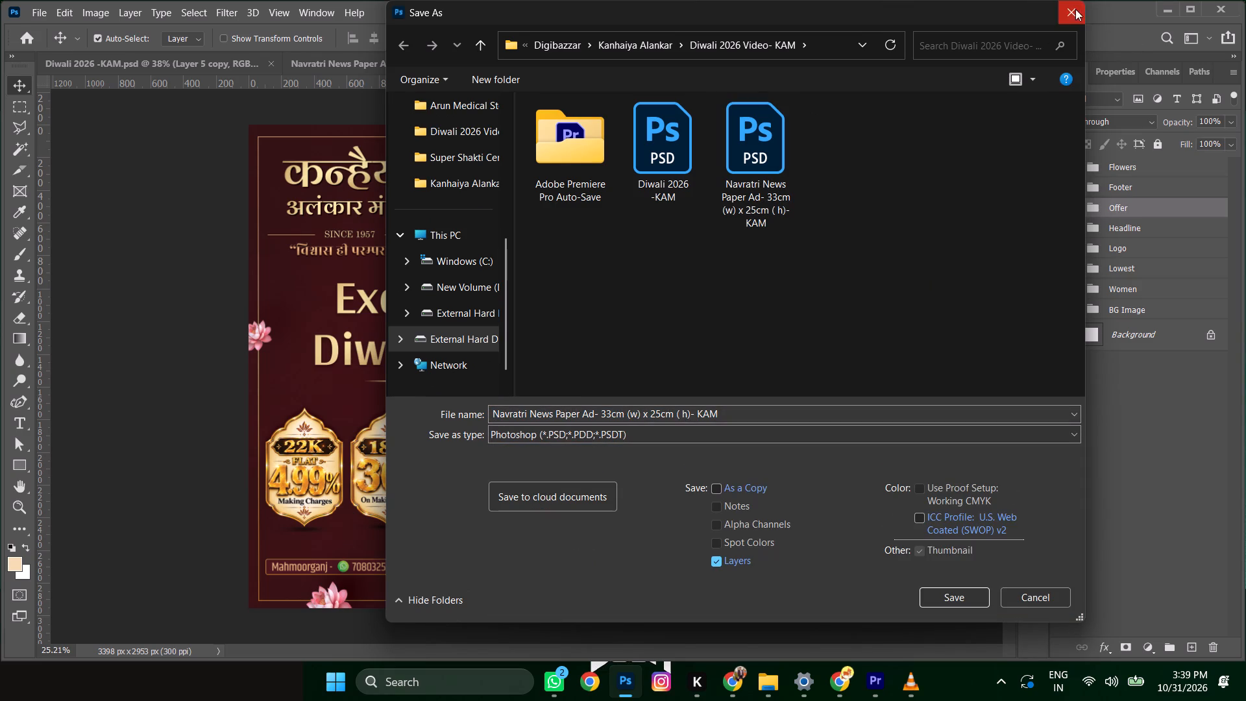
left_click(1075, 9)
In File Explorer, move the 33 × 25 cm ad's PDF, image and PSD from Diwali 2026 Video- KAM into the parent Kanhaiya Alankar folder.
left_click(763, 673)
left_click(696, 601)
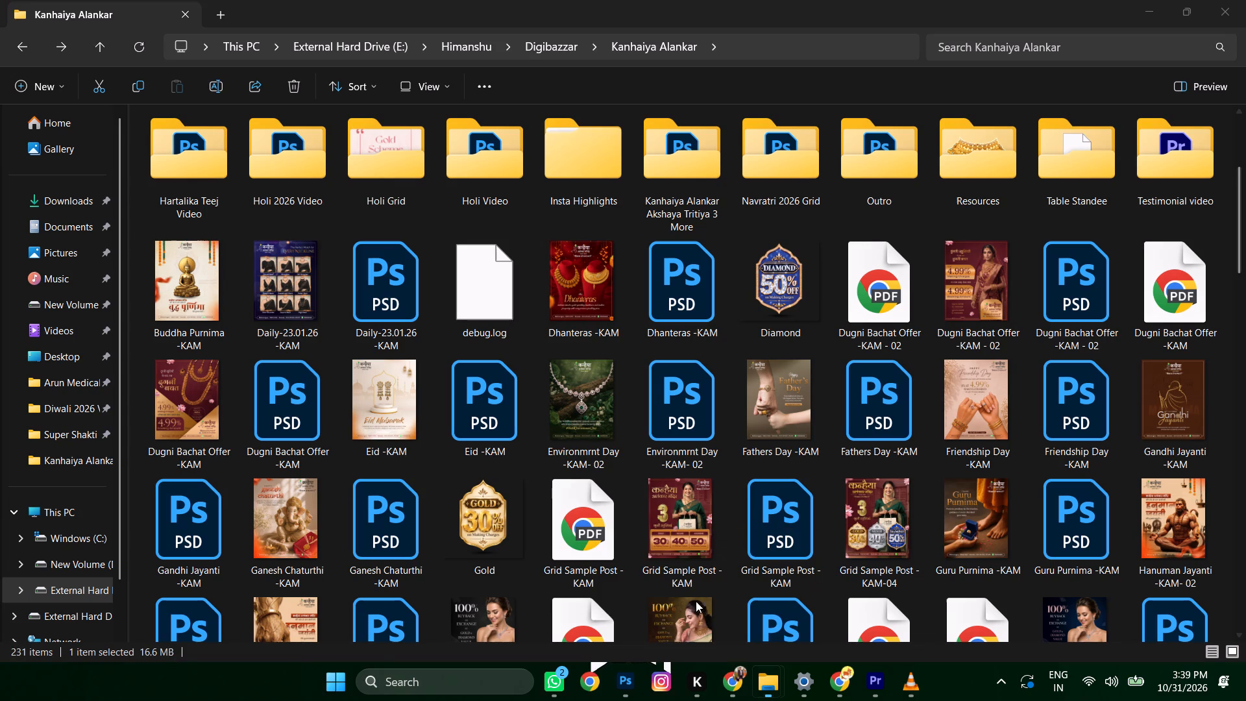
scroll(573, 353, "up", 15)
double_click(486, 174)
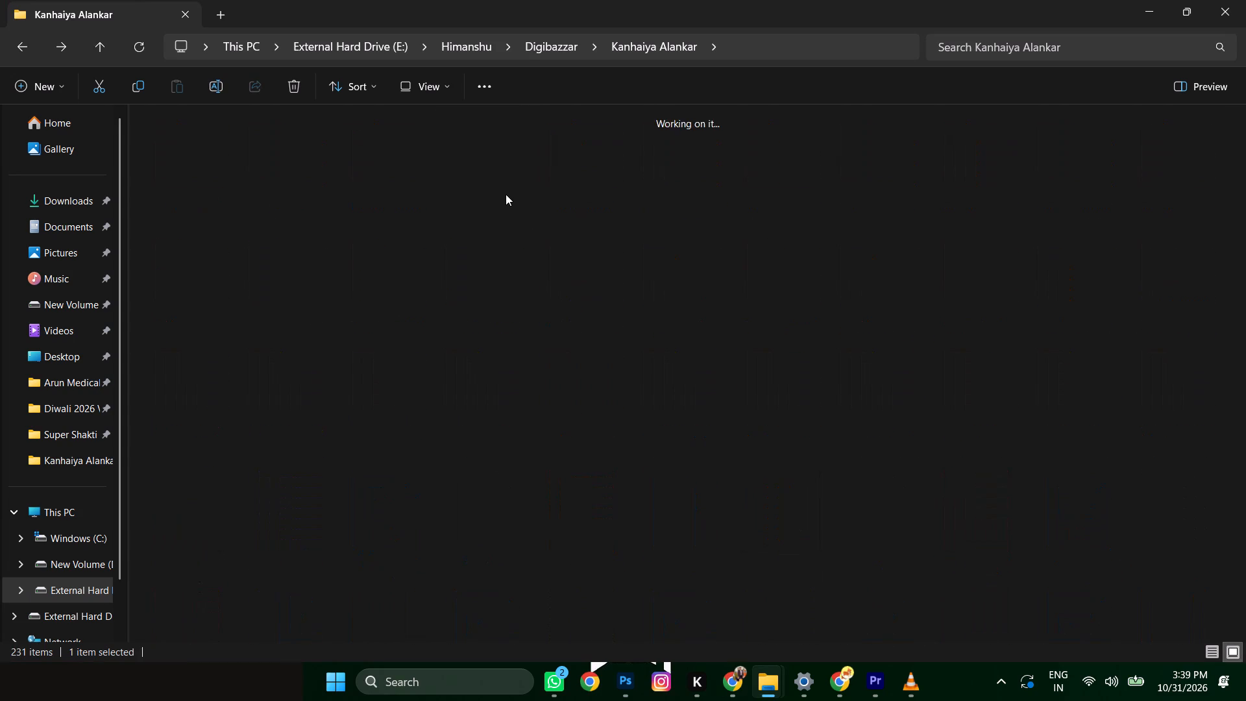
left_click_drag(572, 412, 272, 308)
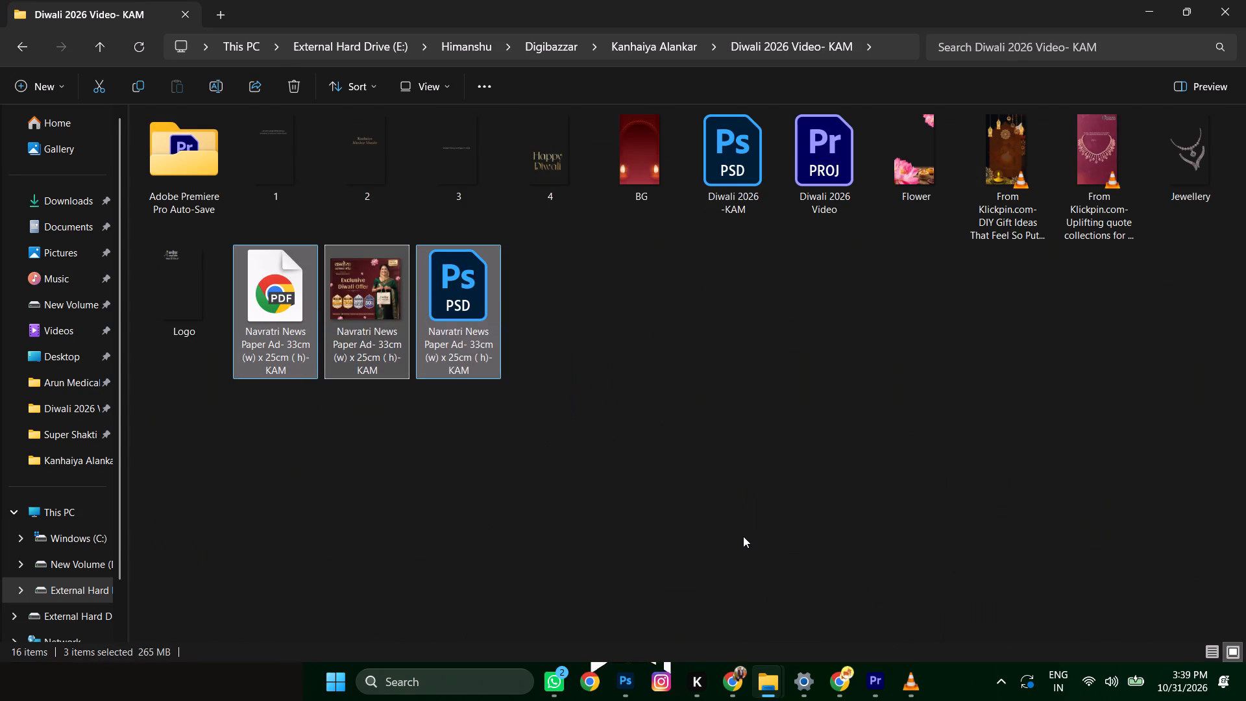
key("ctrl+x")
left_click(605, 490)
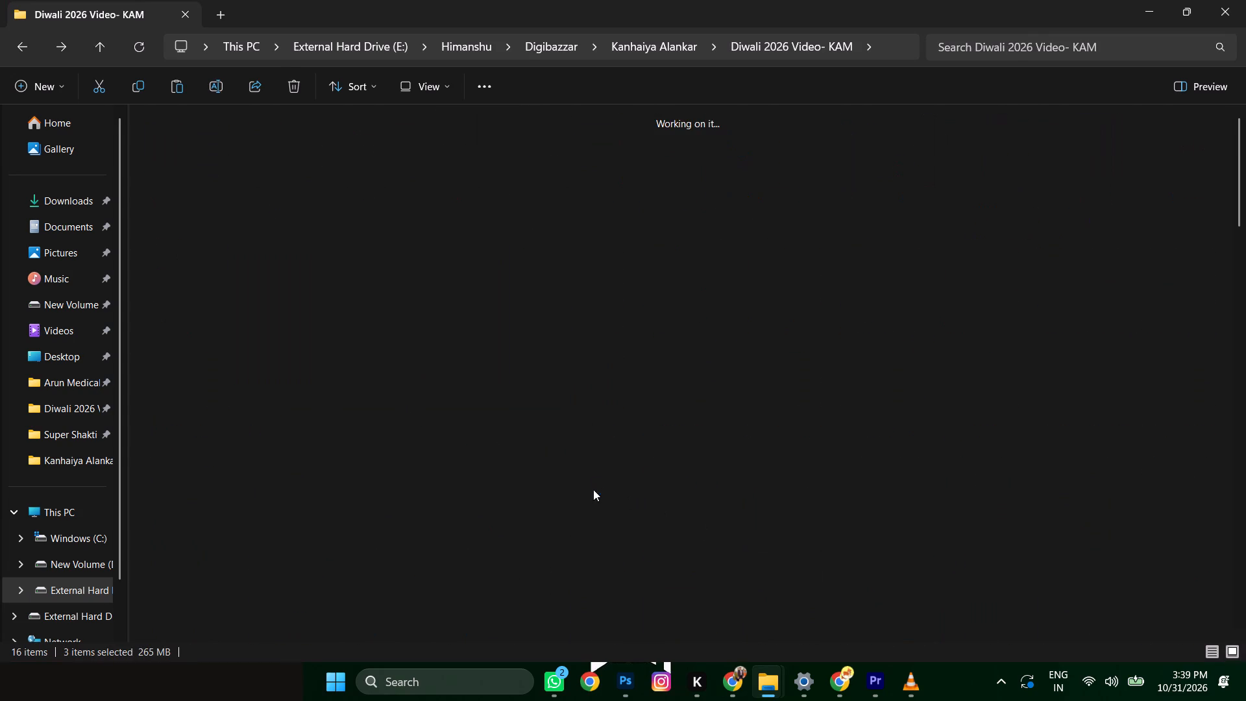
scroll(777, 510, "down", 20)
scroll(777, 510, "down", 20)
scroll(777, 510, "down", 15)
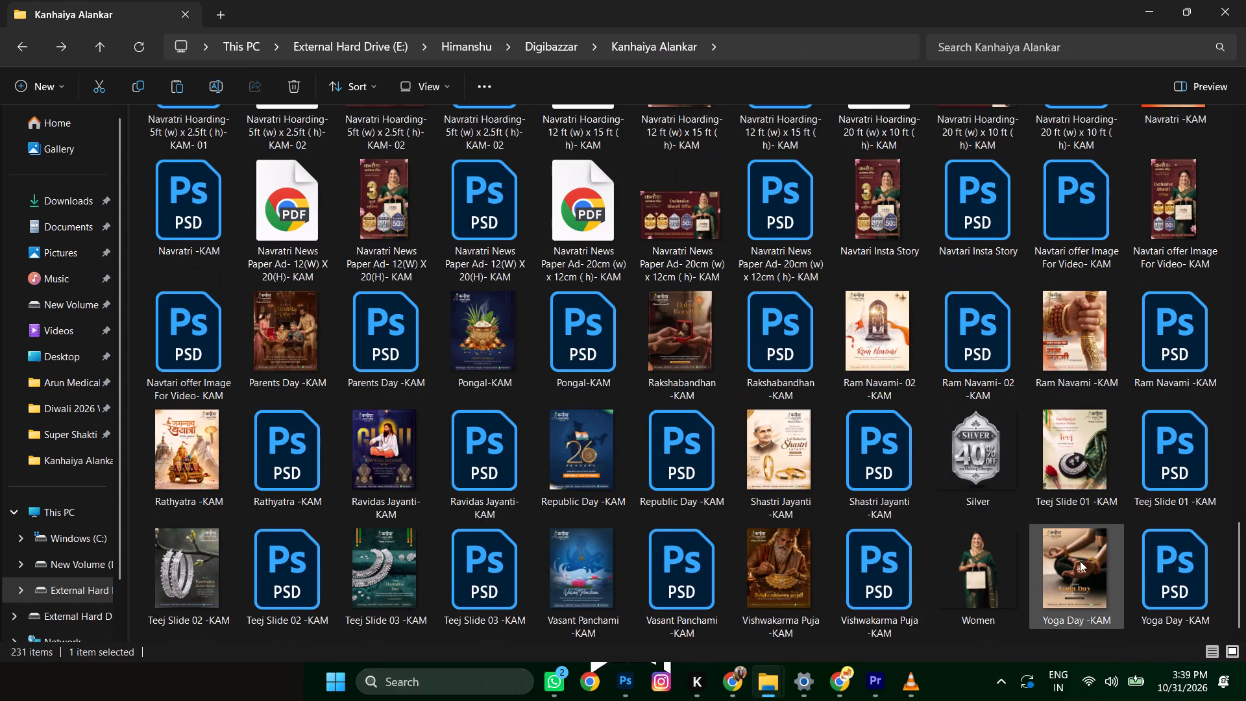
scroll(1080, 561, "down", 13)
left_click(1022, 632)
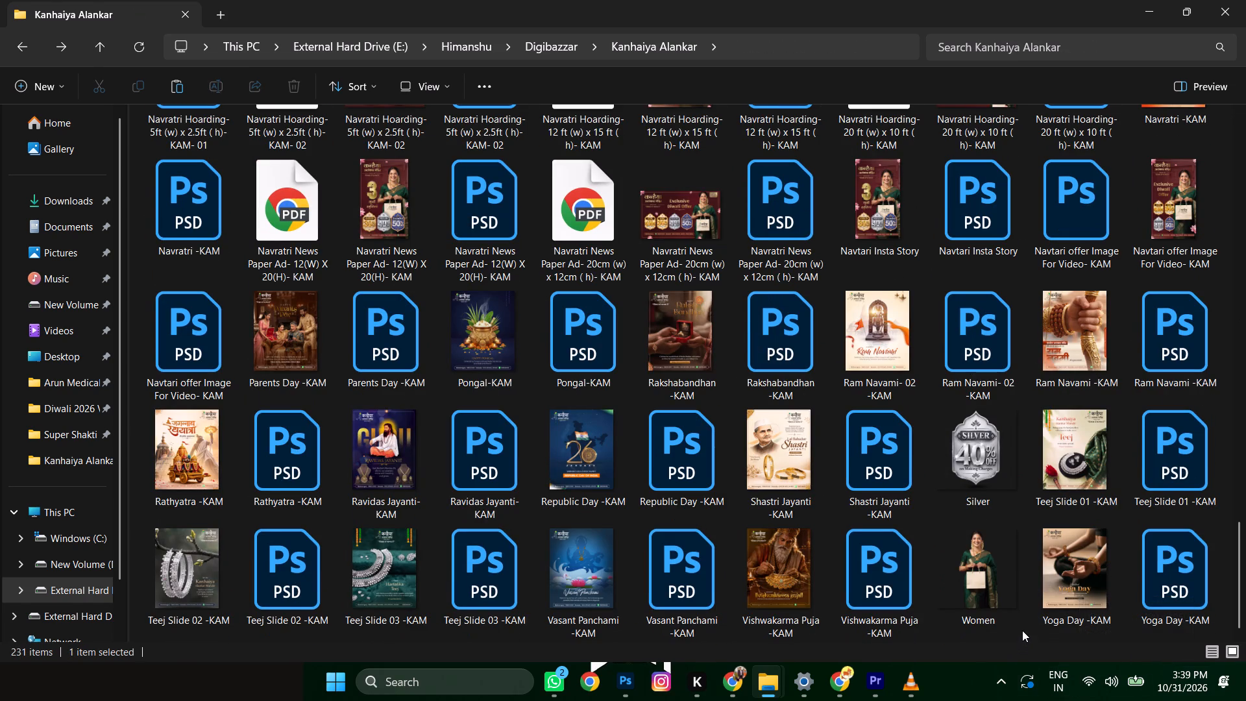
key("ctrl+v")
Copy the moved PDF, image and PSD of the 33 × 25 cm ad to the clipboard and put the folder window away.
key("ctrl+c")
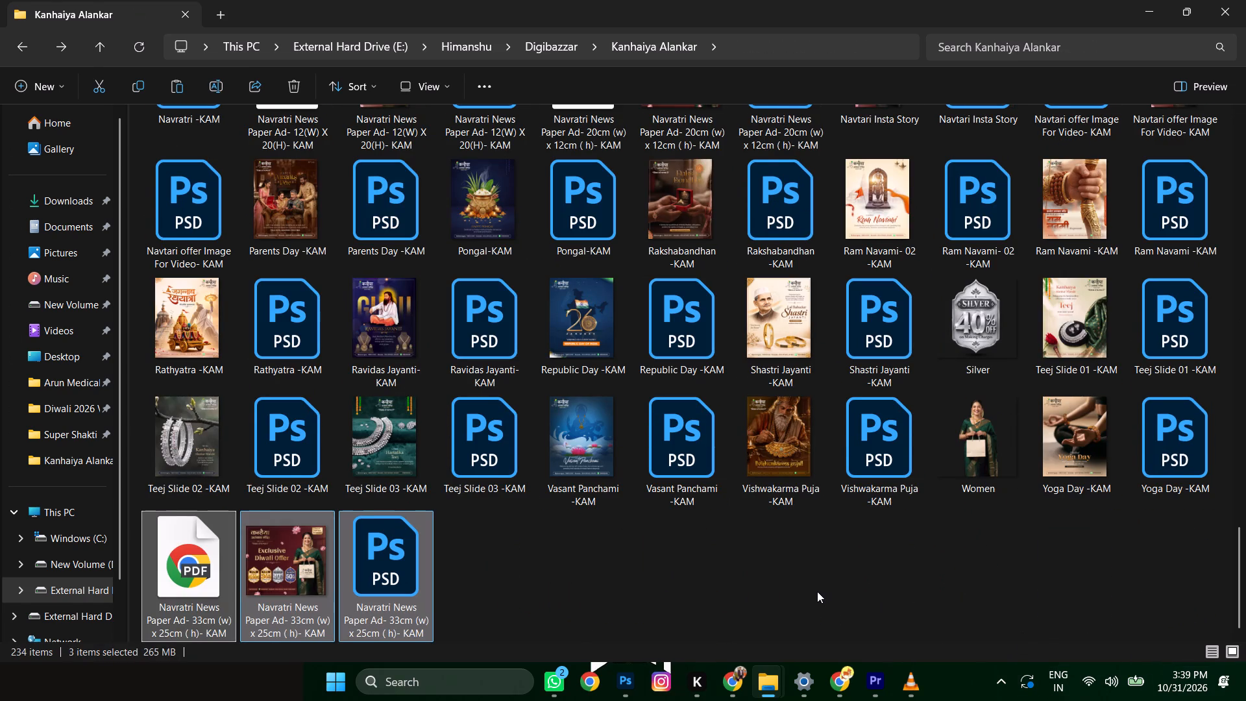
left_click(1142, 1)
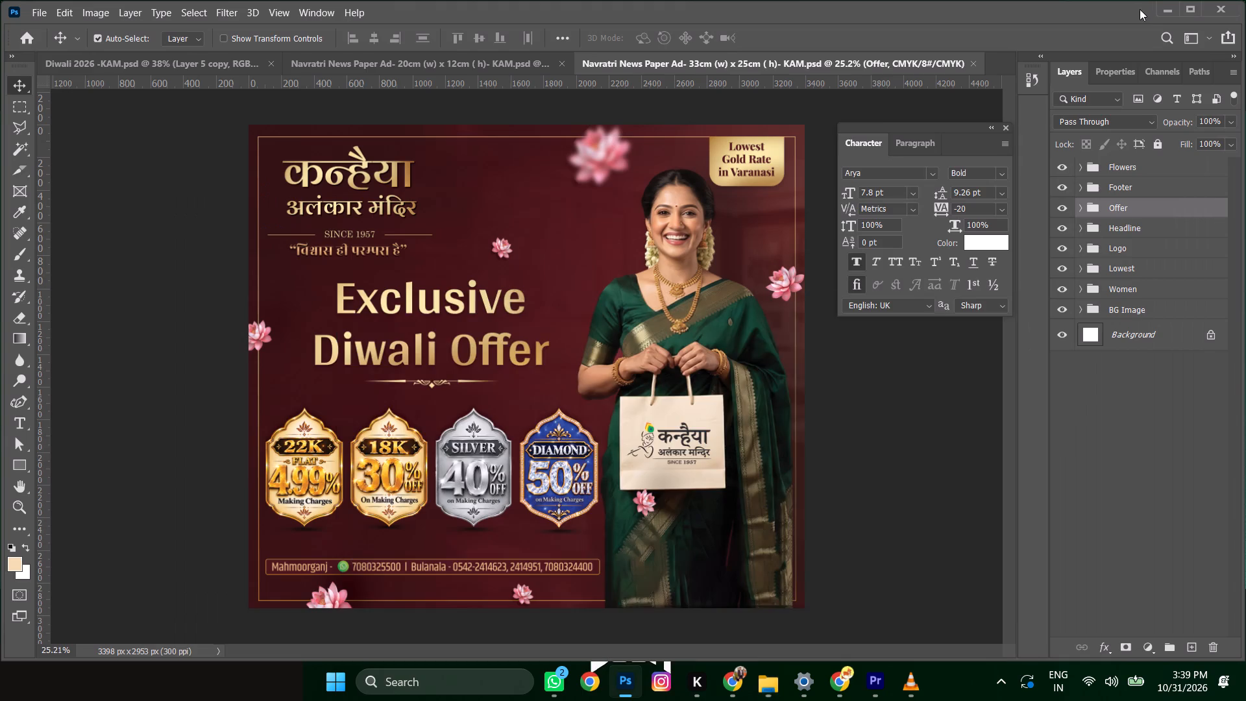
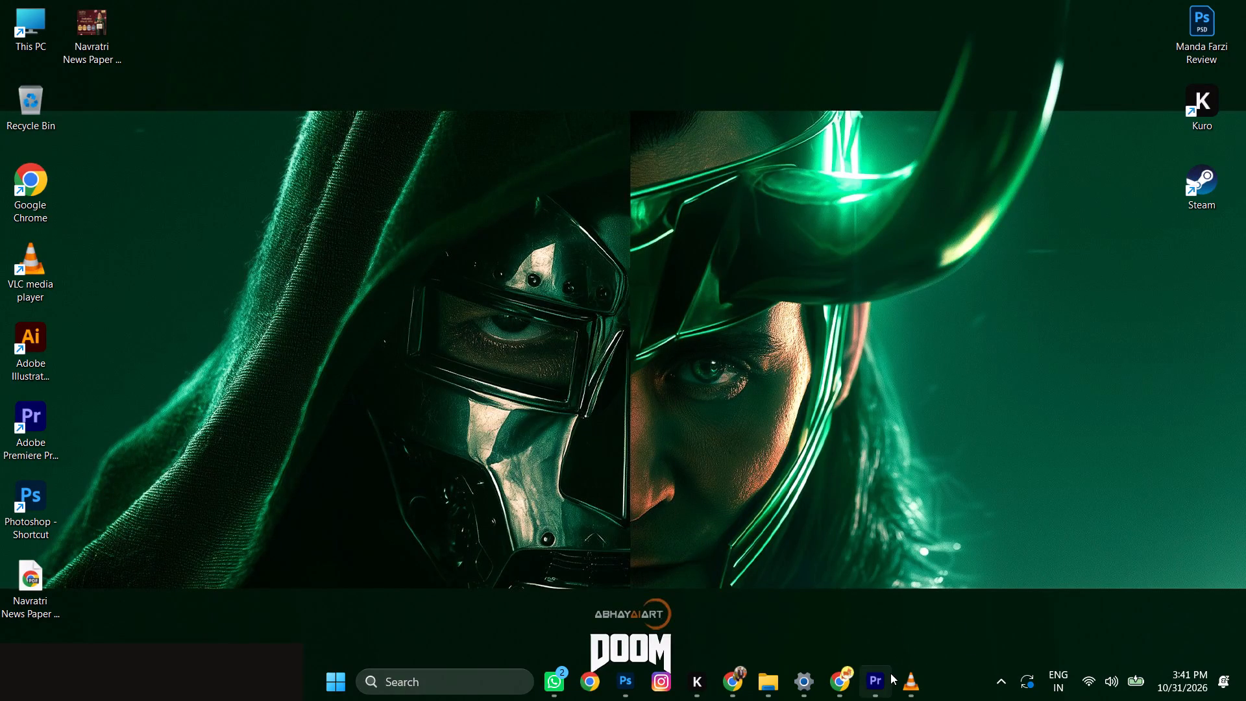
Switch to the VLC media player window that is still running and close it, returning to the empty desktop.
left_click(909, 676)
left_click(1245, 15)
left_click(832, 380)
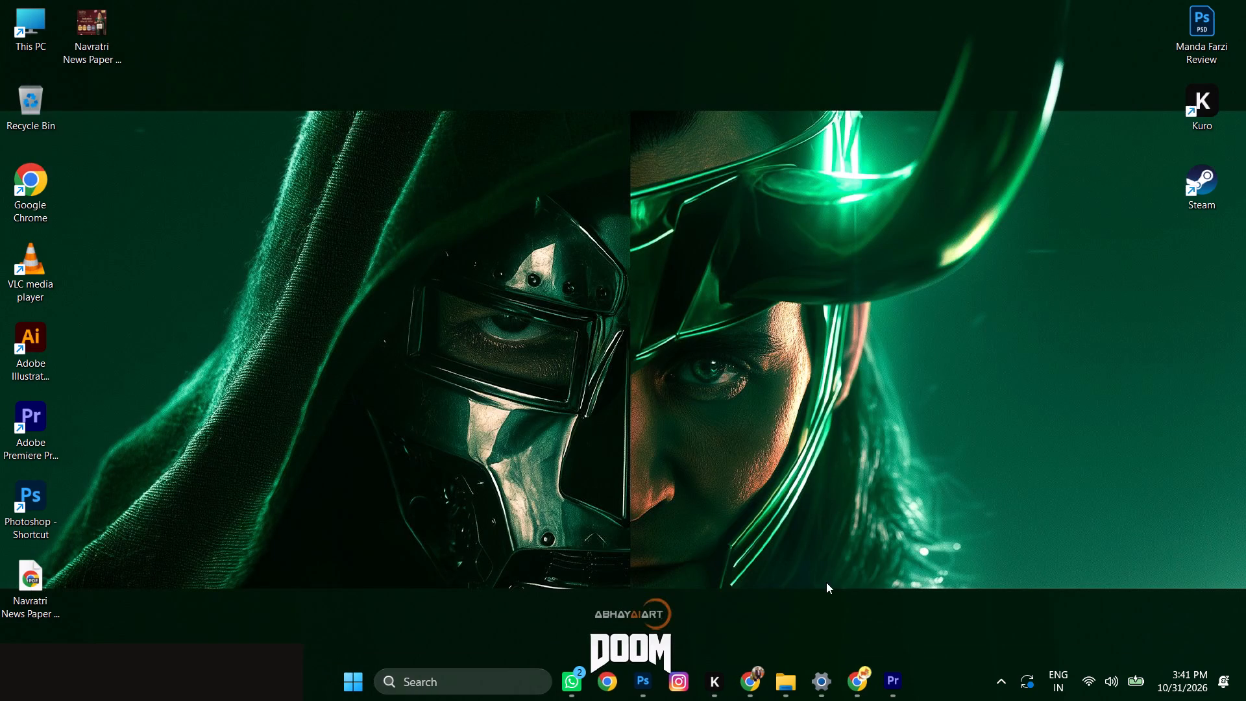